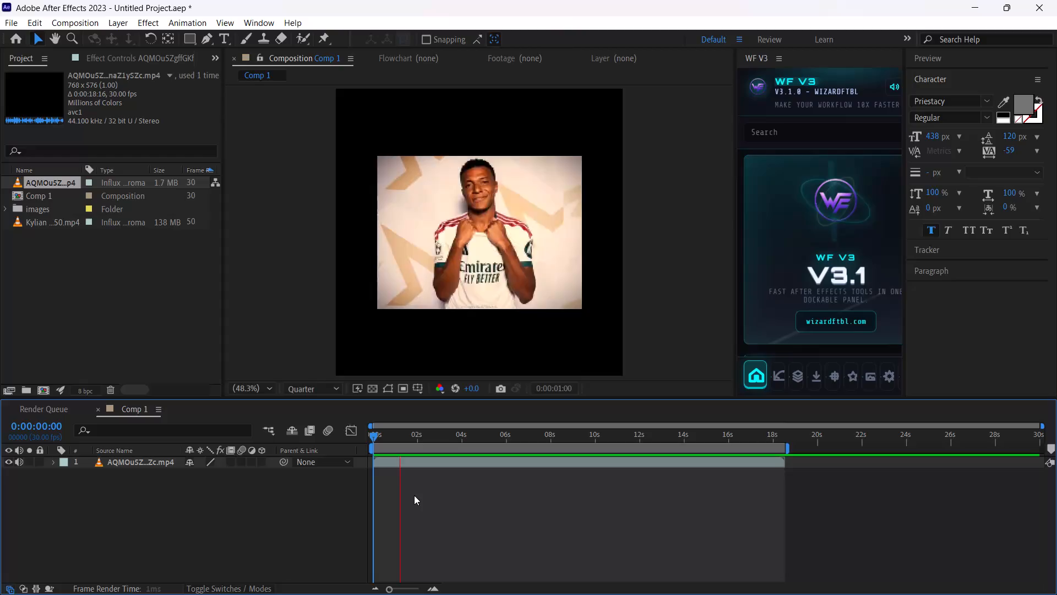
Play and scrub the reference video in Comp 1 to locate the first cut, stopping at 0:00:01:04.
key("space")
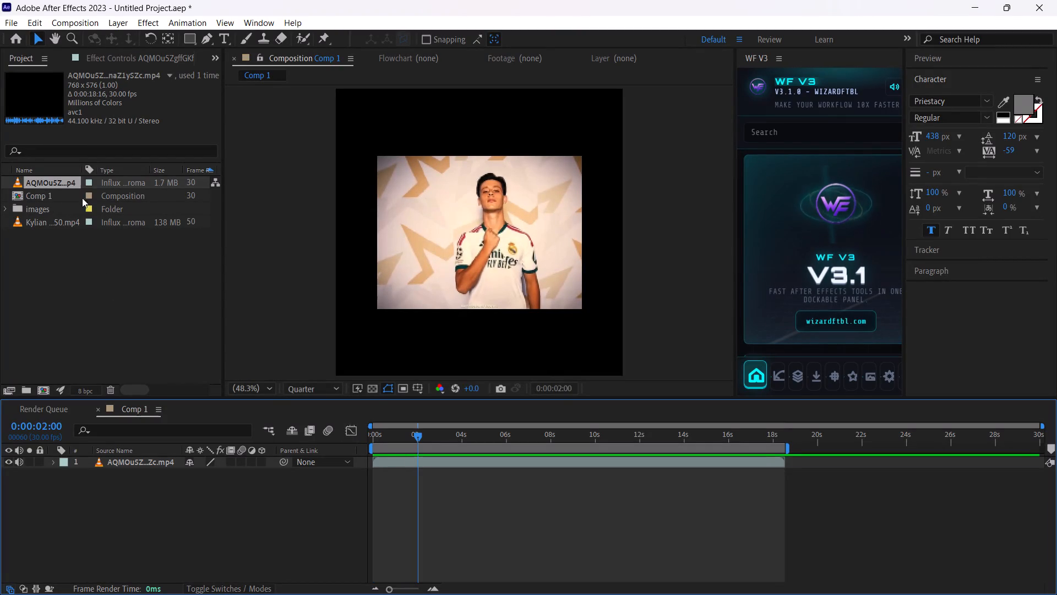
left_click(82, 218)
left_click(56, 218)
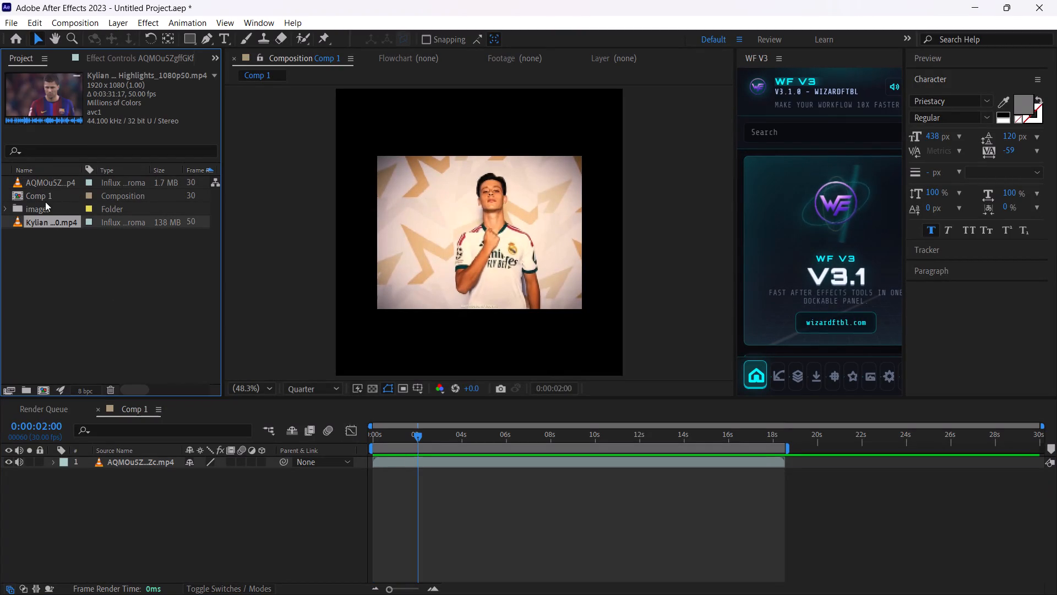
left_click(7, 212)
left_click_drag(396, 590, 411, 591)
left_click_drag(418, 440, 386, 444)
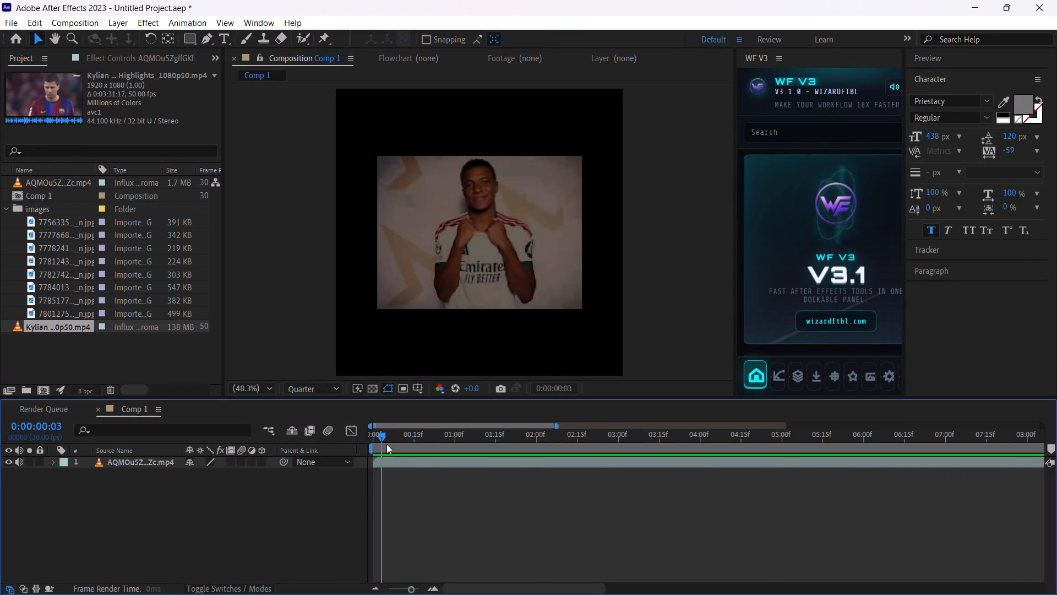
left_click_drag(386, 444, 469, 440)
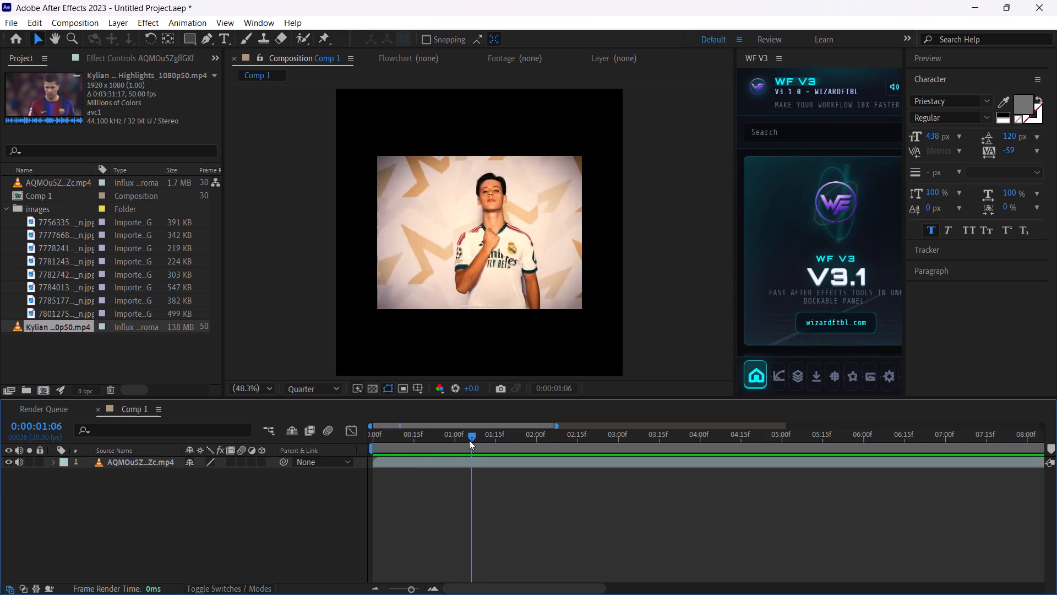
left_click_drag(469, 440, 470, 440)
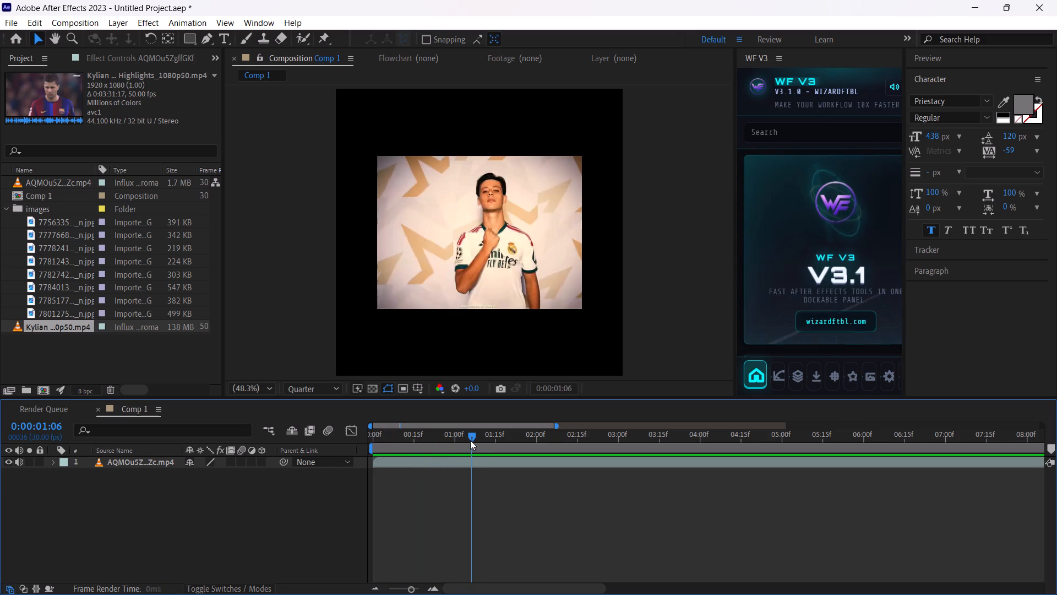
left_click_drag(470, 440, 466, 440)
left_click_drag(402, 590, 450, 578)
left_click_drag(698, 436, 770, 440)
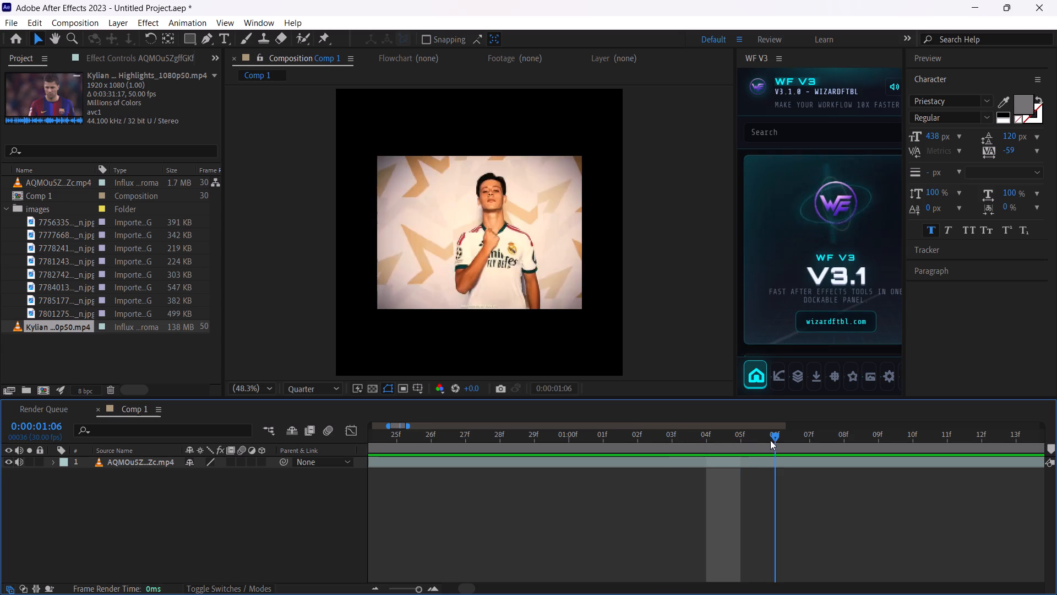
left_click_drag(770, 440, 709, 443)
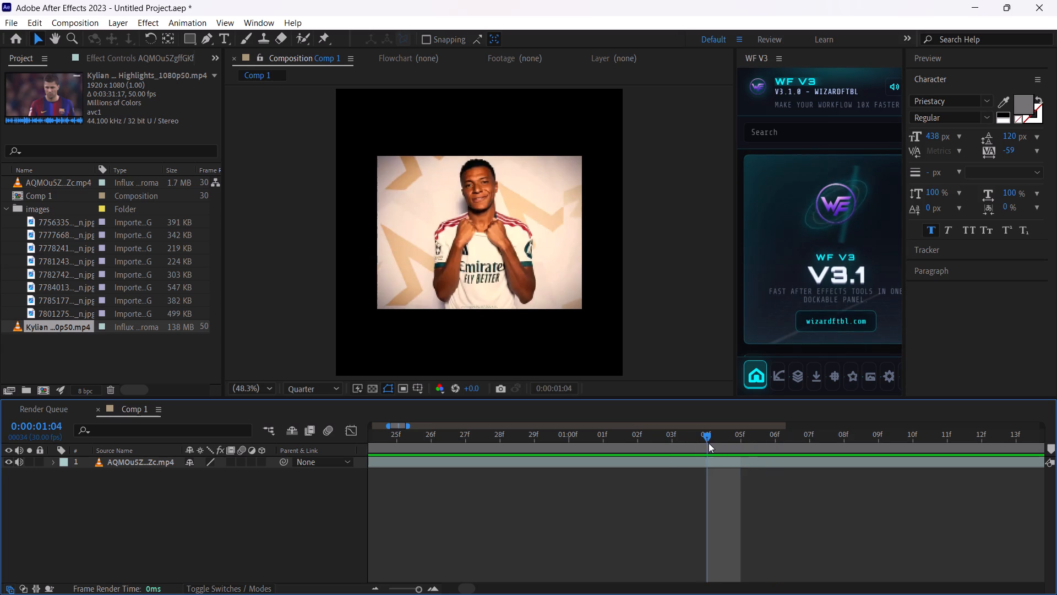
left_click_drag(709, 443, 699, 446)
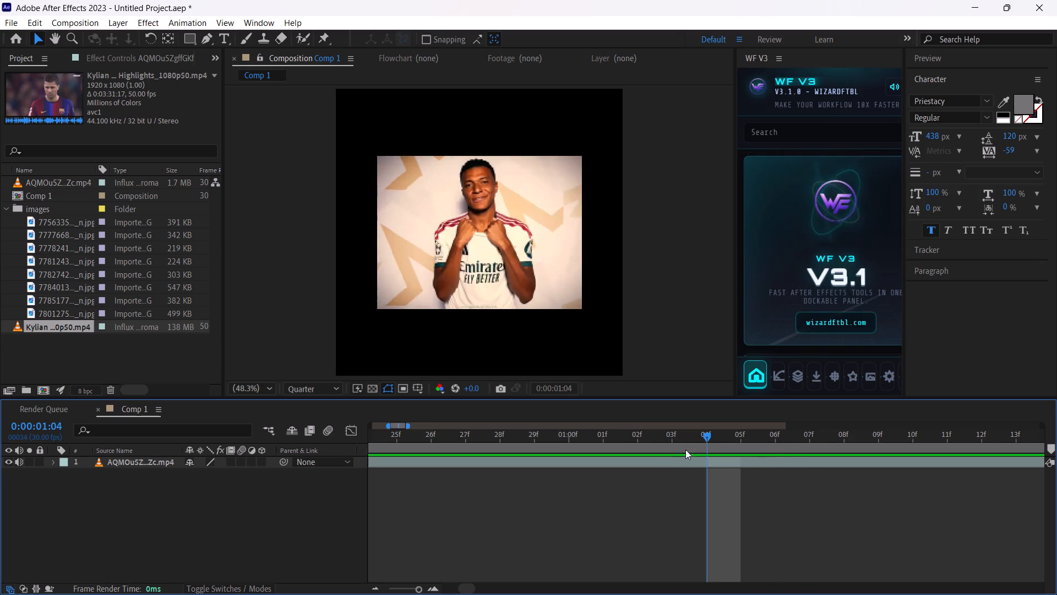
left_click(612, 507)
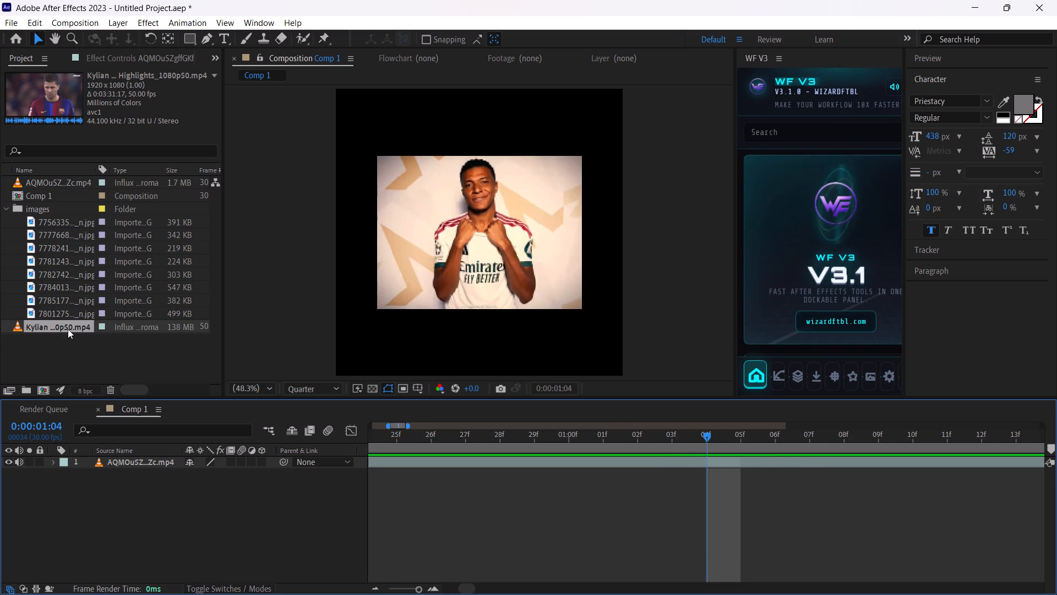
Preview the photos in the images folder and add the one starting 7784013 to Comp 1 above the reference video.
left_click(65, 311)
left_click(65, 297)
left_click(65, 278)
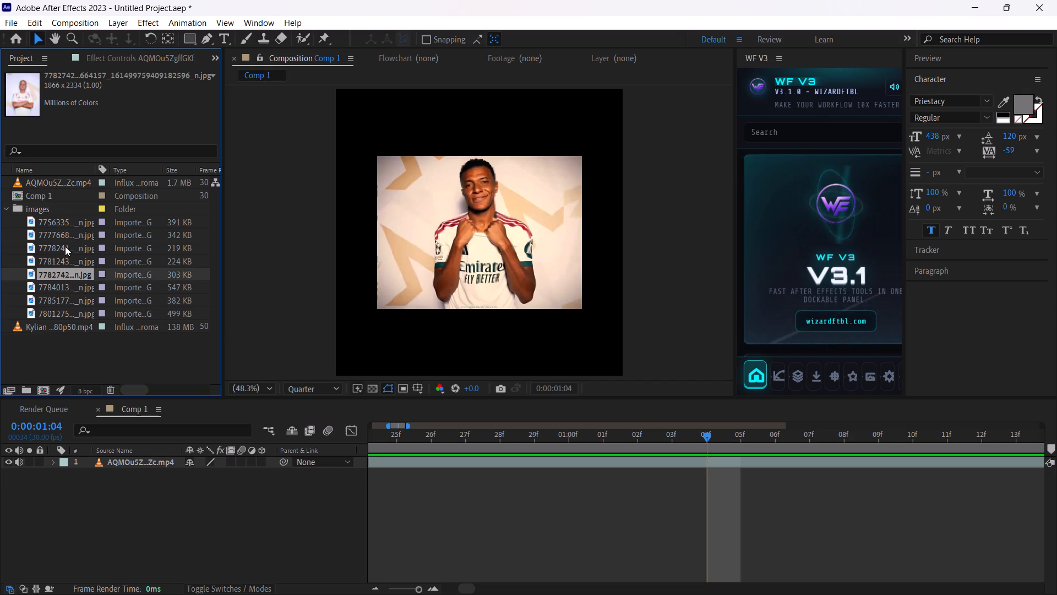
left_click(65, 246)
left_click(65, 230)
left_click(72, 225)
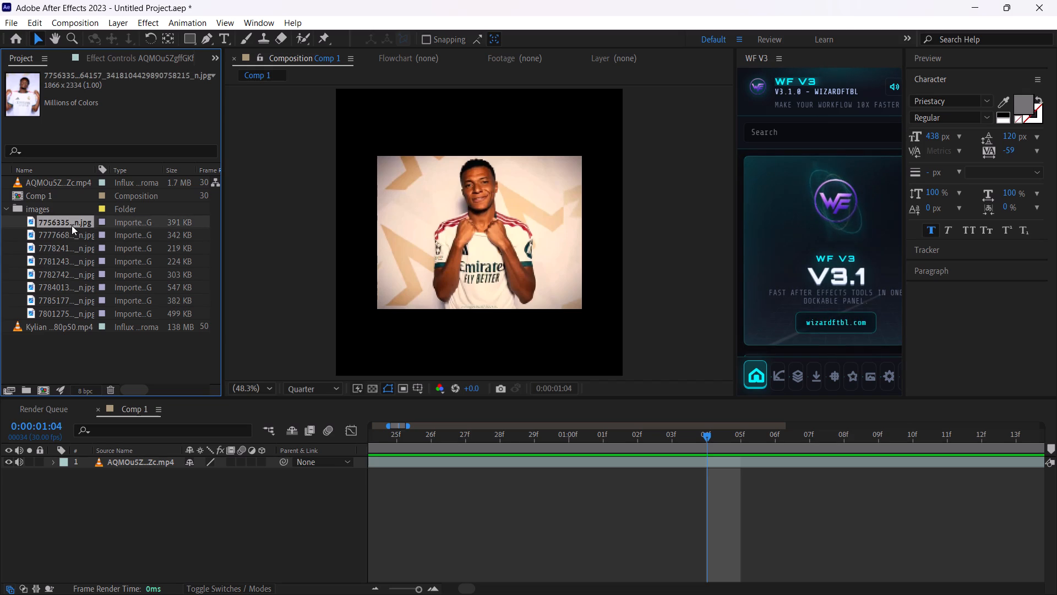
left_click(63, 258)
left_click(64, 276)
left_click(62, 291)
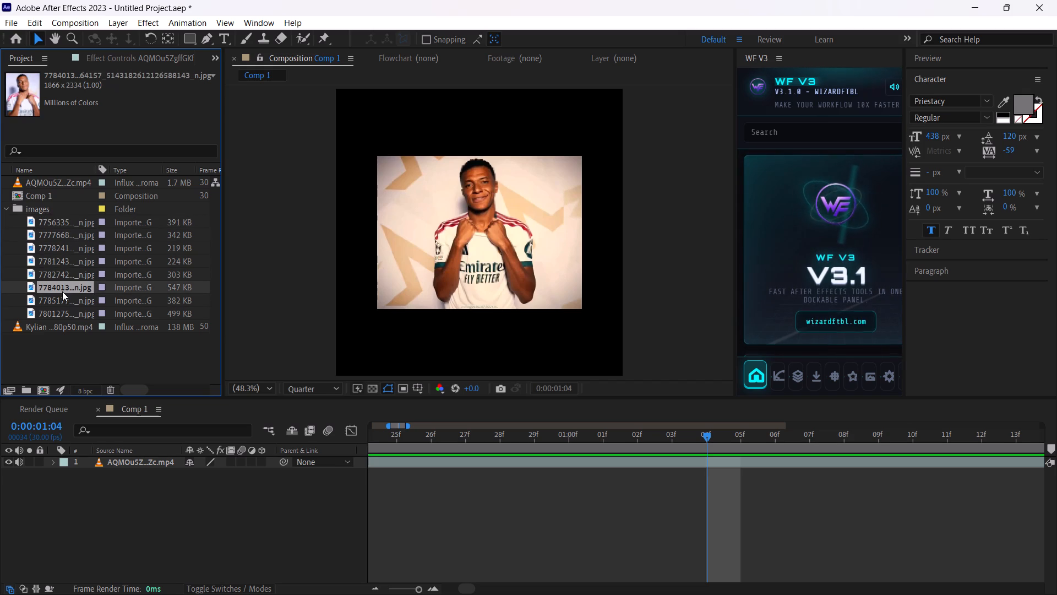
left_click(59, 300)
left_click(58, 283)
left_click_drag(52, 286, 182, 426)
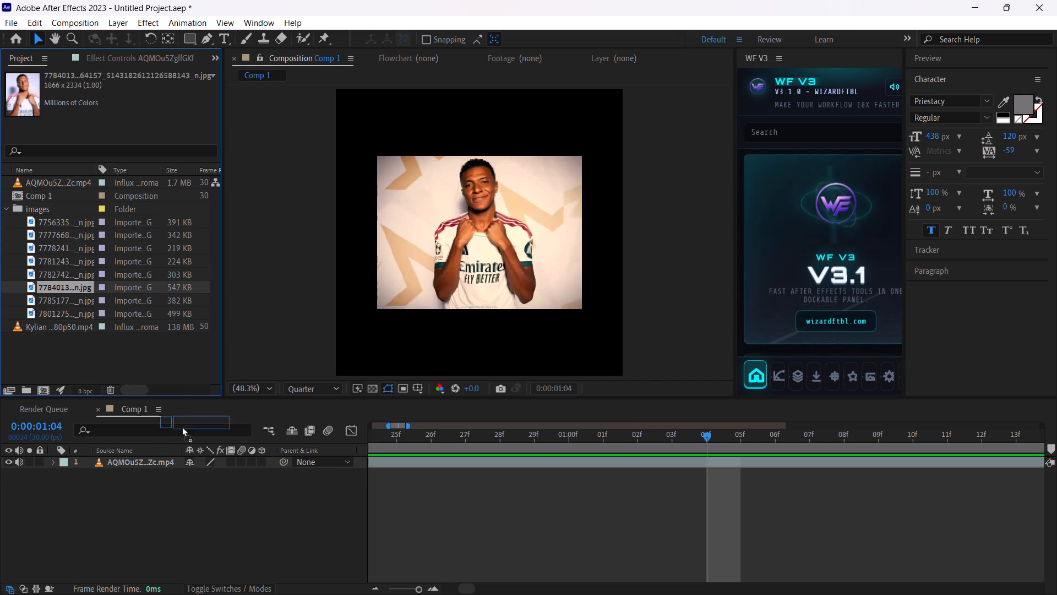
left_click_drag(182, 426, 132, 457)
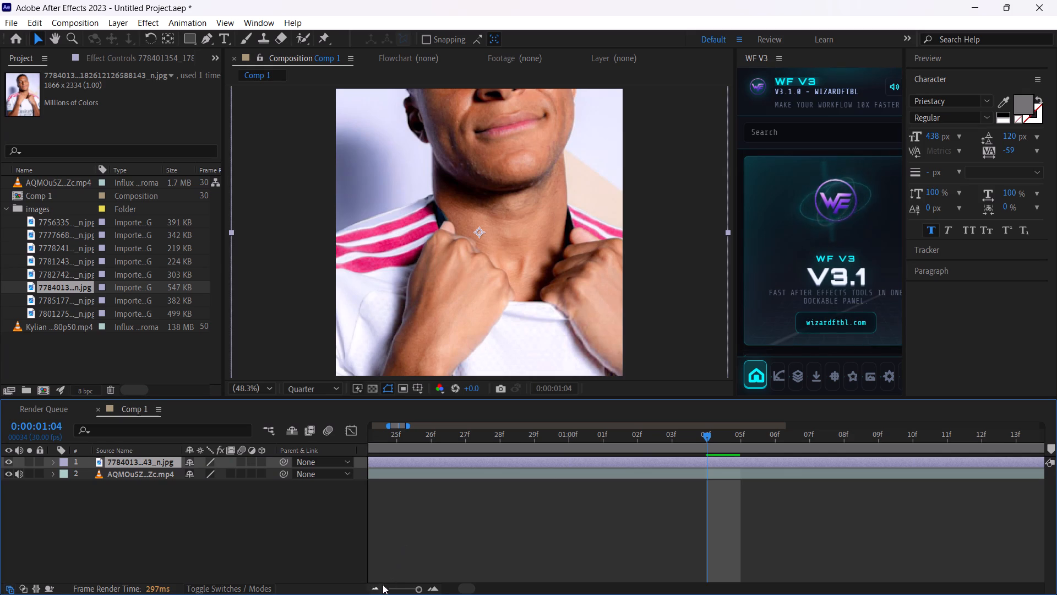
Split the photo layer at 0:00:01:04 and delete the part after the cut.
left_click_drag(408, 590, 425, 581)
key("ctrl+shift+d")
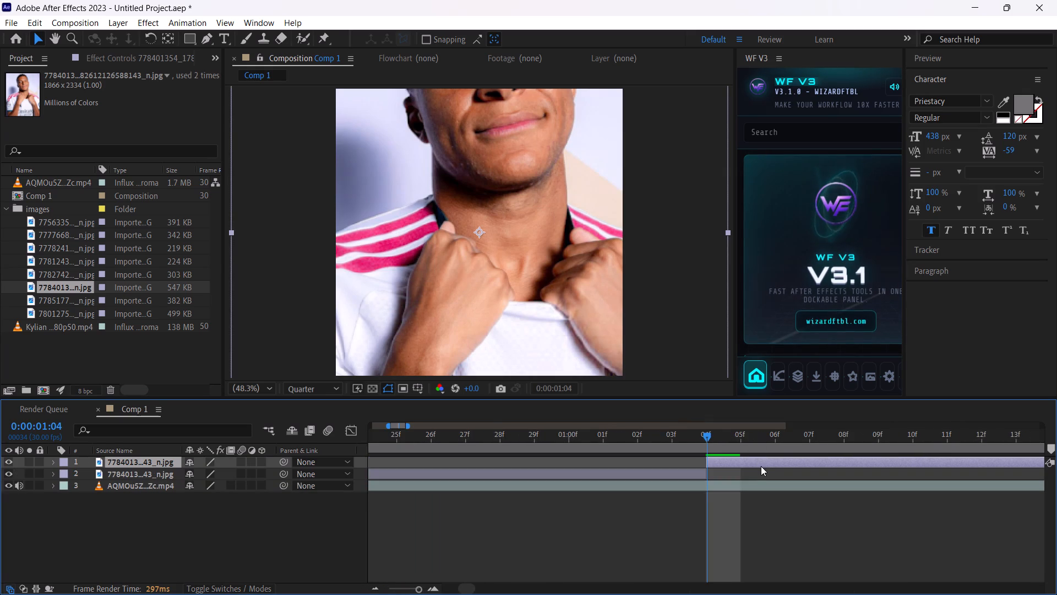
key("Delete")
left_click(658, 465)
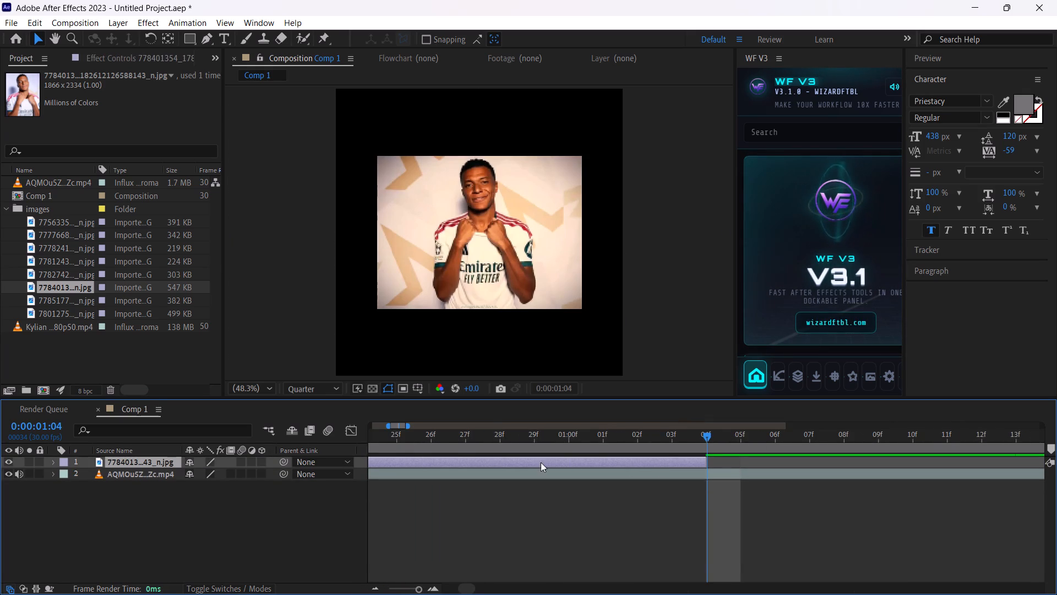
Scale the photo layer to fit the composition width.
left_click_drag(701, 437, 680, 437)
key("s")
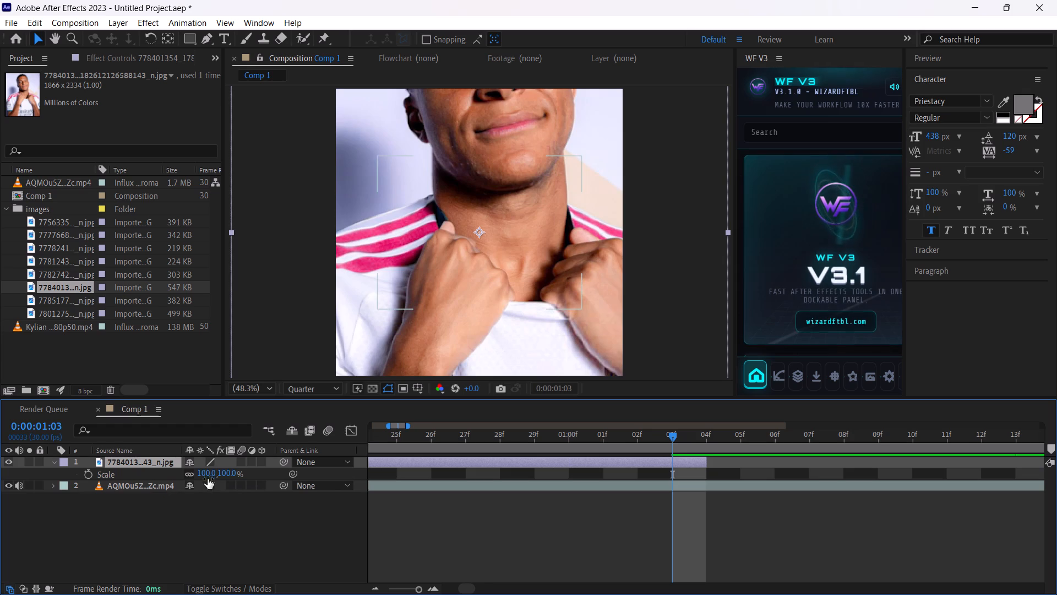
left_click_drag(209, 475, 186, 486)
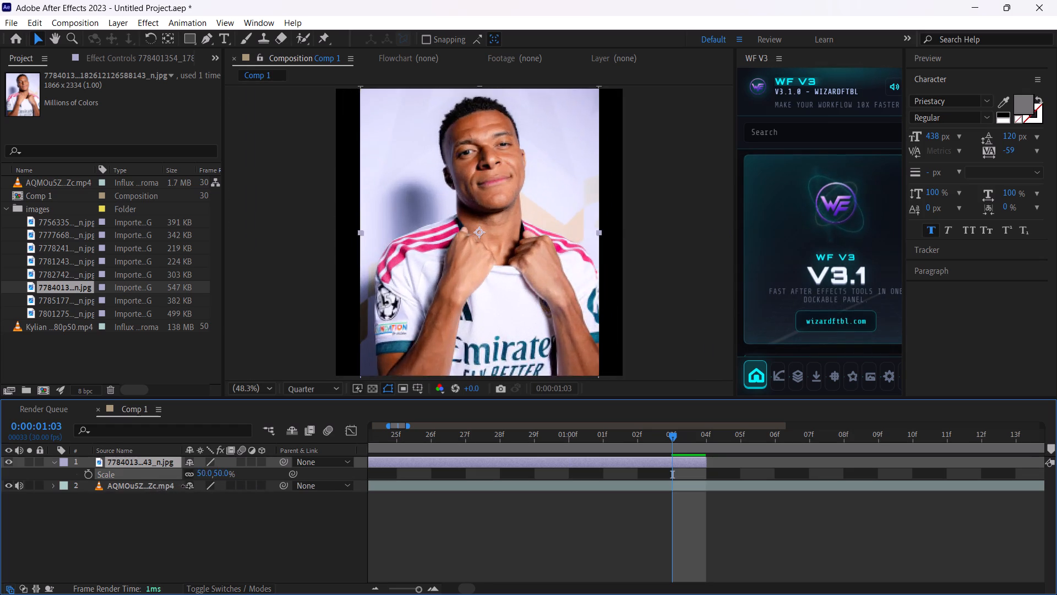
left_click_drag(186, 486, 191, 484)
right_click(191, 484)
right_click(134, 462)
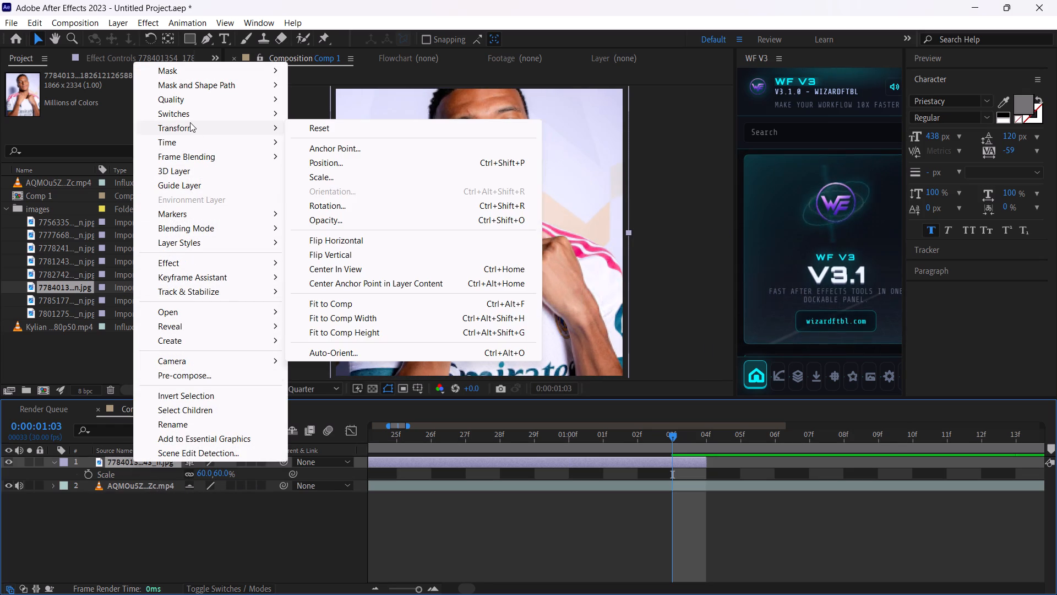
left_click(369, 321)
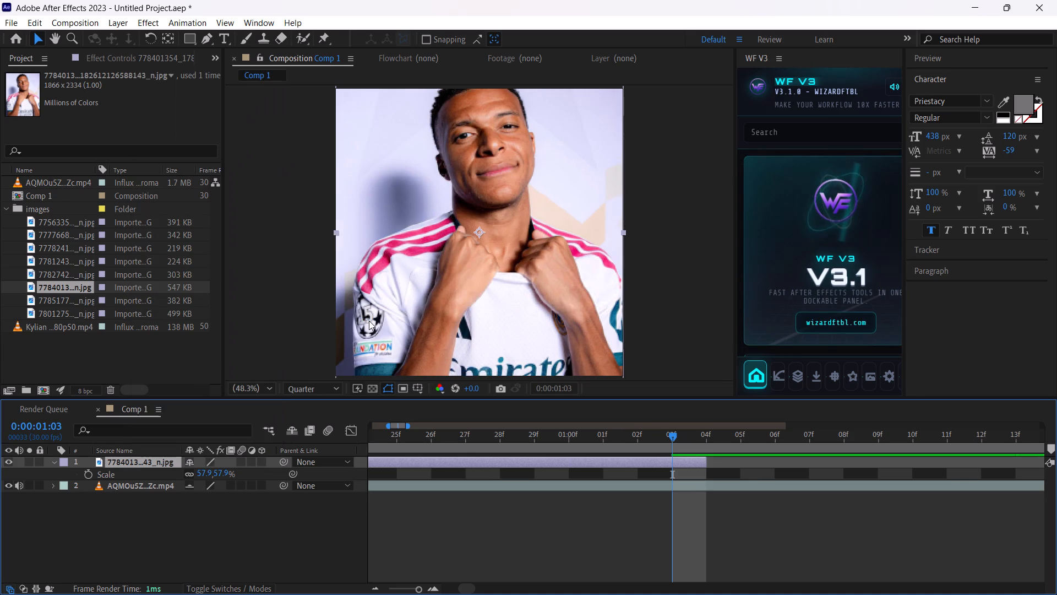
Move the photo layer down to position 540, 672 so the player's head is framed.
key("p")
left_click_drag(212, 478, 330, 462)
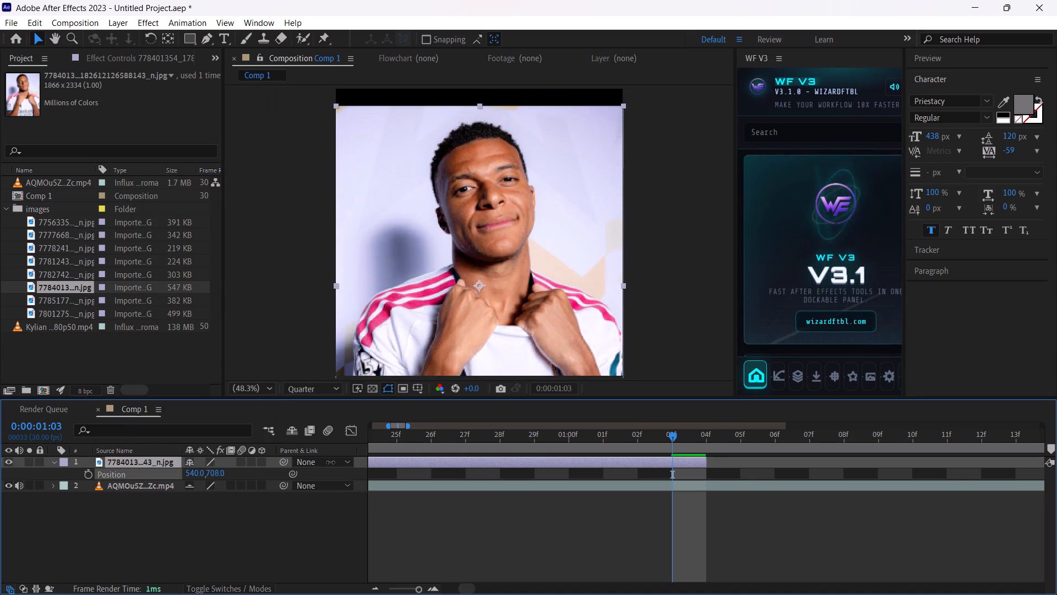
left_click_drag(330, 462, 318, 462)
left_click(718, 245)
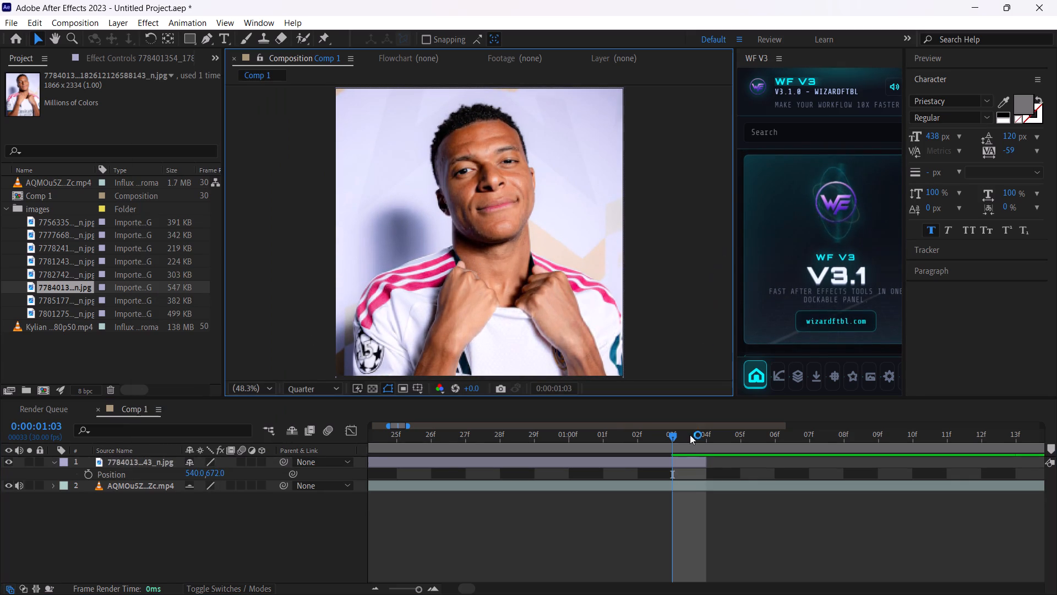
Extend the end of the photo layer to 0:00:01:05.
left_click_drag(694, 440, 733, 440)
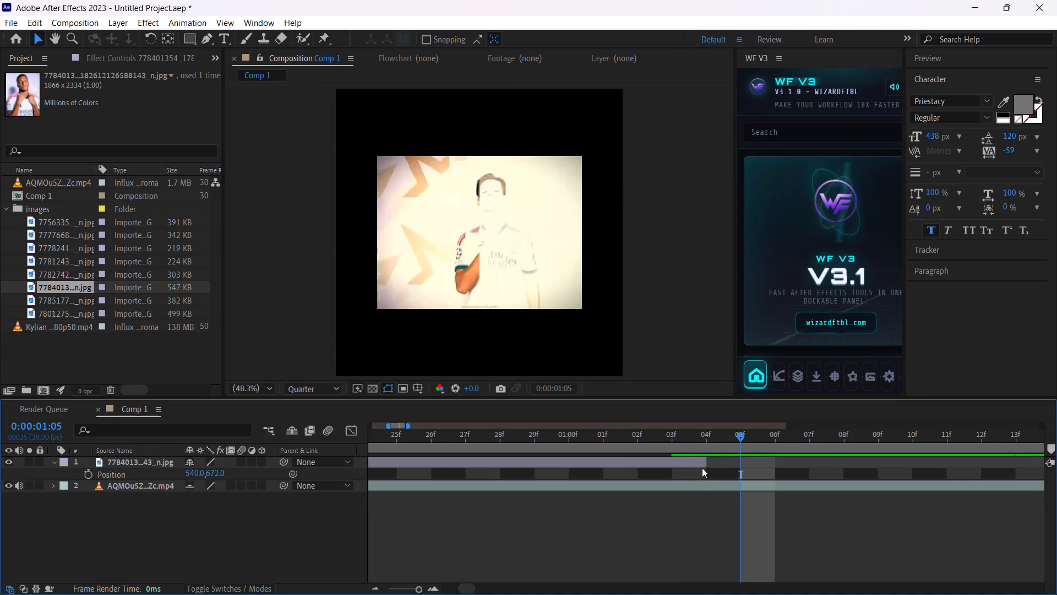
left_click_drag(725, 440, 735, 440)
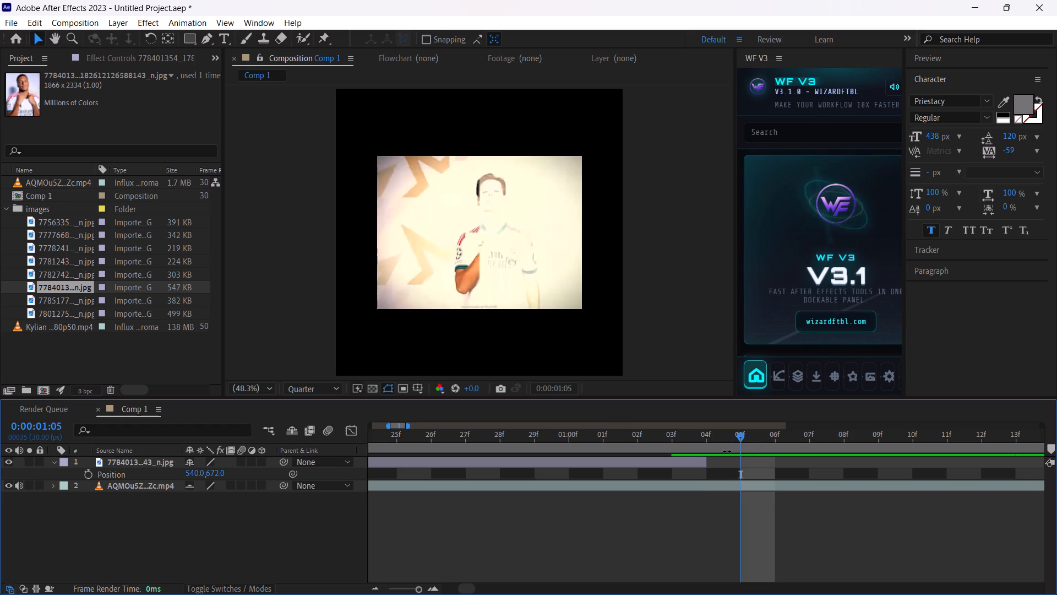
left_click_drag(706, 462, 735, 463)
left_click_drag(742, 436, 710, 436)
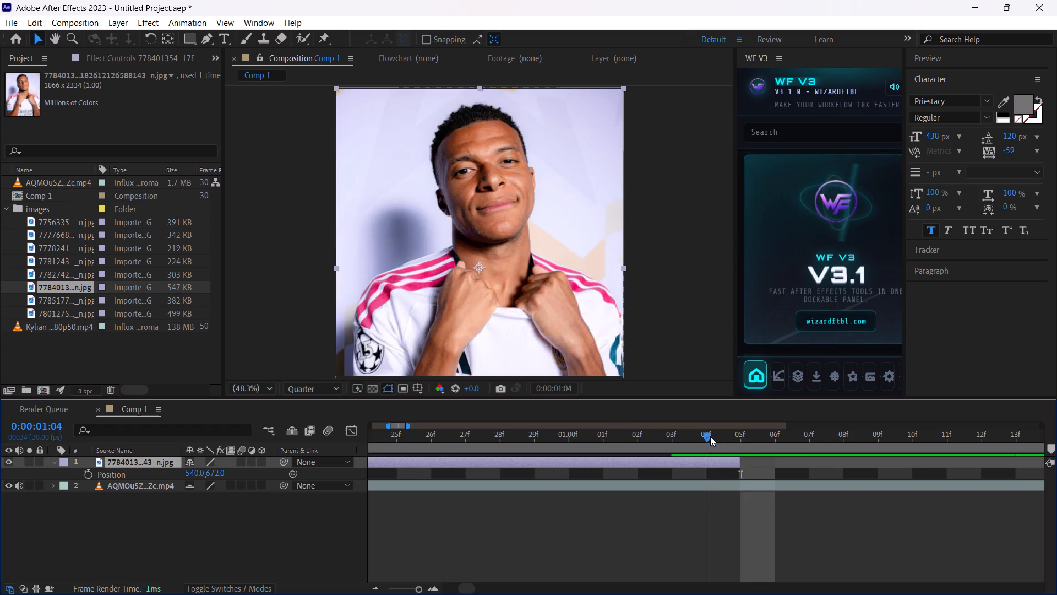
left_click_drag(710, 436, 728, 436)
left_click(764, 540)
Create a white FFFFFF solid of 1080 x 1080 px above the photo layer.
left_click_drag(727, 437, 707, 437)
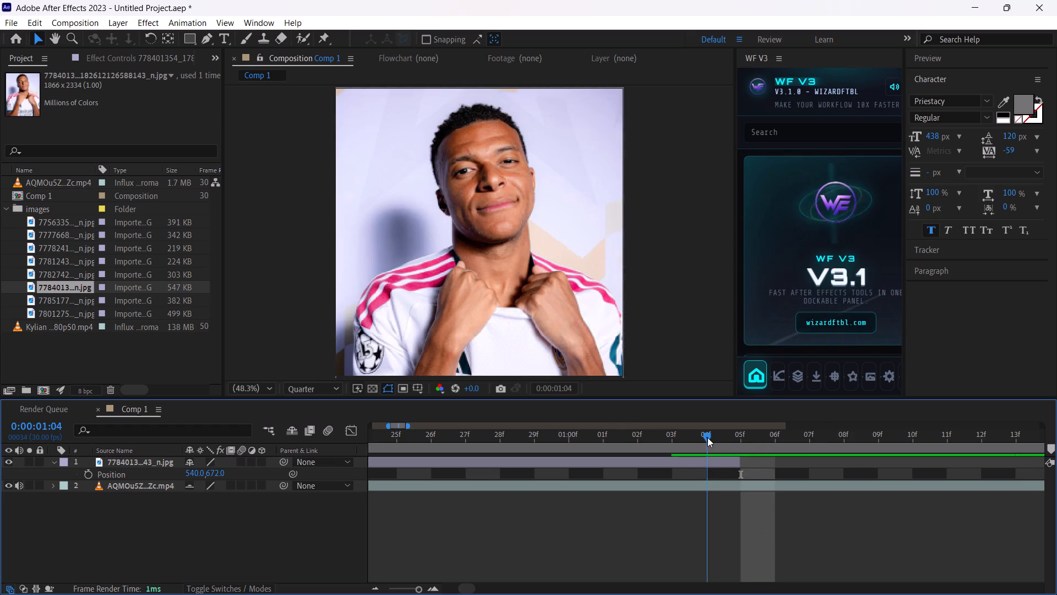
left_click_drag(707, 437, 707, 439)
left_click(734, 515)
left_click(715, 469)
left_click(717, 462)
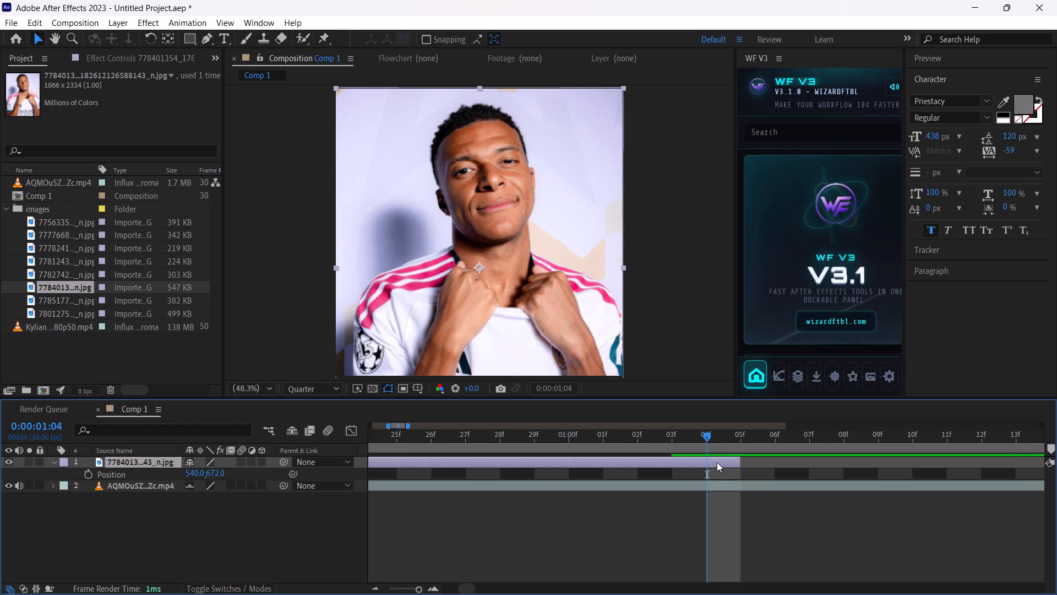
key("ctrl+y")
left_click(845, 369)
left_click_drag(787, 282, 555, 62)
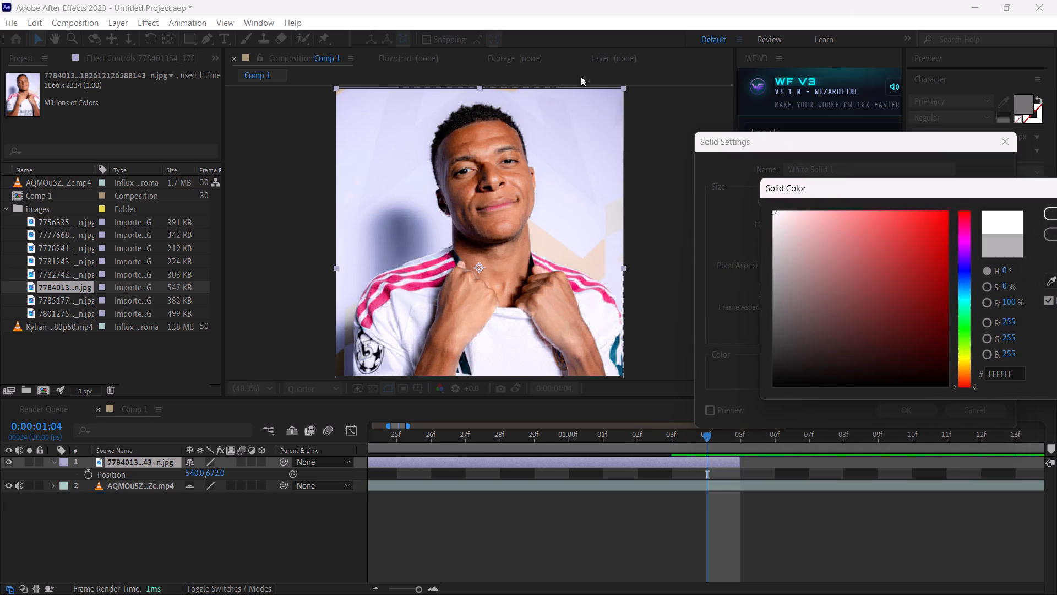
left_click(1054, 220)
left_click(906, 419)
left_click(905, 415)
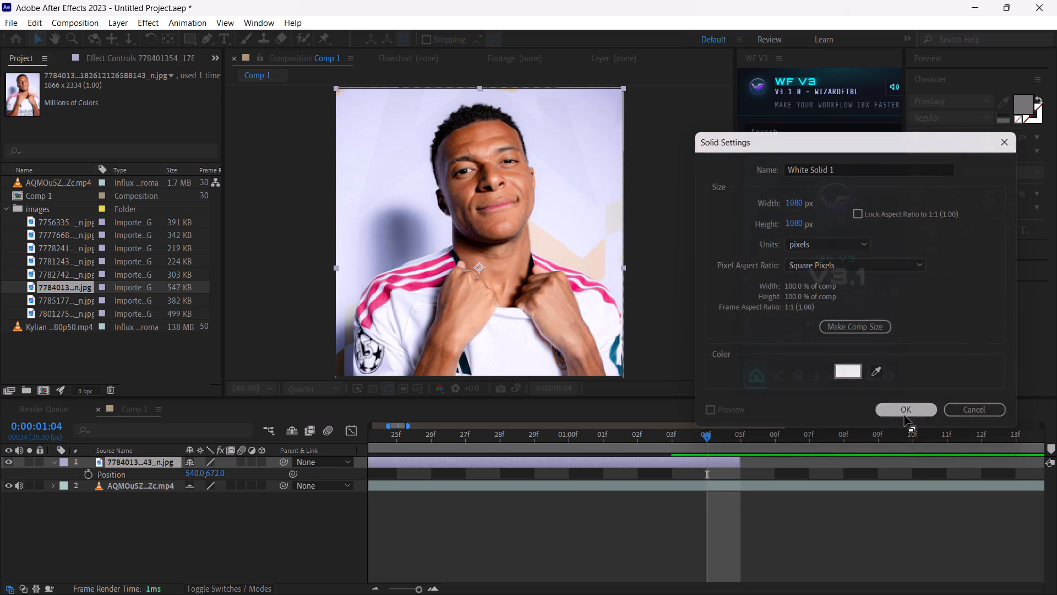
Trim the white solid to the single frame from 0:00:01:04 to 0:00:01:05, deleting the leftover pieces on both sides.
left_click_drag(724, 434, 743, 435)
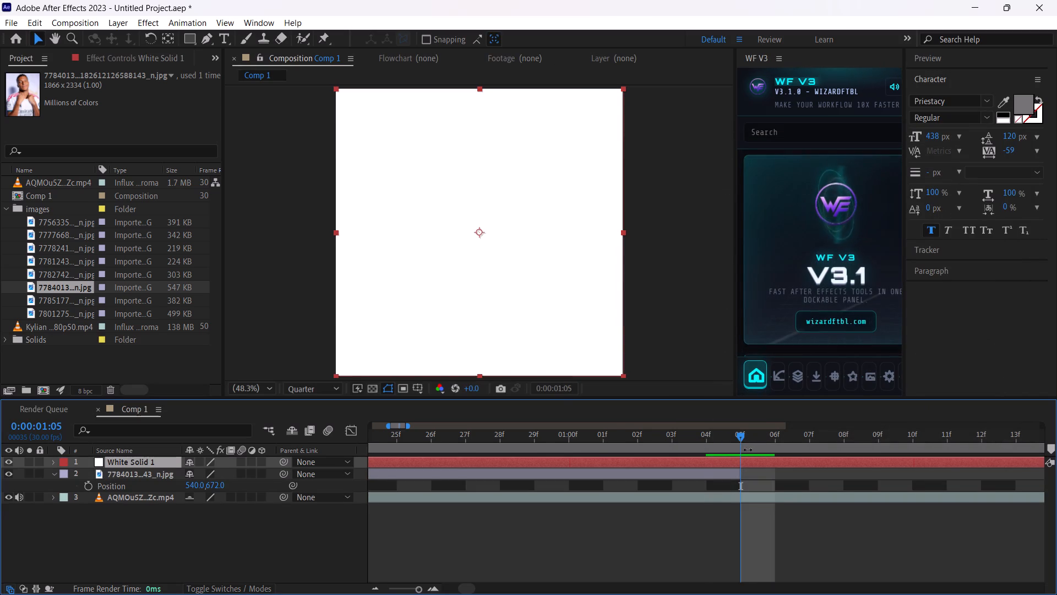
key("ctrl+shift+d")
left_click(717, 476)
left_click_drag(716, 435, 707, 437)
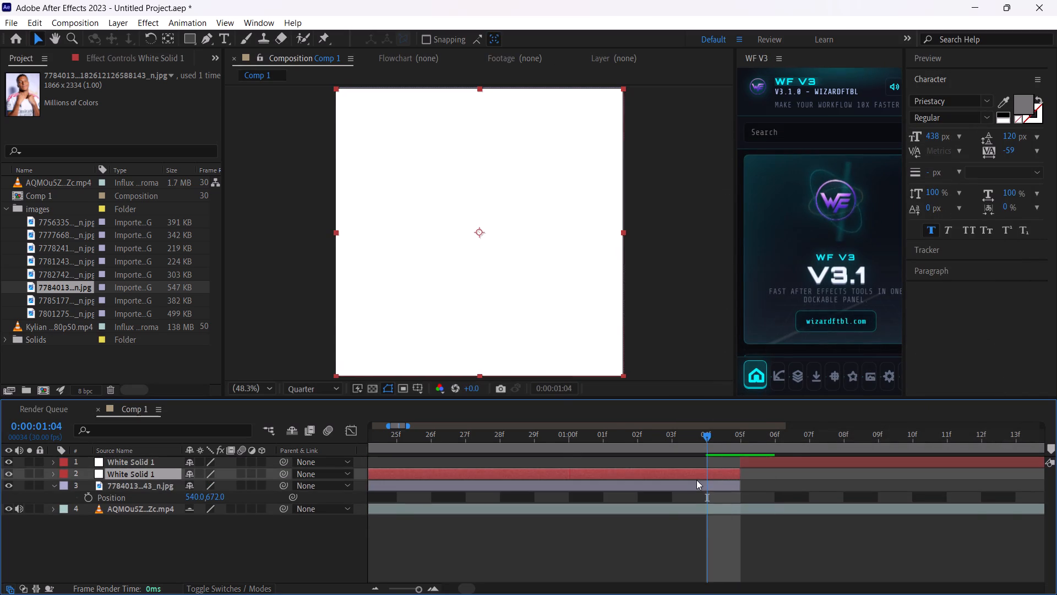
key("ctrl+shift+d")
left_click(679, 488)
key("Delete")
left_click(765, 461)
key("Delete")
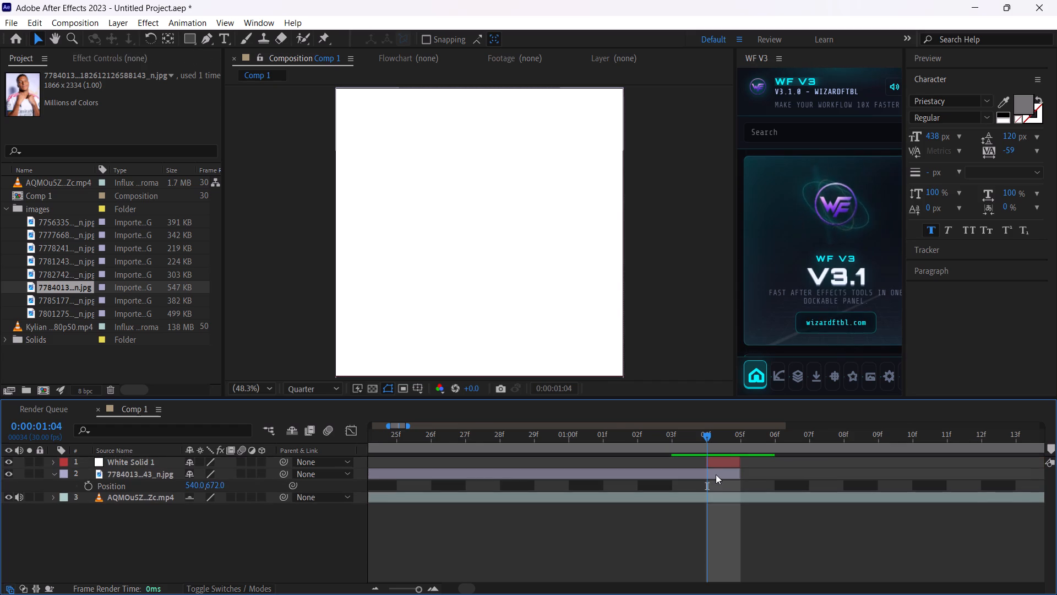
left_click(722, 464)
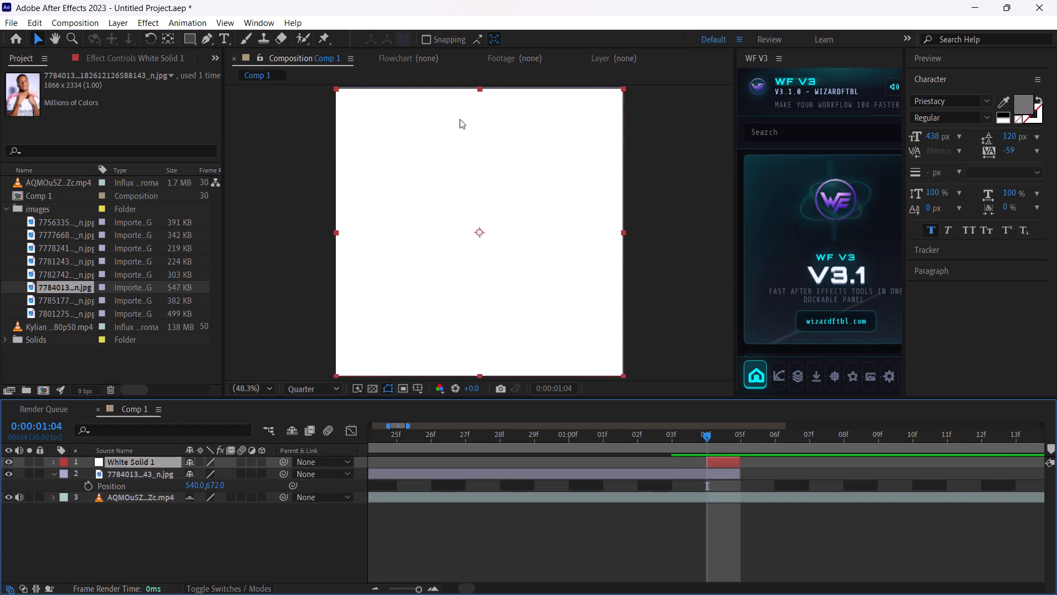
Draw a small rectangular mask on the white solid, starting just above the middle of the composition's top edge.
left_click(641, 234)
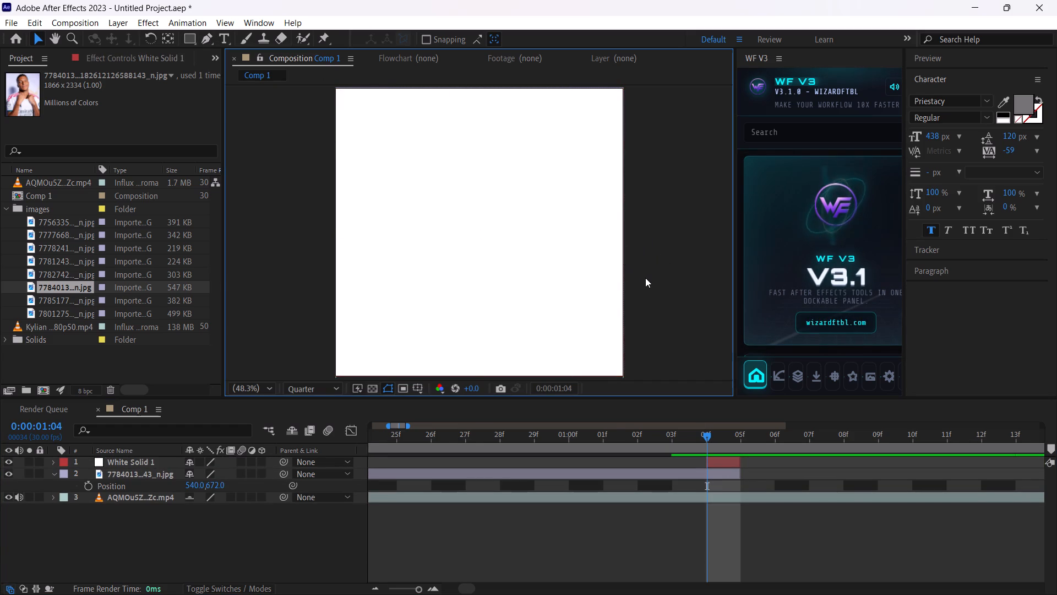
key("ctrl+equal")
key("ctrl+equal")
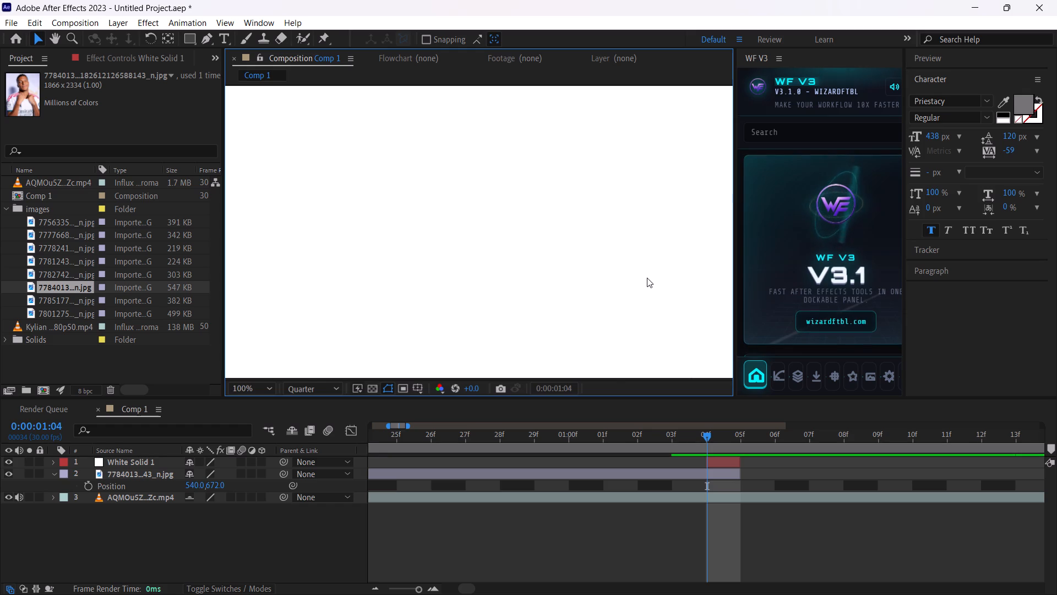
middle_click_drag(573, 253, 578, 411)
middle_click_drag(487, 159, 504, 308)
left_click(499, 264)
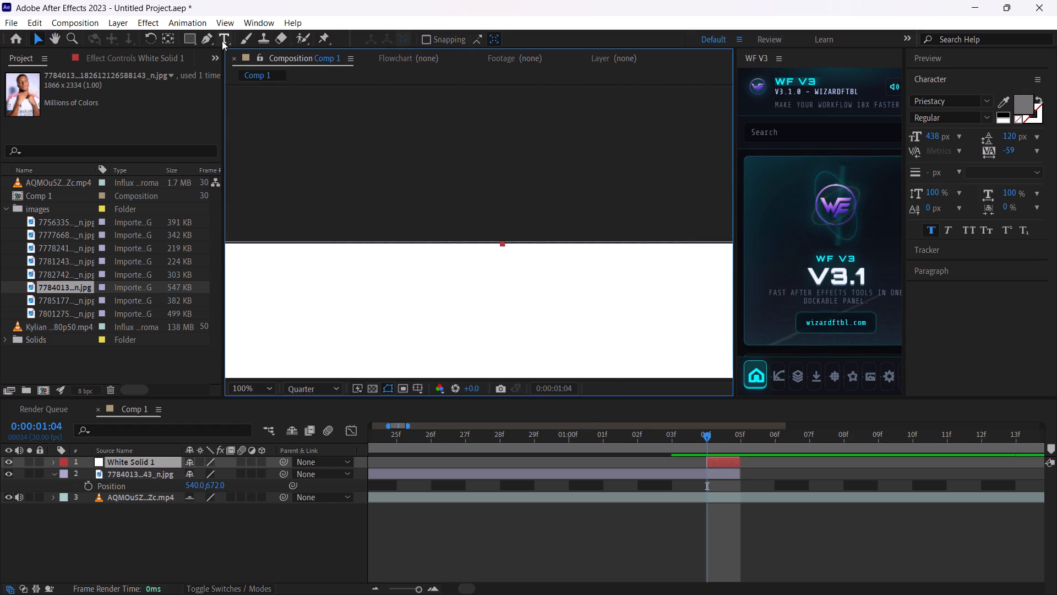
left_click(187, 38)
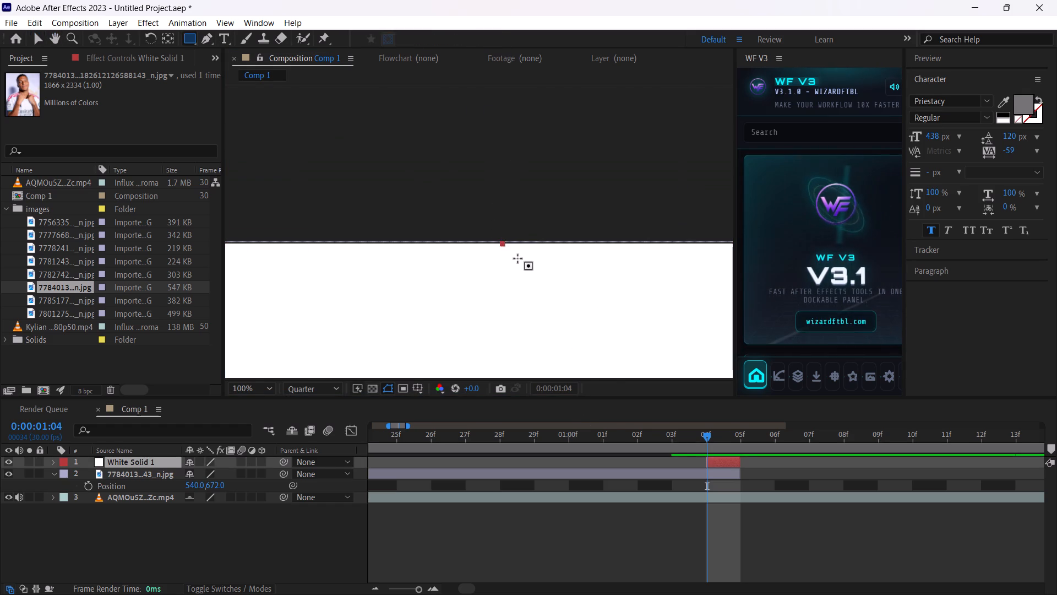
key("ctrl+equal")
key("ctrl+equal")
key("ctrl+equal")
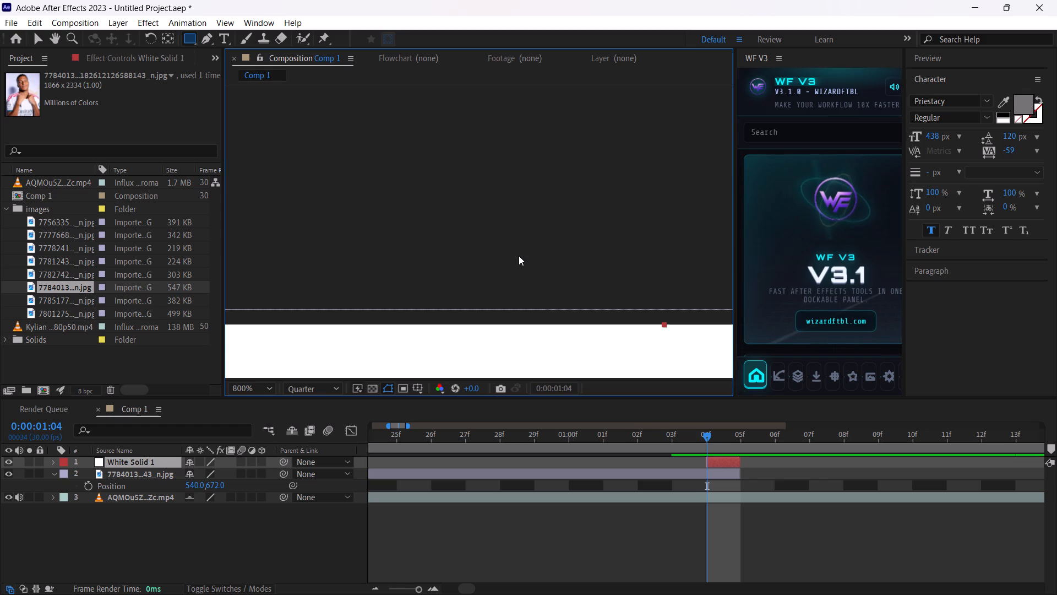
key("ctrl+equal")
middle_click_drag(611, 324, 426, 62)
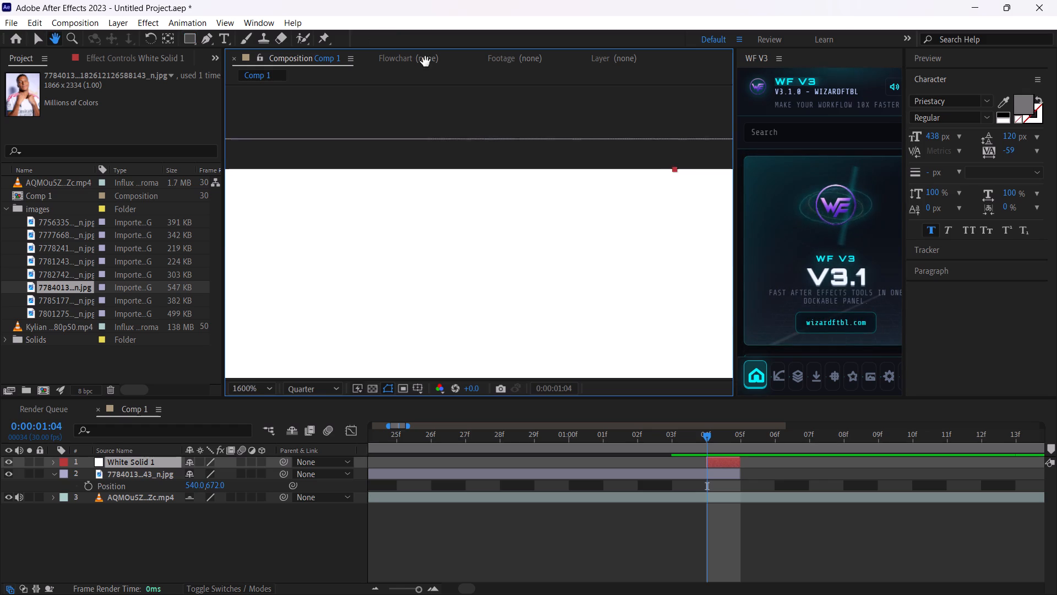
middle_click_drag(426, 62, 383, 88)
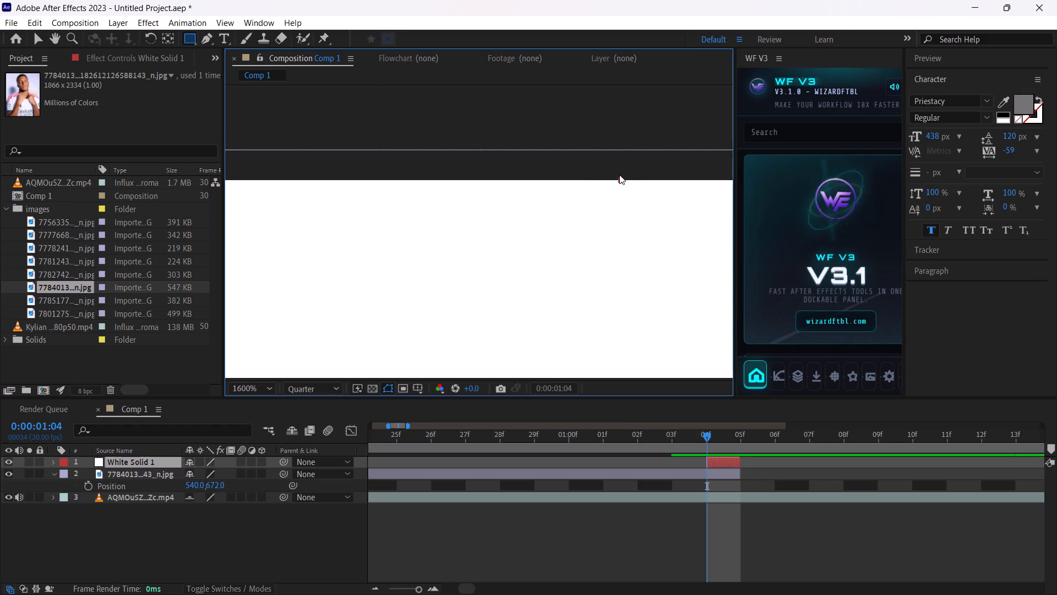
left_click_drag(619, 166, 622, 228)
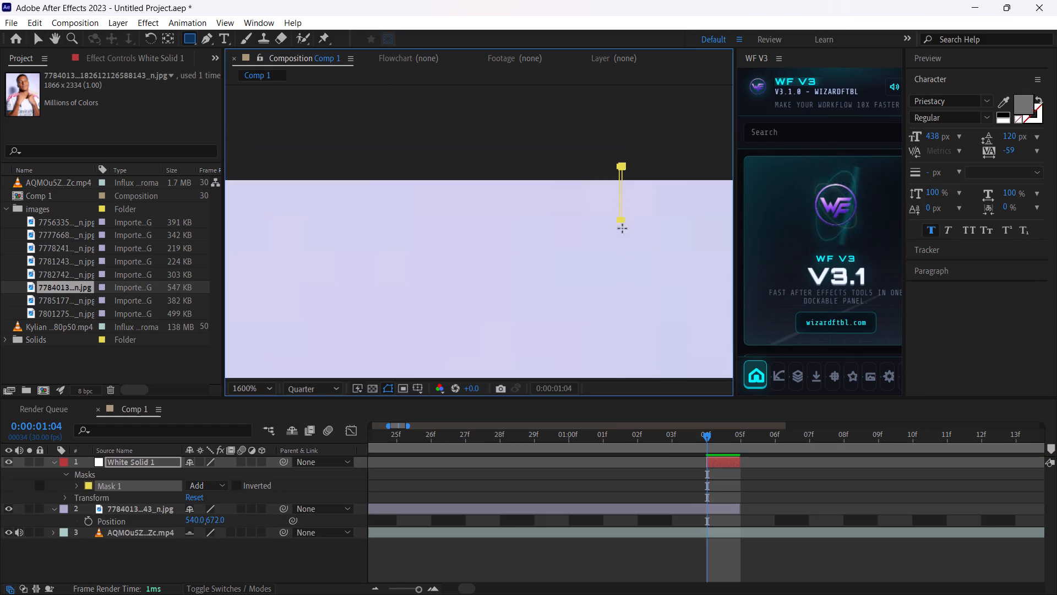
left_click_drag(622, 228, 683, 363)
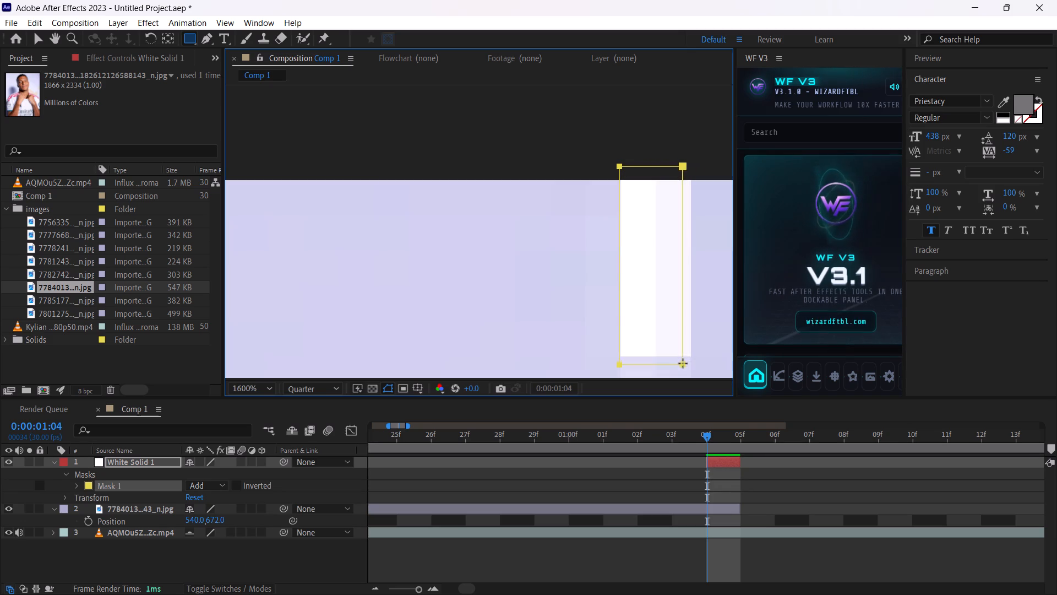
left_click_drag(683, 363, 798, 441)
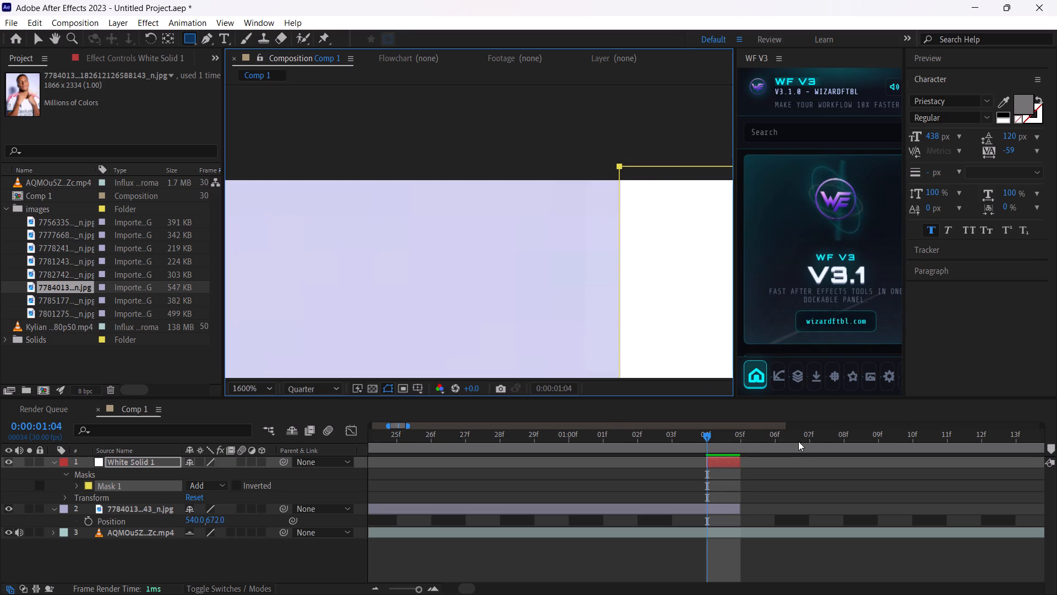
left_click_drag(798, 441, 693, 337)
key("ctrl+minus")
key("ctrl+minus")
key("ctrl+minus")
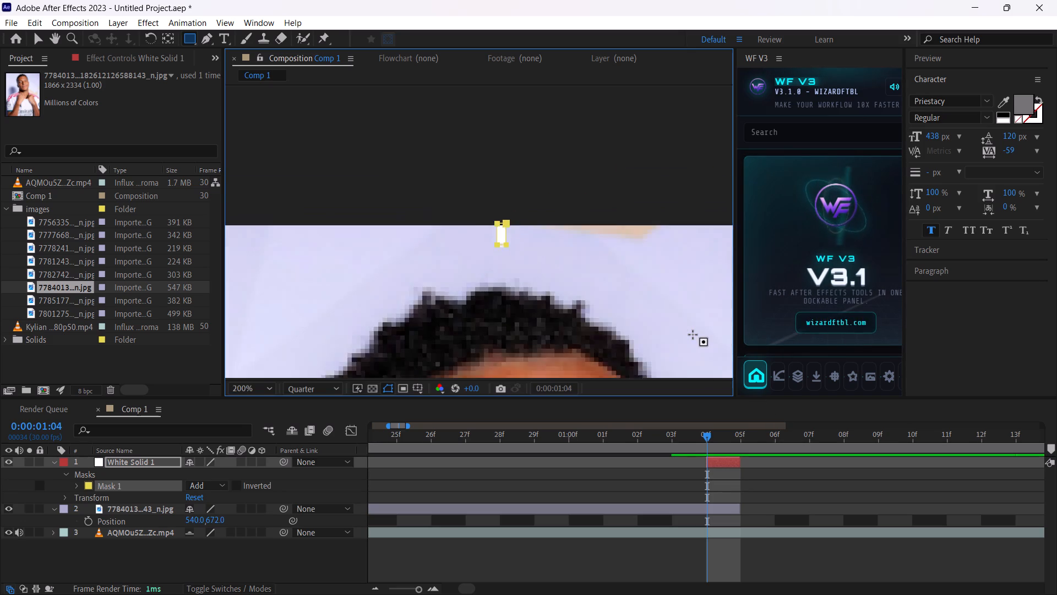
key("ctrl+minus")
left_click(40, 42)
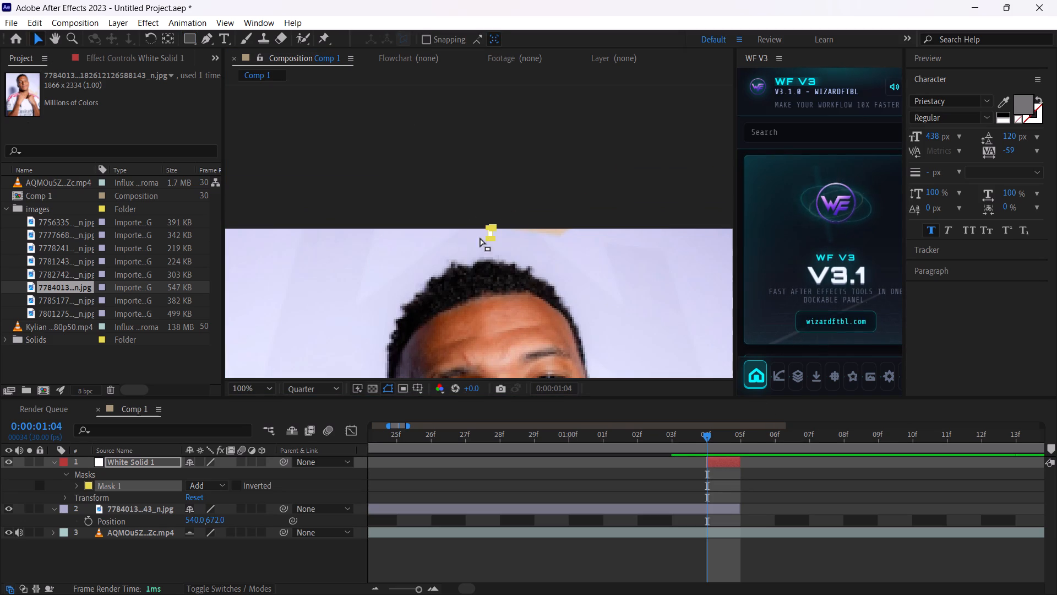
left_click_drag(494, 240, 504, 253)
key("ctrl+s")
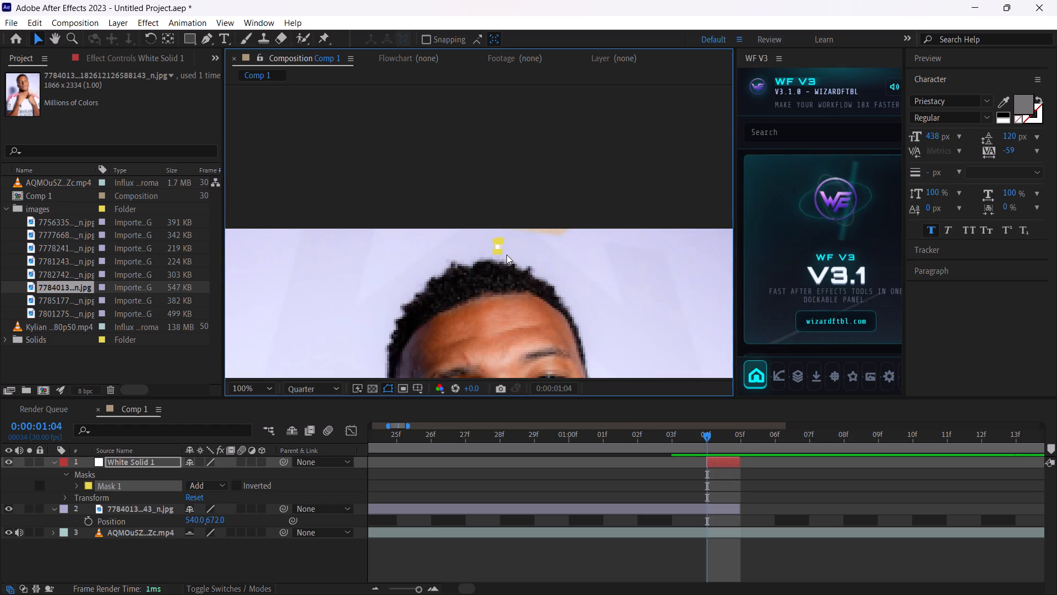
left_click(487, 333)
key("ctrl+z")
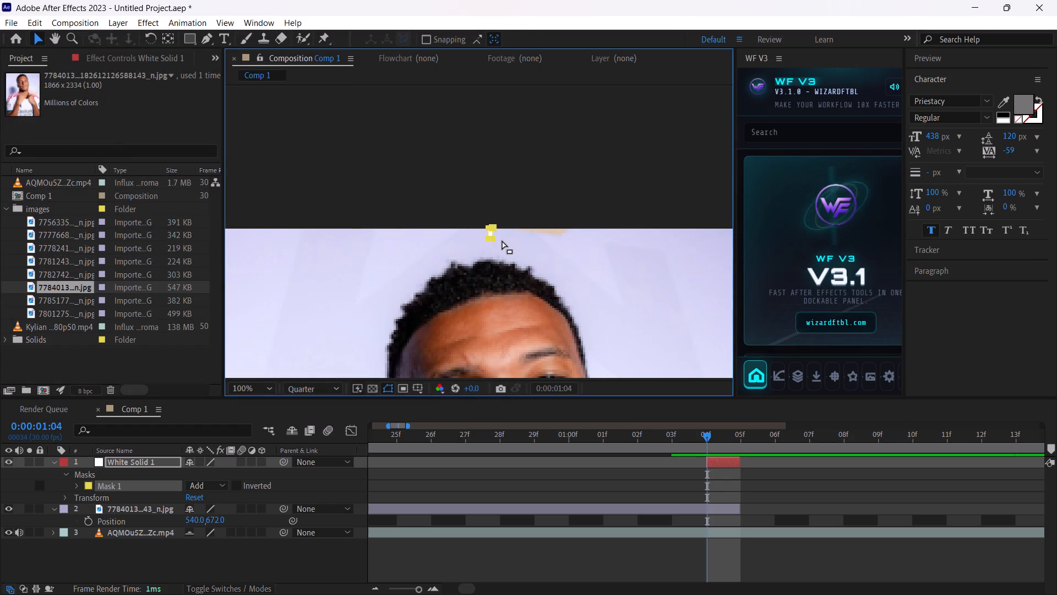
Free-transform the mask so it stretches from the composition's vertical centre line to past its right edge.
double_click(492, 237)
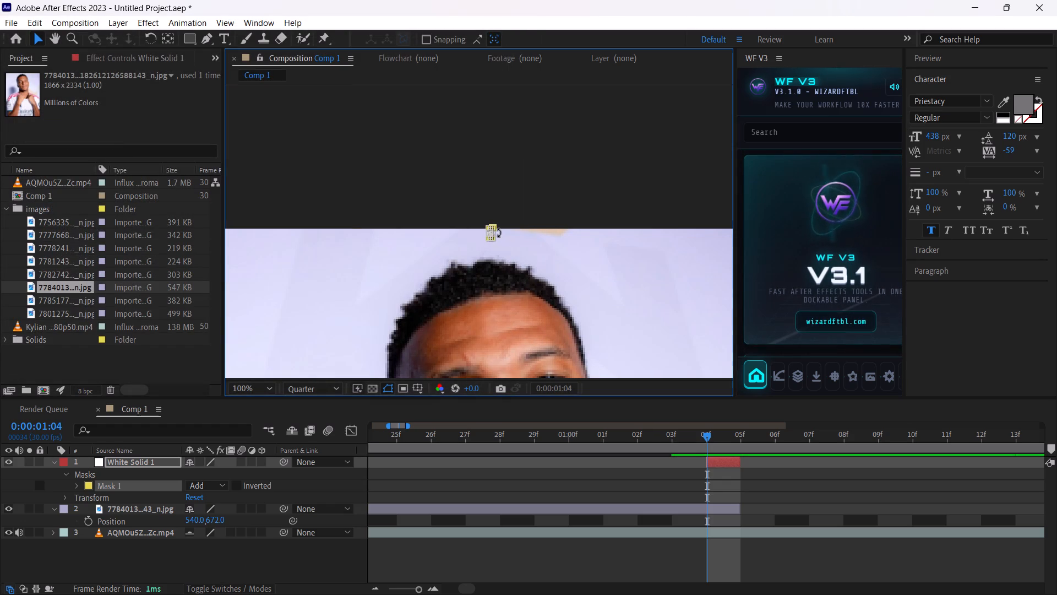
left_click_drag(498, 232, 534, 232)
key("ctrl+z")
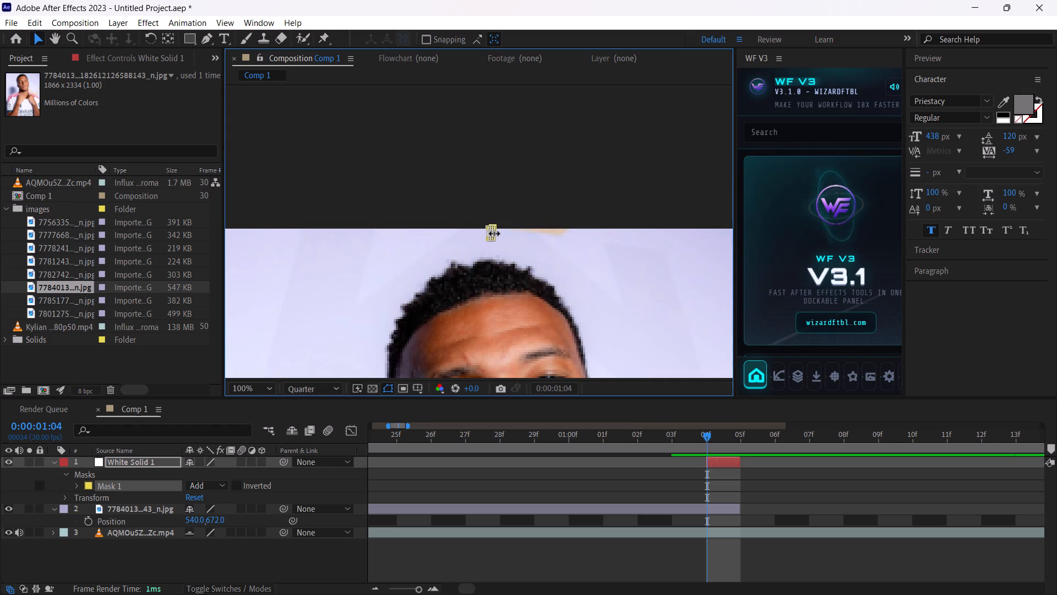
left_click_drag(494, 234, 651, 245)
key("ctrl+minus")
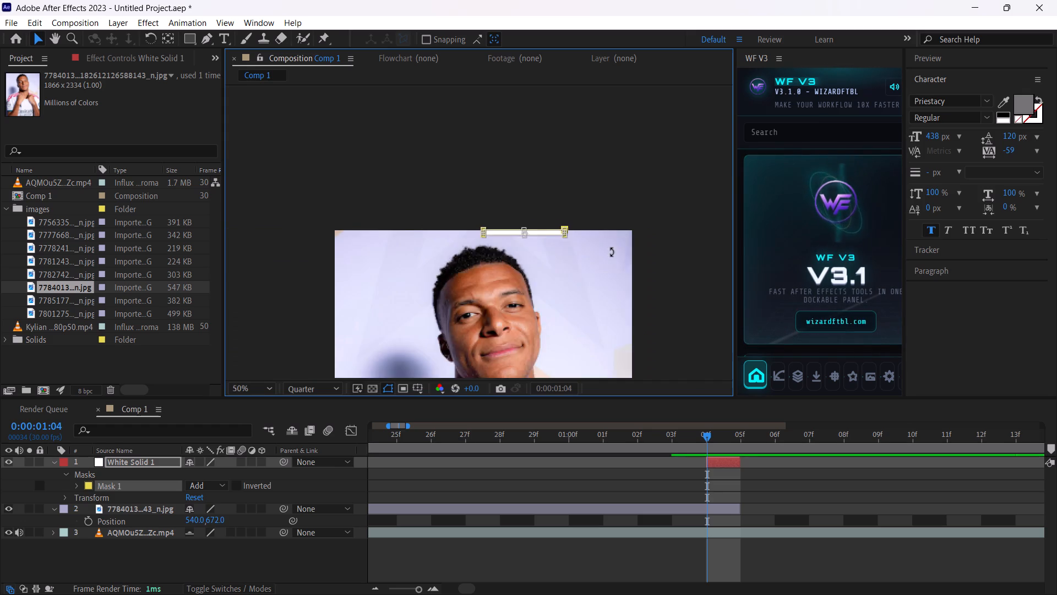
key("ctrl+minus")
key("ctrl+minus")
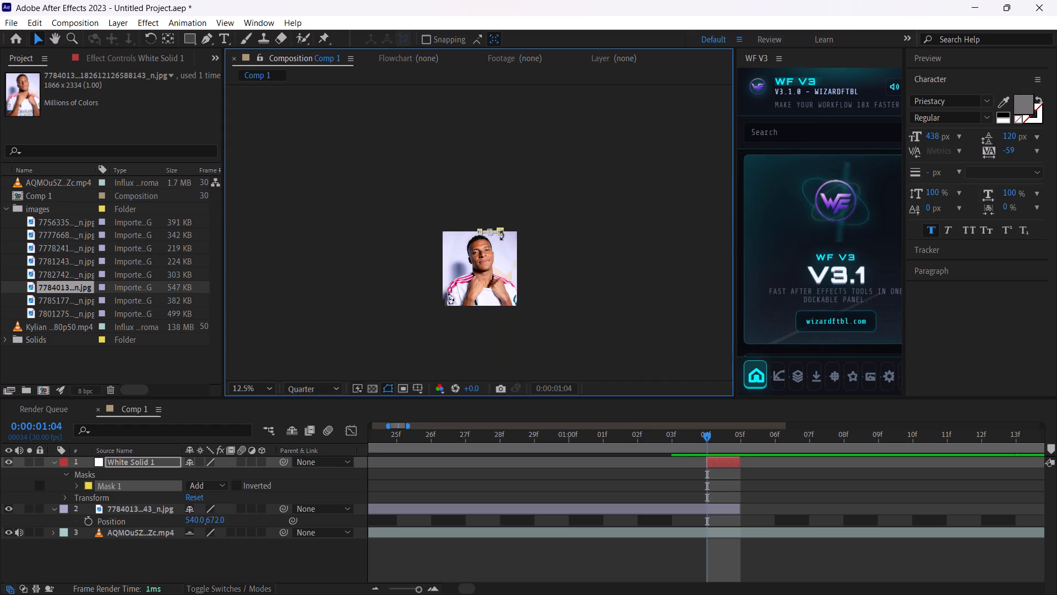
key("ctrl+equal")
key("ctrl+equal")
key("ctrl+equal")
key("ctrl+equal")
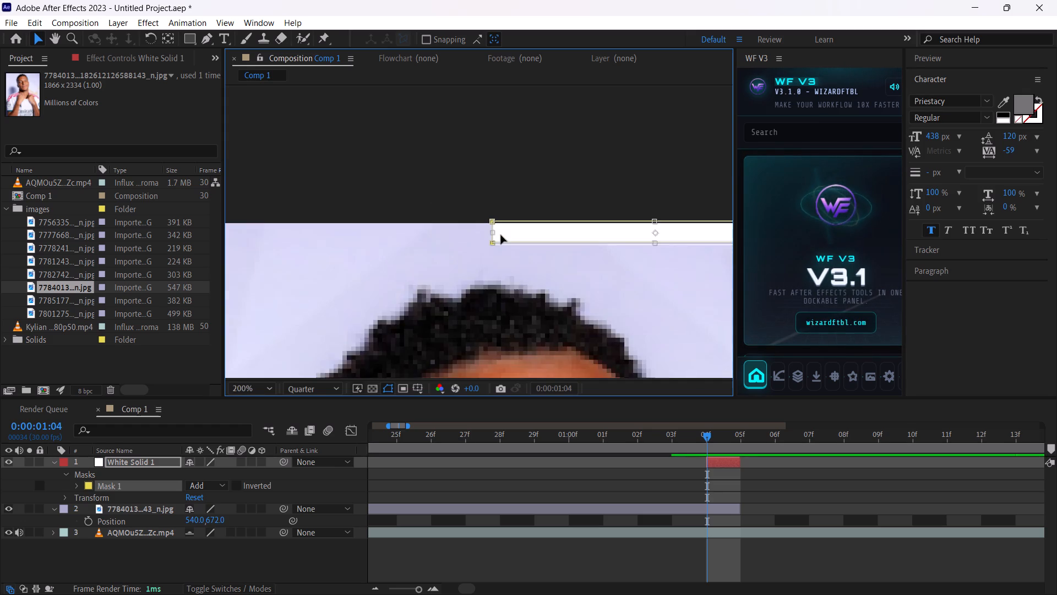
key("ctrl+minus")
key("ctrl+minus")
key("ctrl+minus")
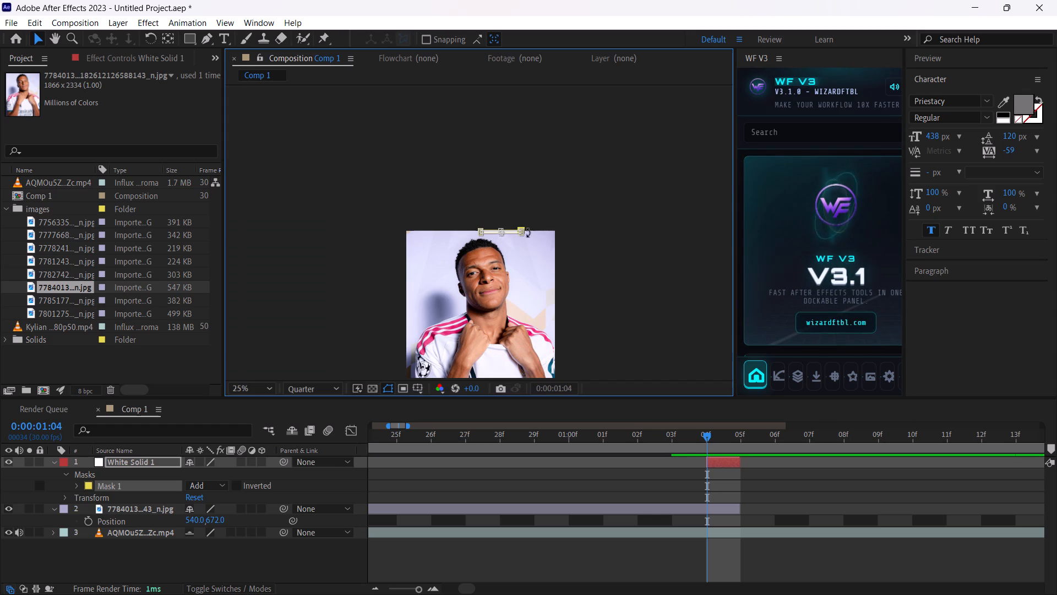
left_click_drag(523, 231, 559, 234)
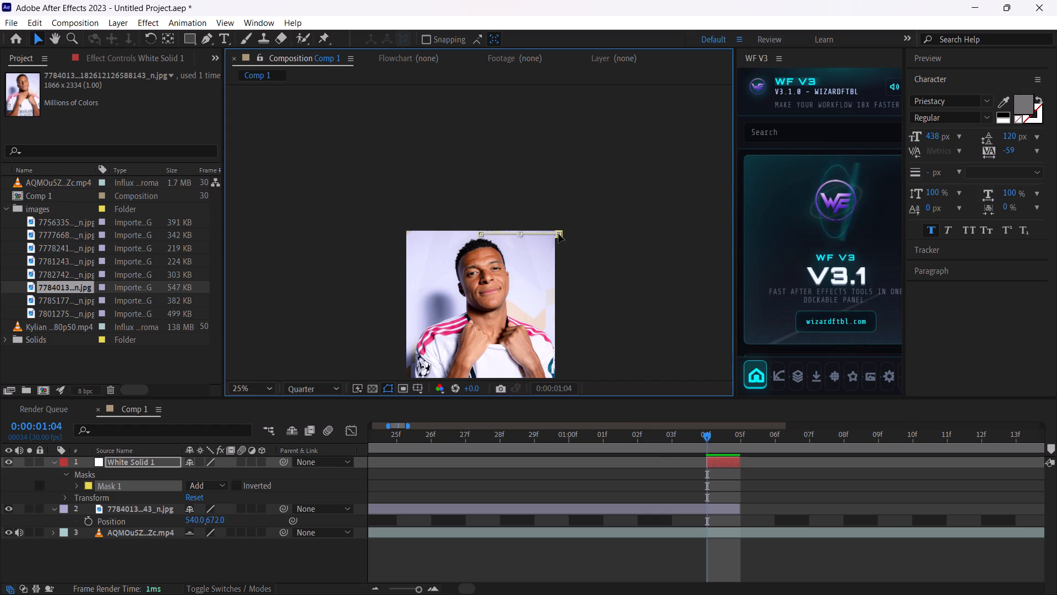
left_click_drag(559, 234, 571, 212)
Stretch the mask's height to just beyond the composition's top and bottom edges, covering the whole right half.
left_click_drag(527, 234, 542, 387)
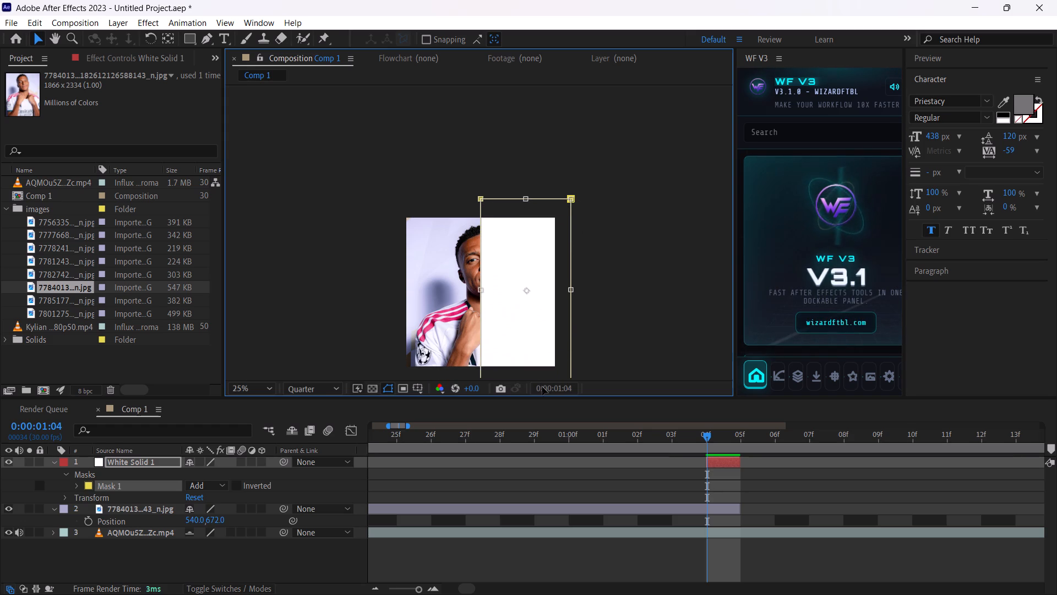
left_click_drag(542, 387, 542, 313)
left_click(622, 297)
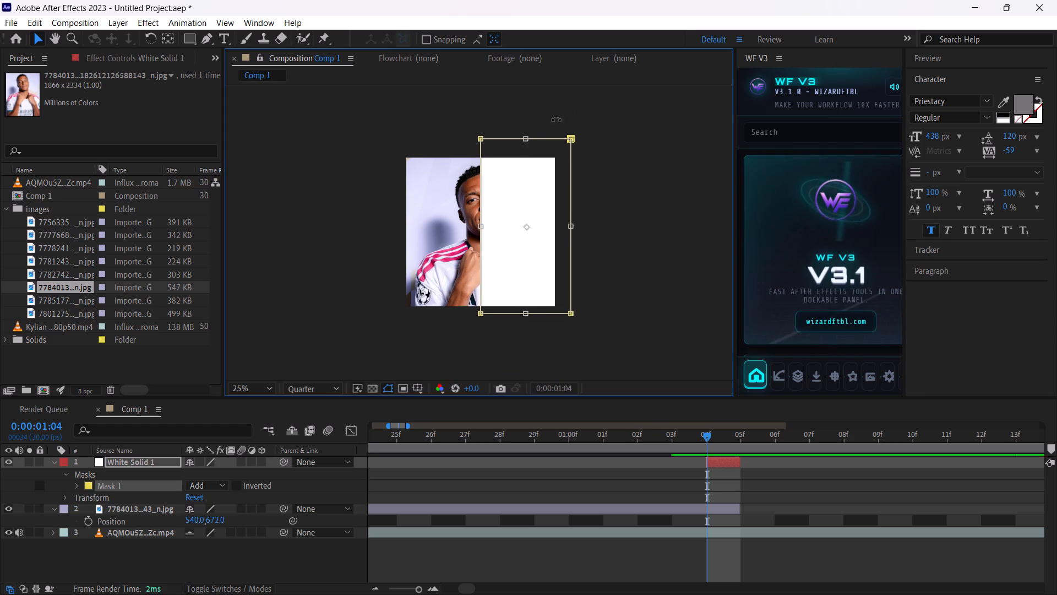
left_click_drag(526, 137, 523, 154)
left_click(526, 313)
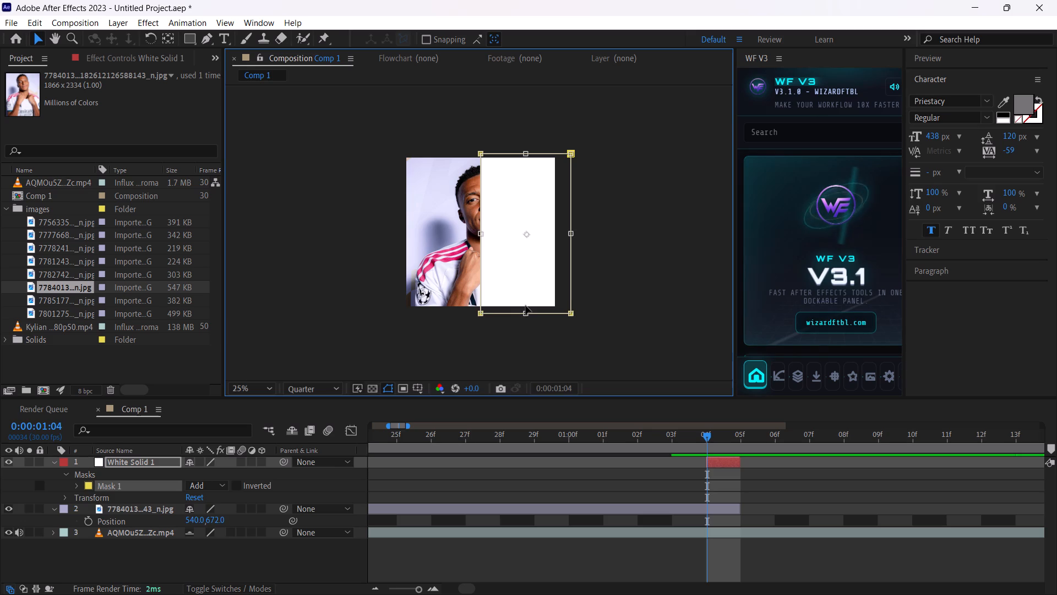
left_click(604, 266)
left_click(663, 260)
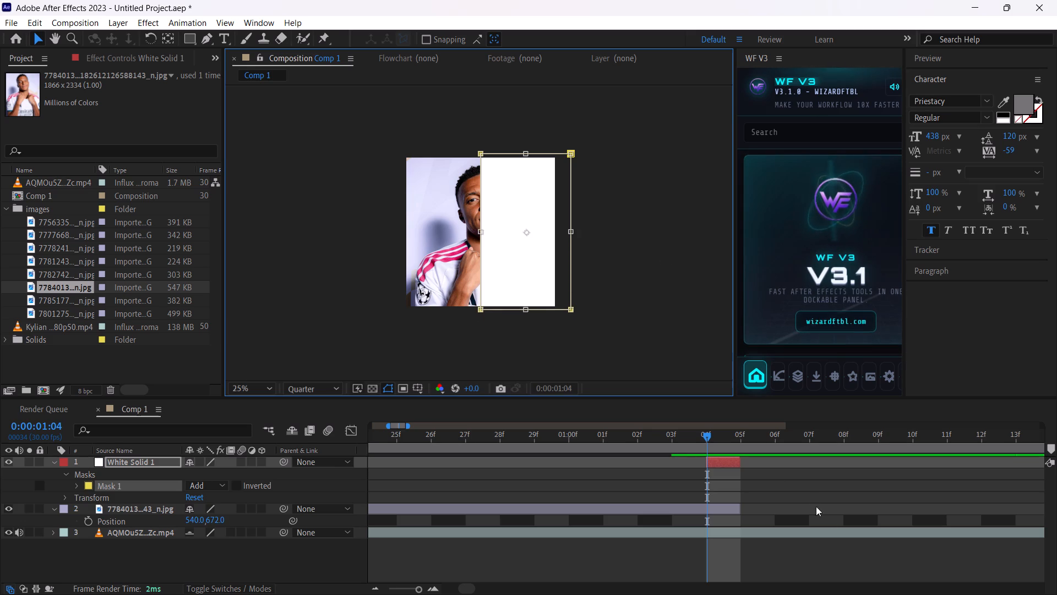
Flip the masked white solid horizontally so it covers the left half of the frame.
left_click(856, 559)
left_click(723, 458)
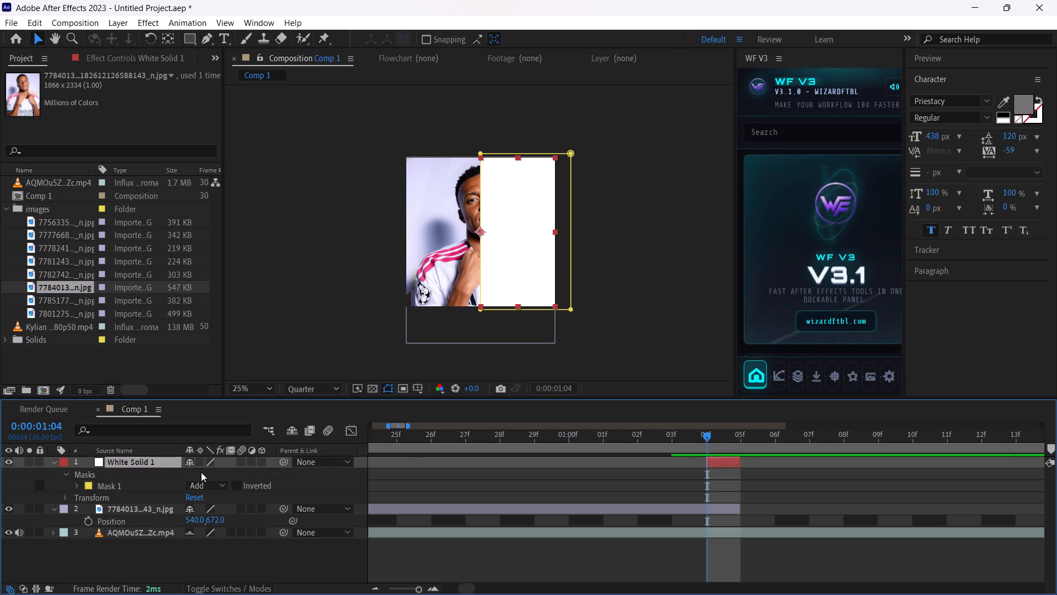
right_click(151, 464)
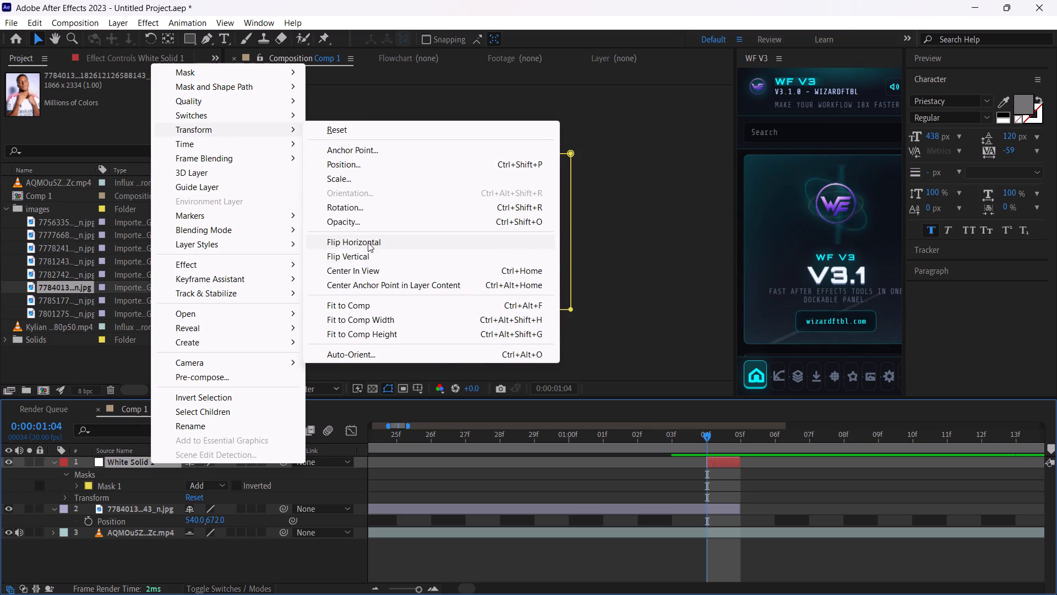
left_click(368, 242)
left_click(622, 246)
Duplicate the half-frame white solid and move the copy so it starts at 0:00:01:05, directly after the original.
left_click_drag(707, 430, 682, 437)
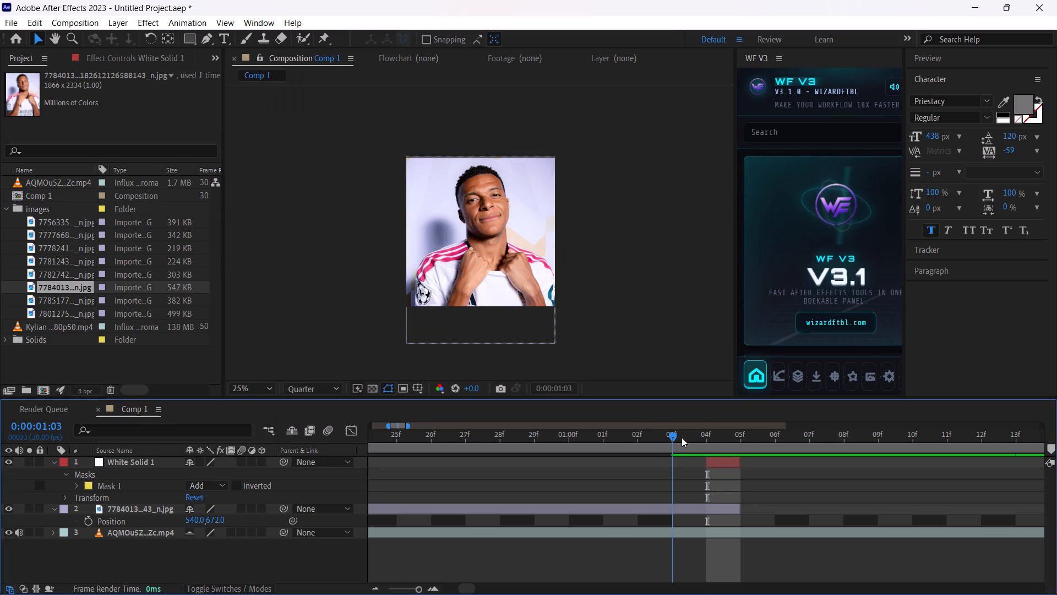
left_click_drag(682, 437, 740, 442)
left_click(712, 465)
key("ctrl+d")
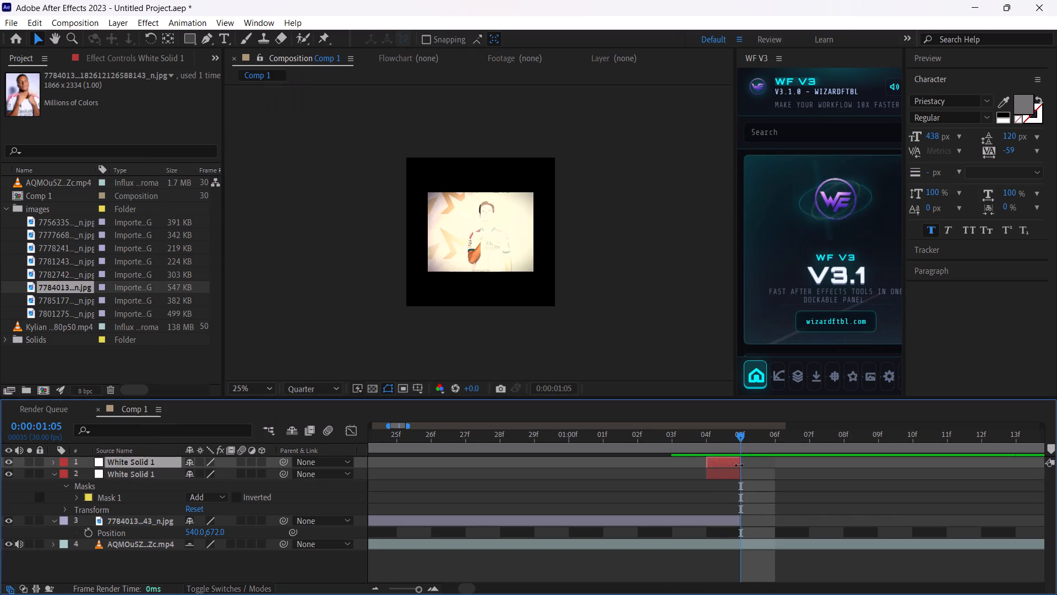
left_click_drag(718, 465, 742, 464)
Flip the duplicated white solid horizontally so it covers the right half of the frame.
right_click(747, 458)
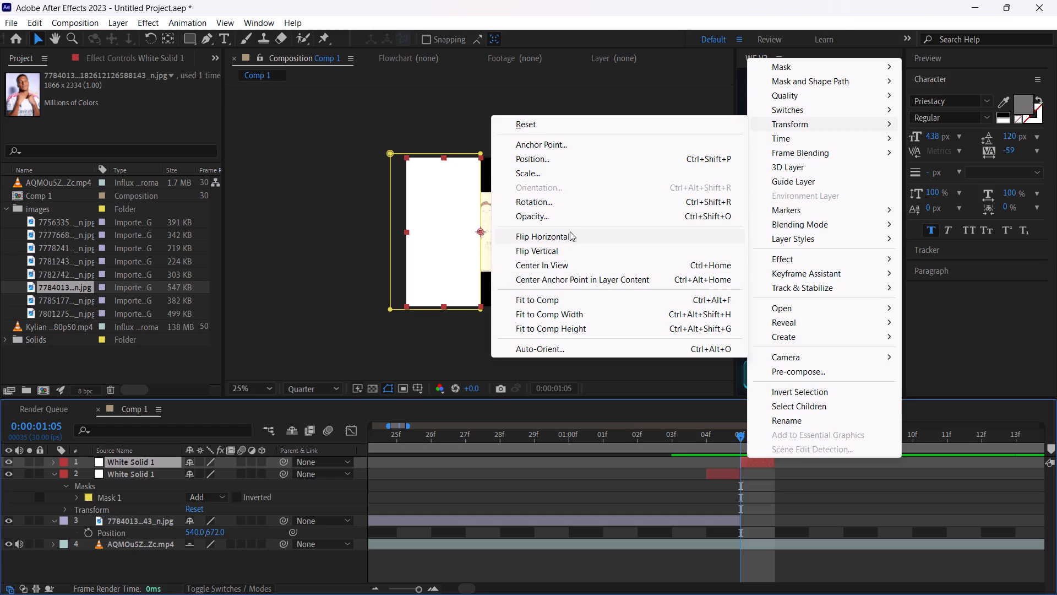
left_click(570, 231)
left_click(606, 250)
Play back Comp 1 from the beginning and around the half-frame white flashes to check the timing against the reference.
left_click_drag(735, 434, 542, 437)
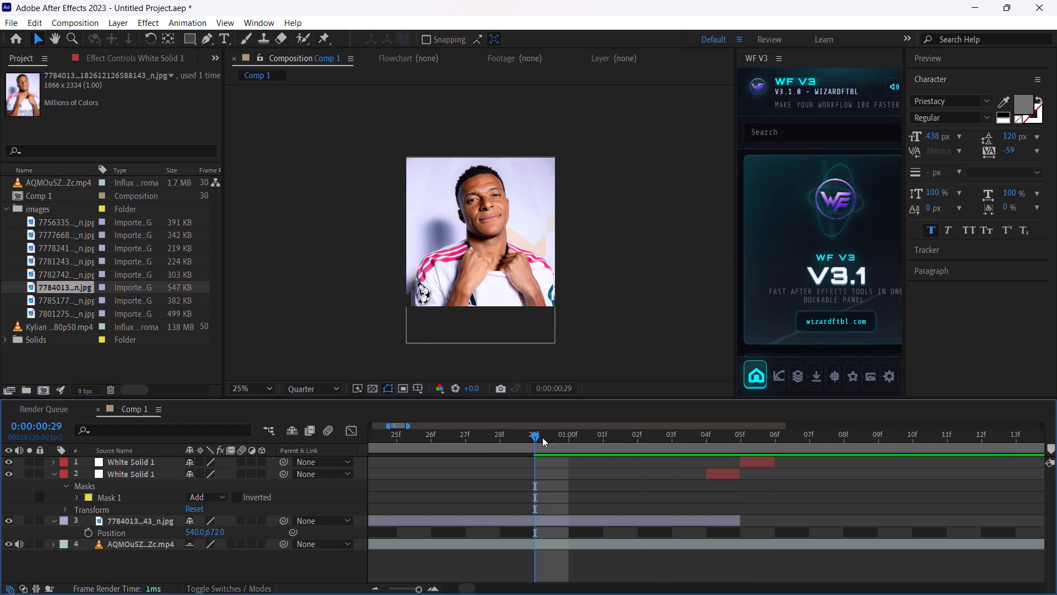
key("space")
key("space")
left_click_drag(669, 442, 396, 450)
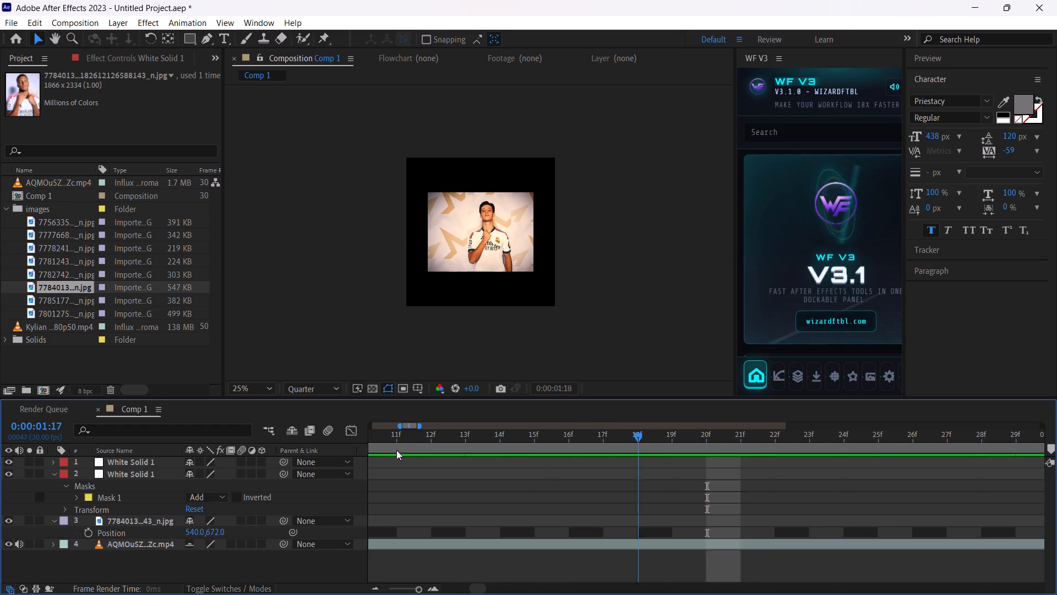
left_click_drag(396, 450, 135, 462)
key("space")
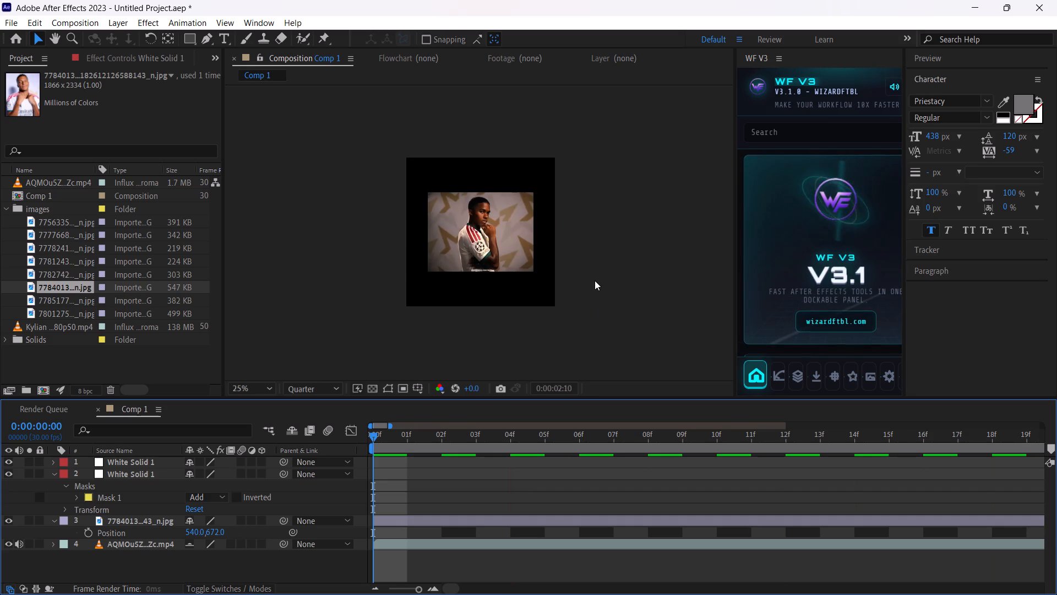
left_click(412, 593)
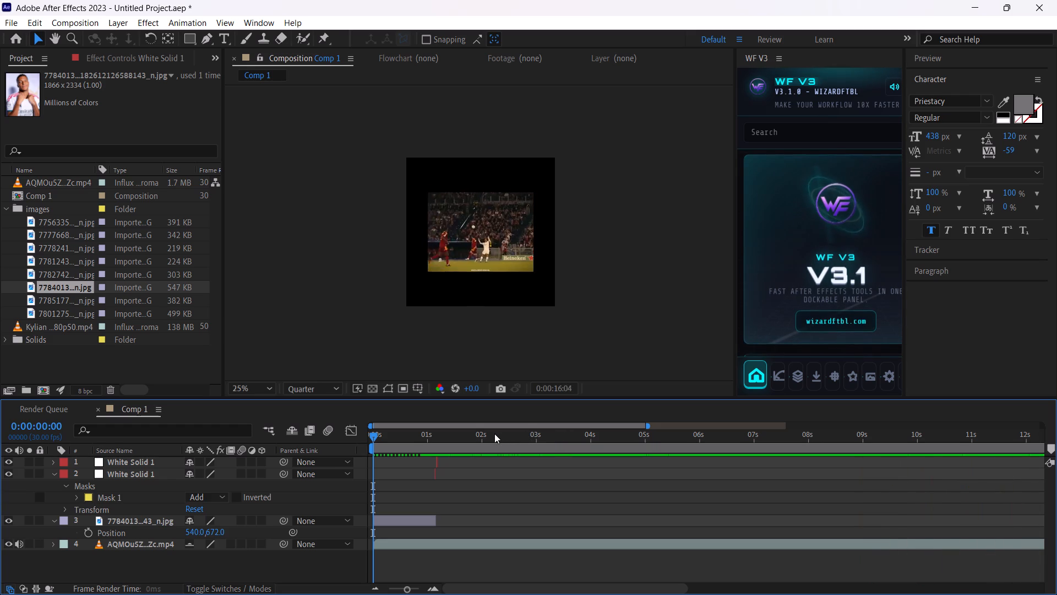
left_click(448, 447)
left_click_drag(442, 438, 432, 438)
key("space")
key("space")
key("space")
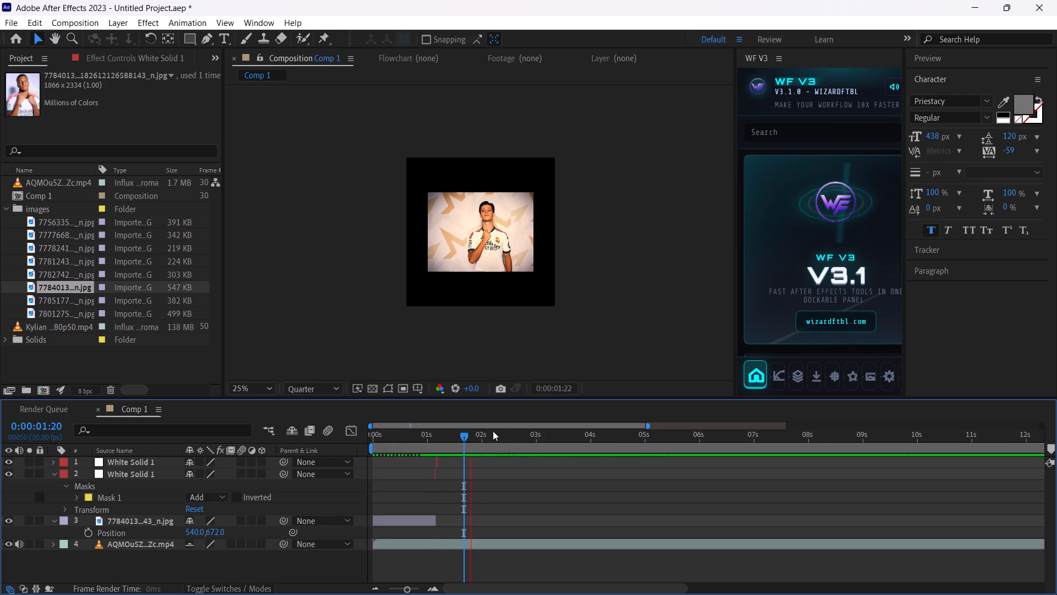
Replay Comp 1 from 0:00:00:15 through the half-frame white flashes to check their timing.
left_click_drag(467, 428, 434, 429)
left_click_drag(436, 436, 401, 442)
key("space")
key("space")
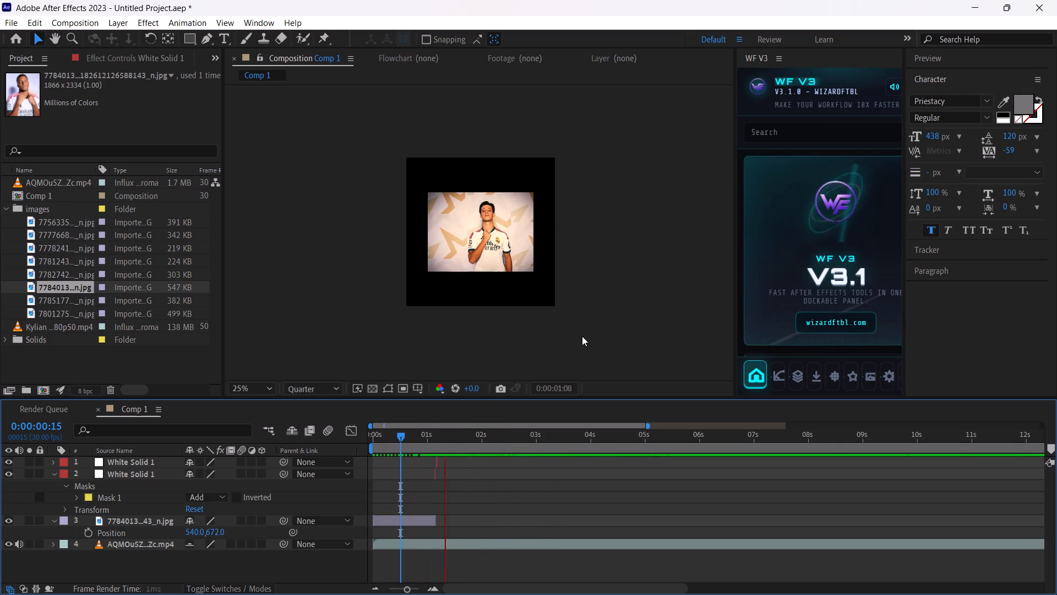
Add the 7785177 photo to Comp 1 directly above the first player photo, starting at 0:00:01:05 where that photo ends.
left_click_drag(409, 592, 428, 592)
left_click_drag(497, 436, 494, 446)
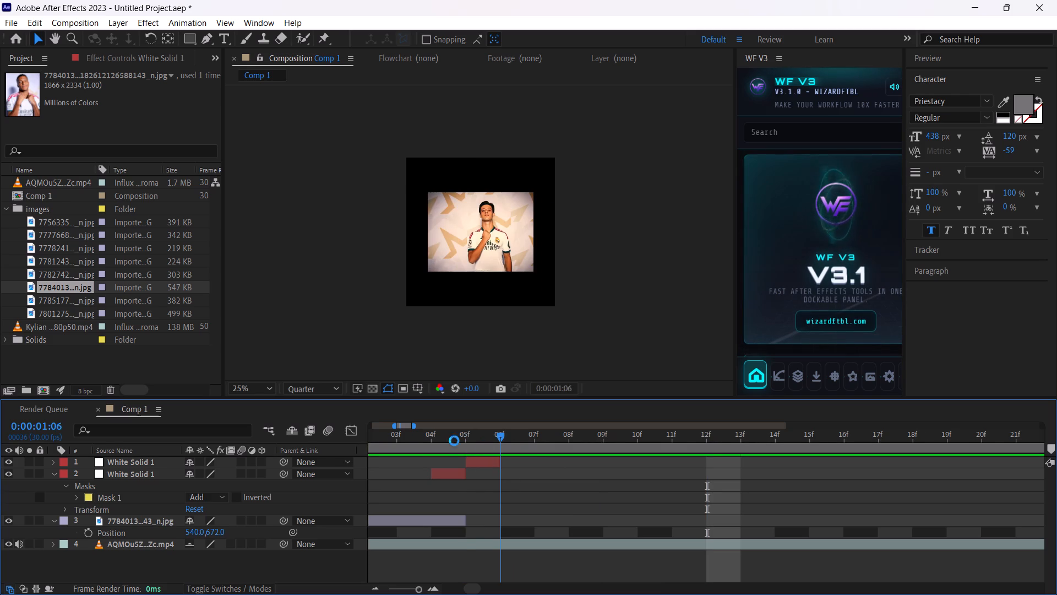
left_click(64, 296)
left_click(52, 312)
left_click(58, 292)
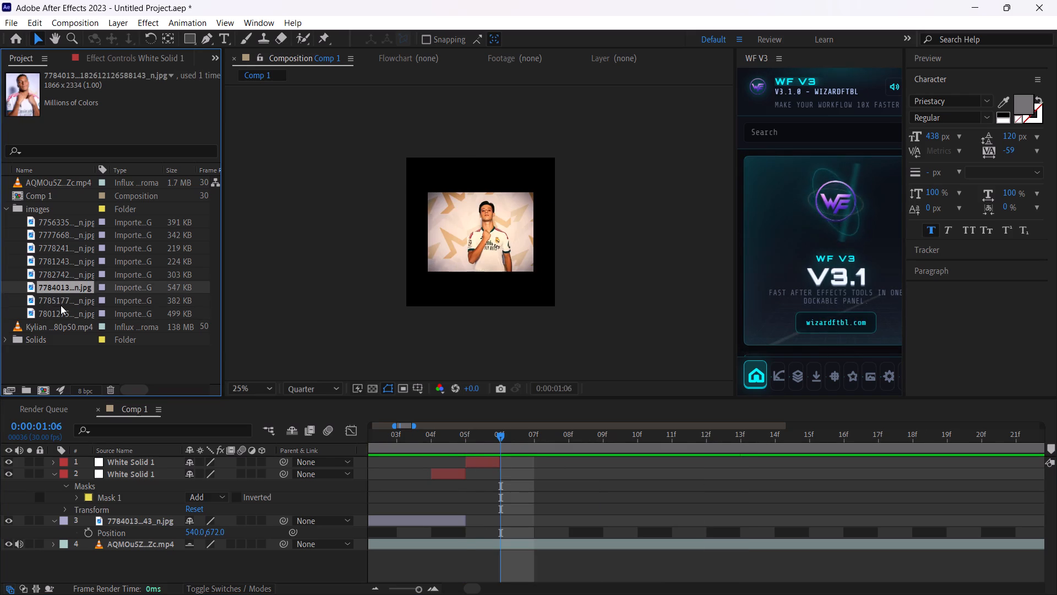
left_click(61, 305)
left_click_drag(61, 304, 480, 509)
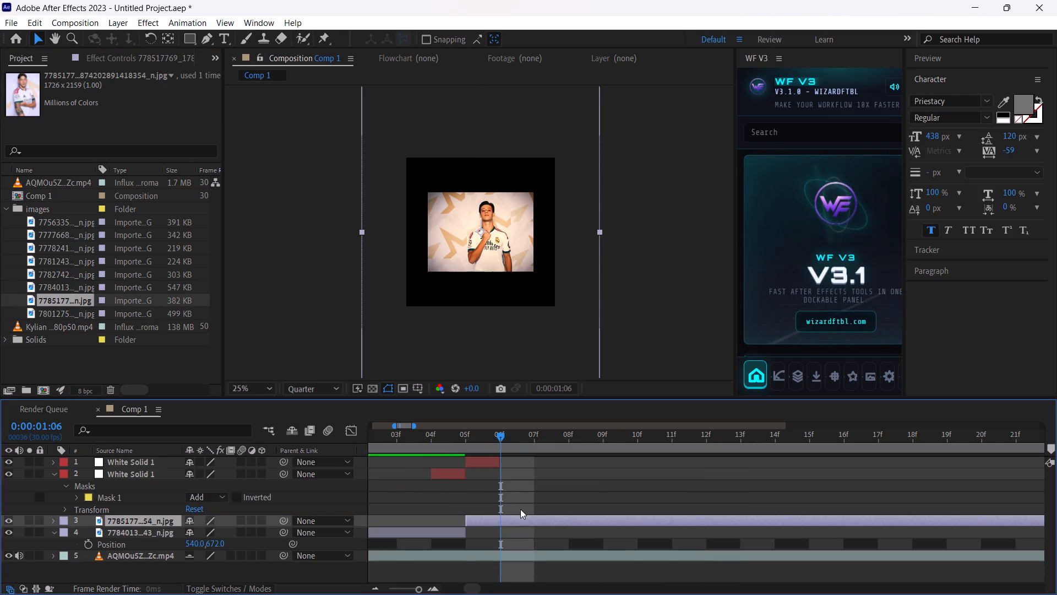
left_click(492, 520)
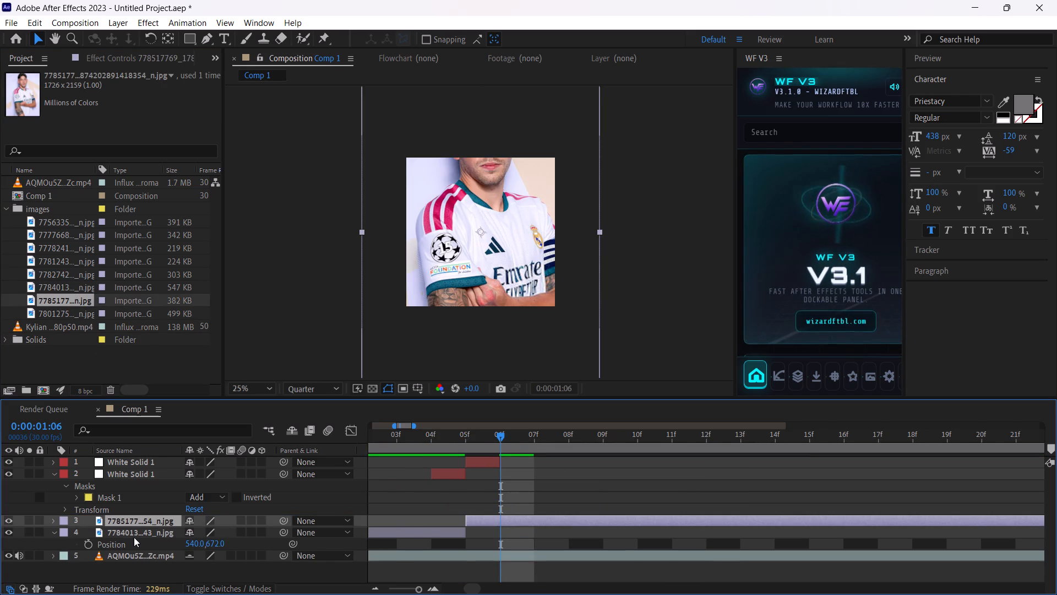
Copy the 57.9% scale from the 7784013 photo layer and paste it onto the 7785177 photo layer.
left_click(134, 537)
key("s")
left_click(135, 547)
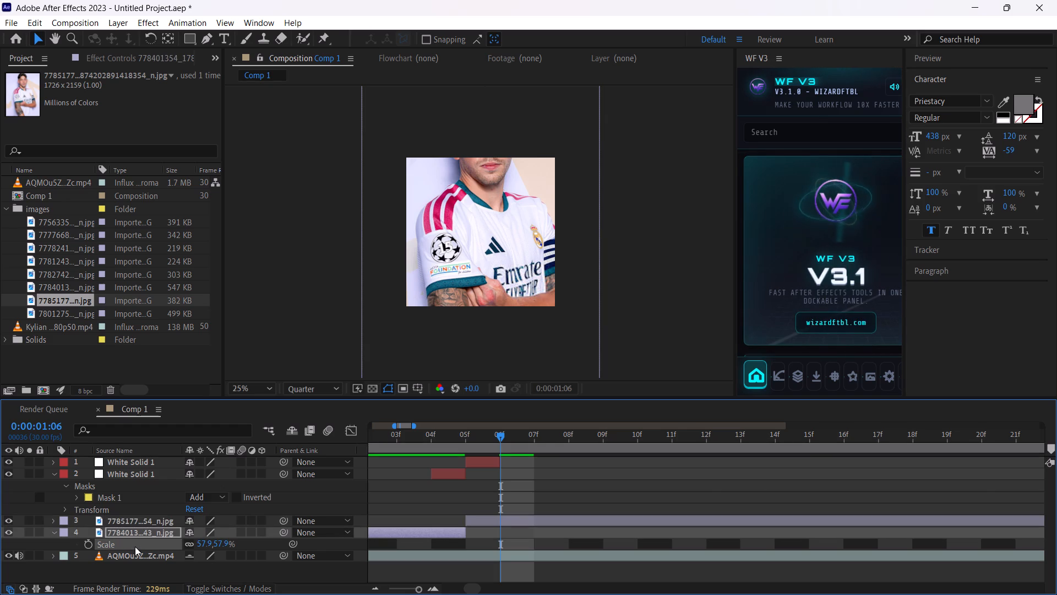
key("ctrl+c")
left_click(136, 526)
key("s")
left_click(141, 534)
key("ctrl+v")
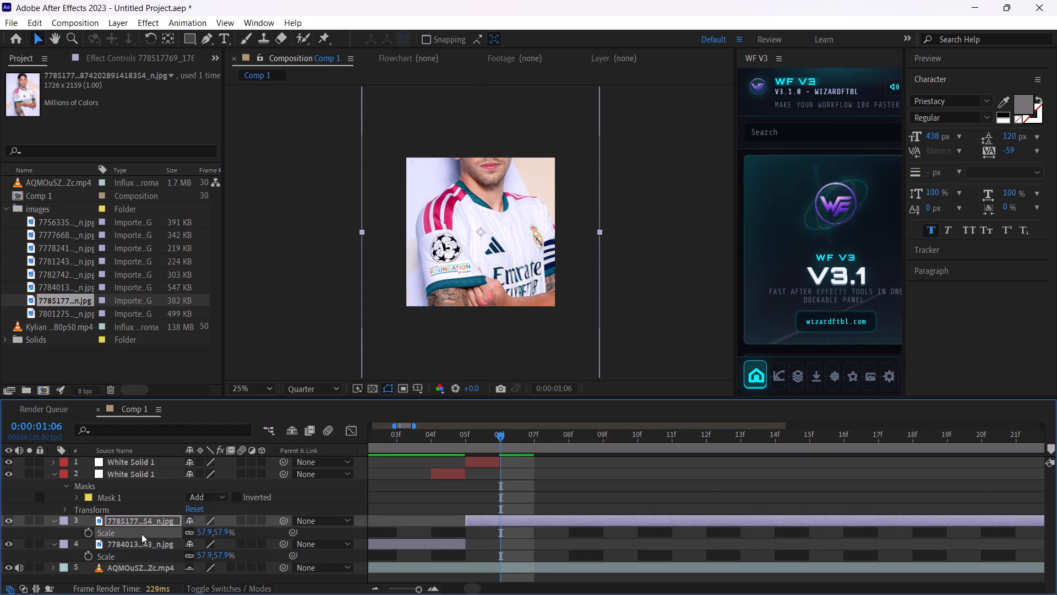
Fit the 7785177 photo layer to the comp width and shift it vertically to position 540, 681 to frame the player.
right_click(150, 522)
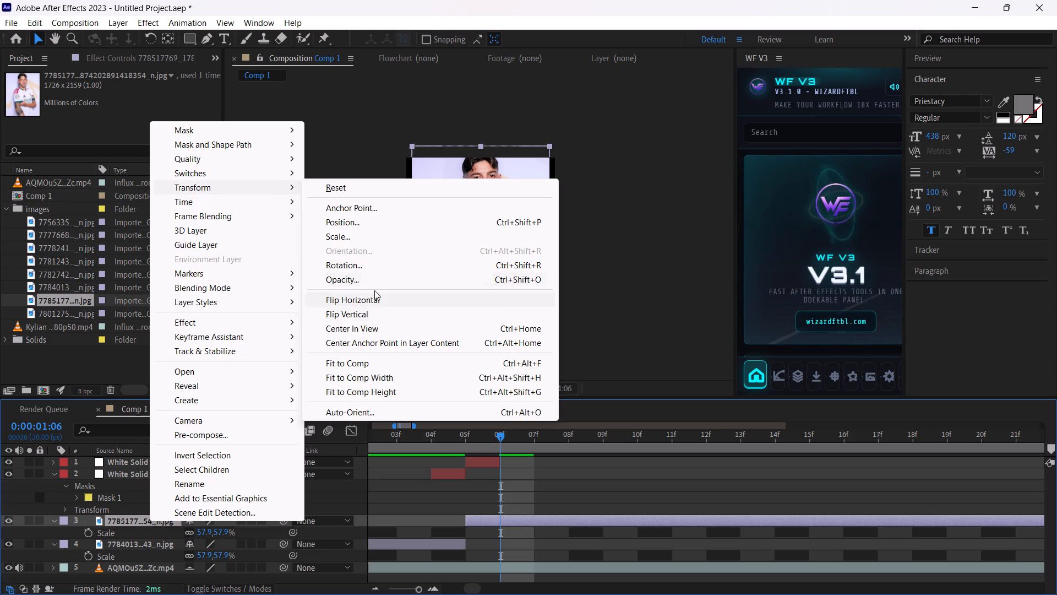
left_click(372, 377)
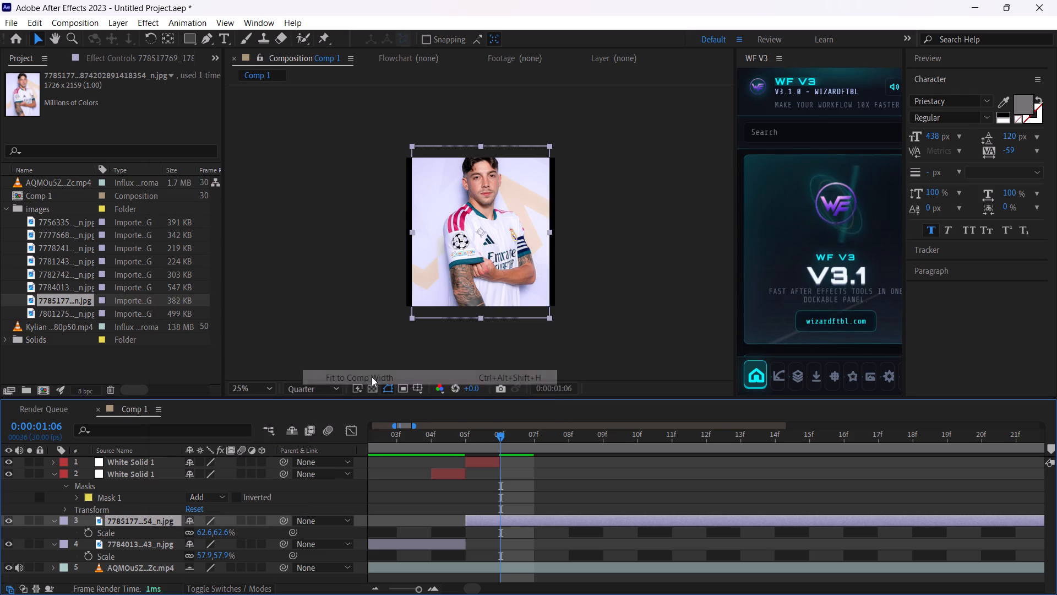
key("p")
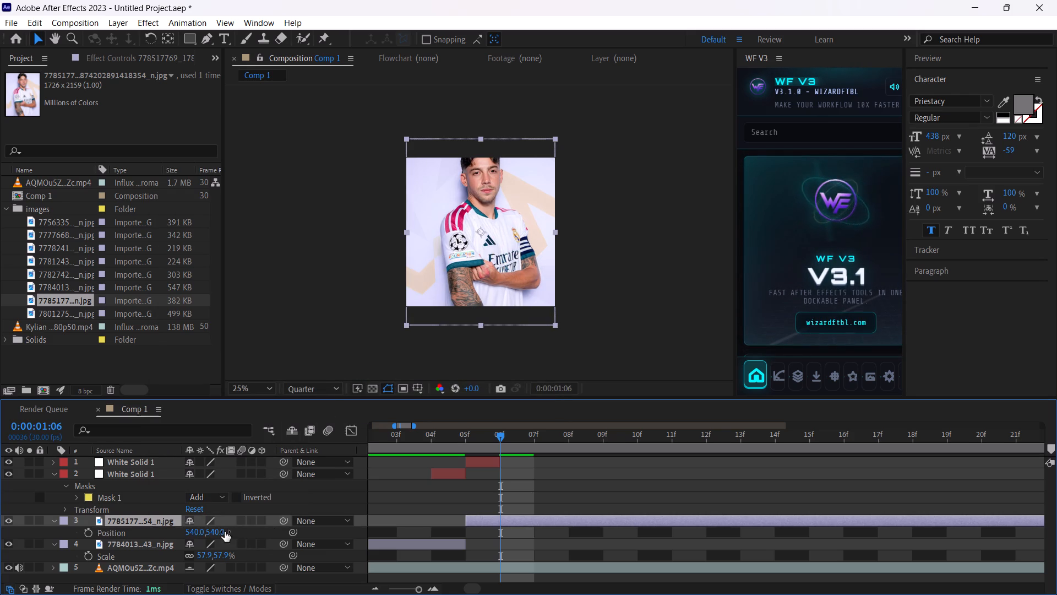
left_click_drag(222, 532, 318, 531)
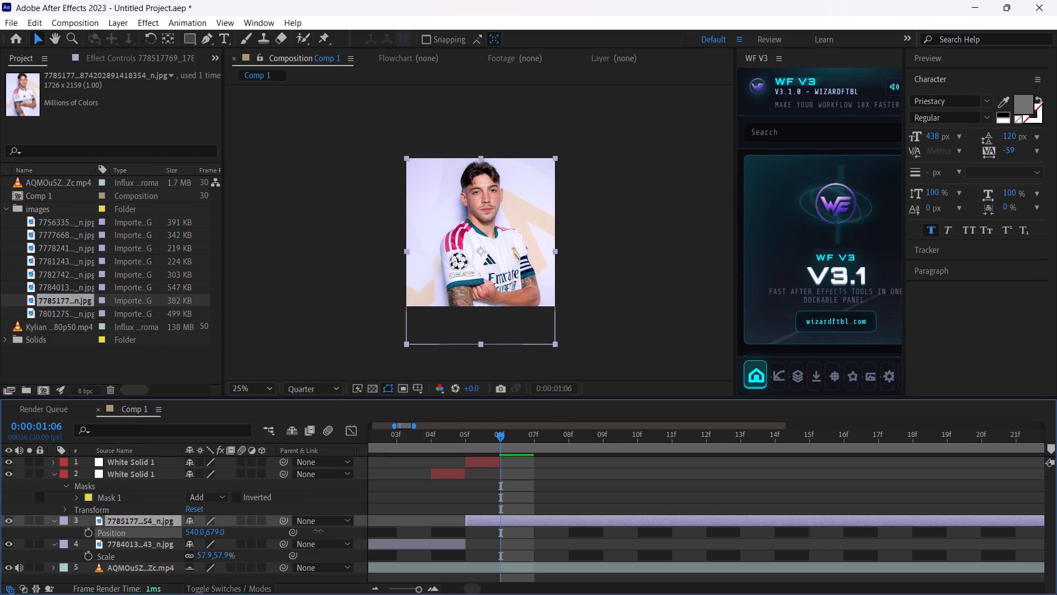
left_click_drag(318, 531, 318, 533)
left_click(683, 307)
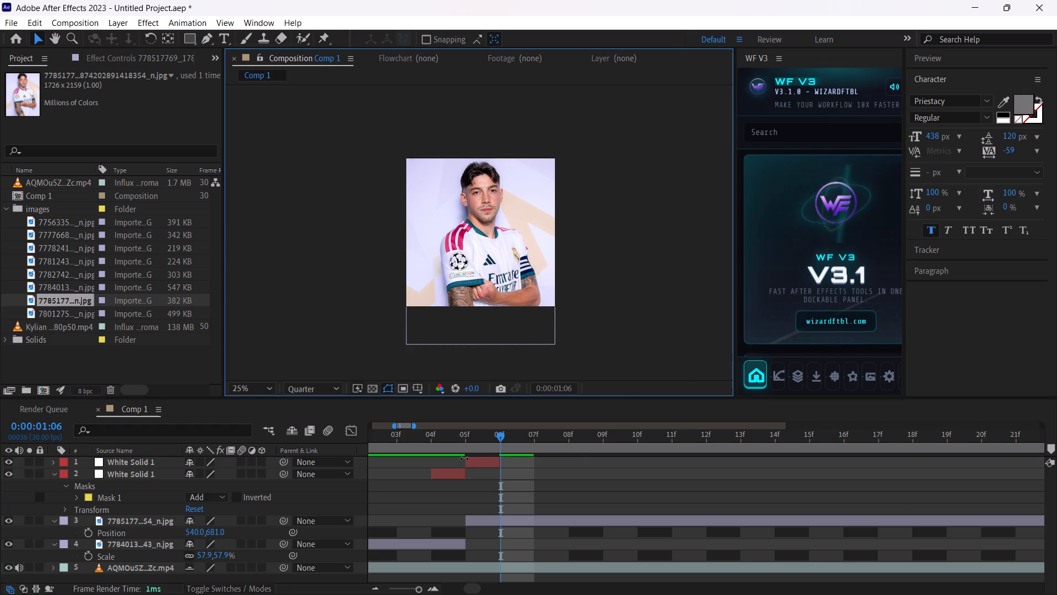
Hide the 7785177 photo layer to expose the reference video beneath it.
left_click_drag(504, 436, 505, 445)
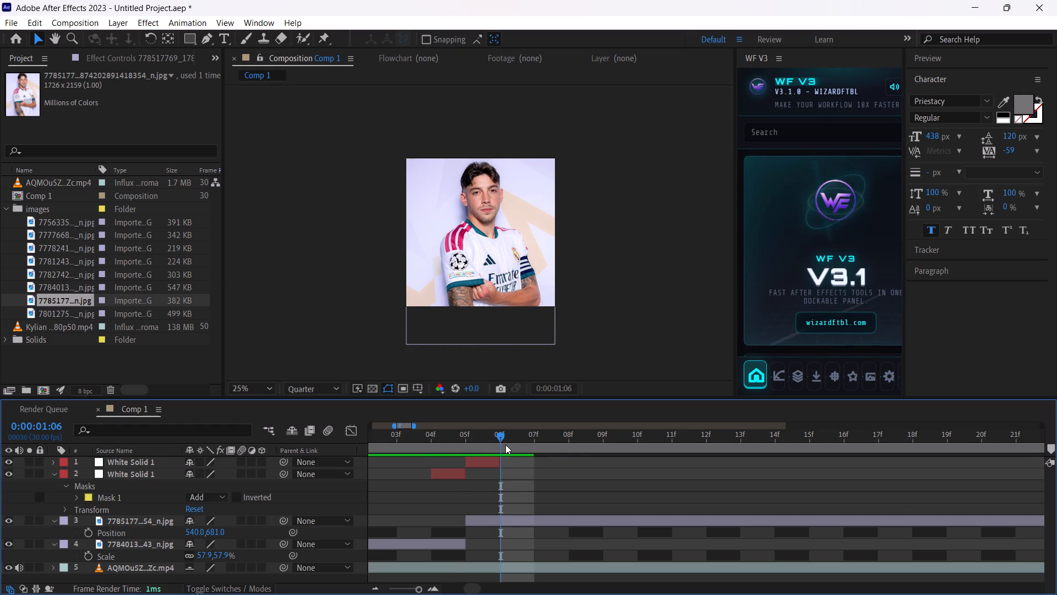
left_click_drag(505, 445, 491, 451)
left_click(8, 523)
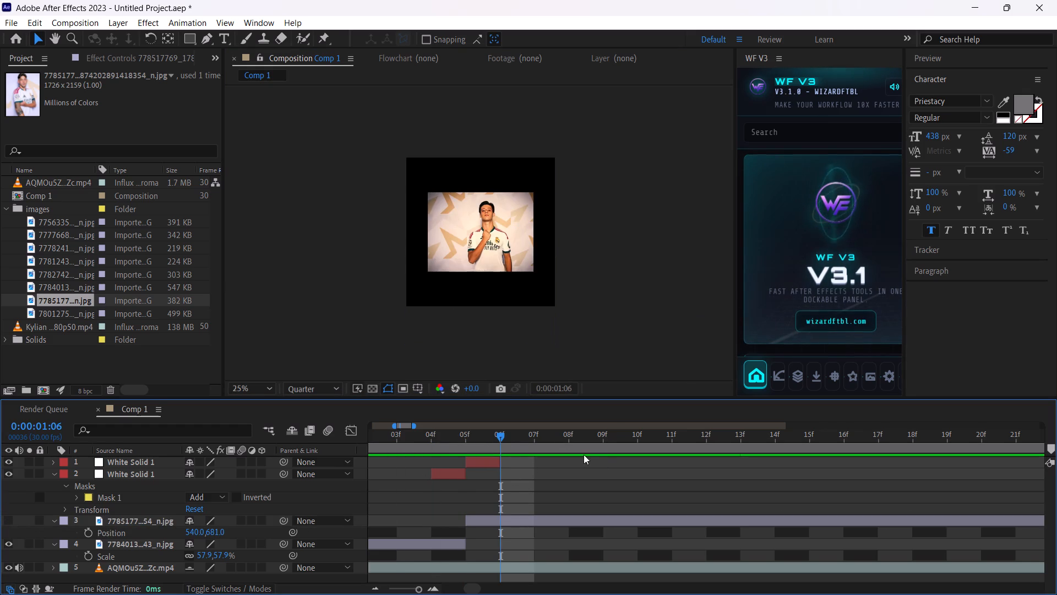
left_click(571, 475)
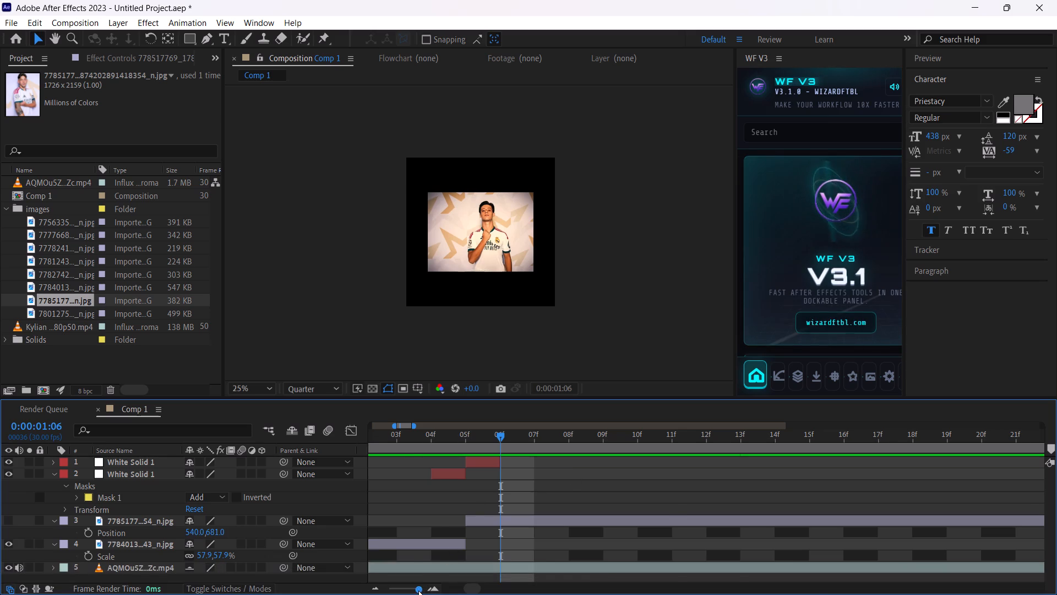
left_click_drag(418, 591, 410, 588)
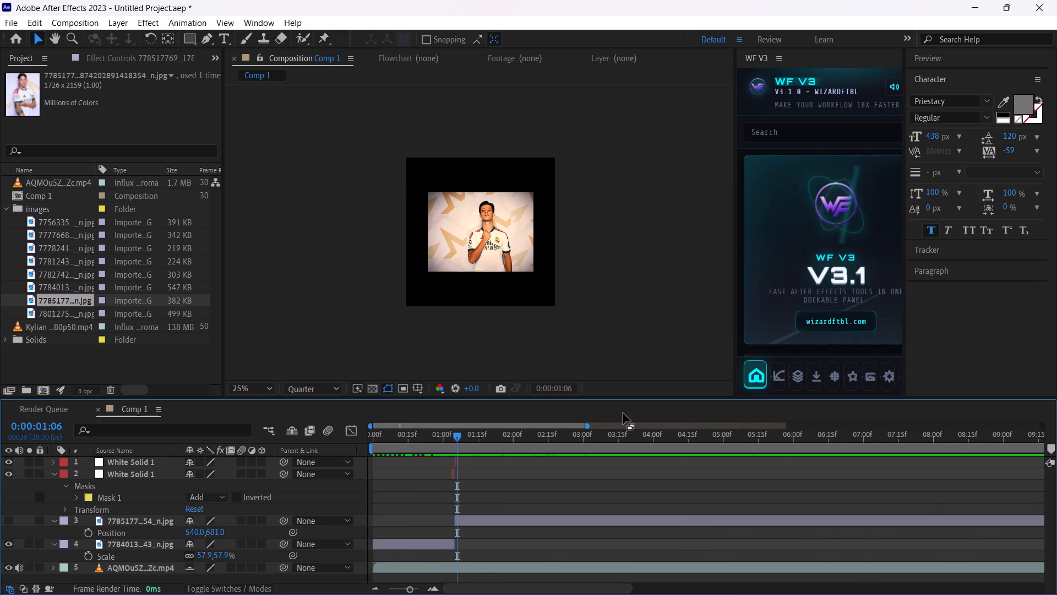
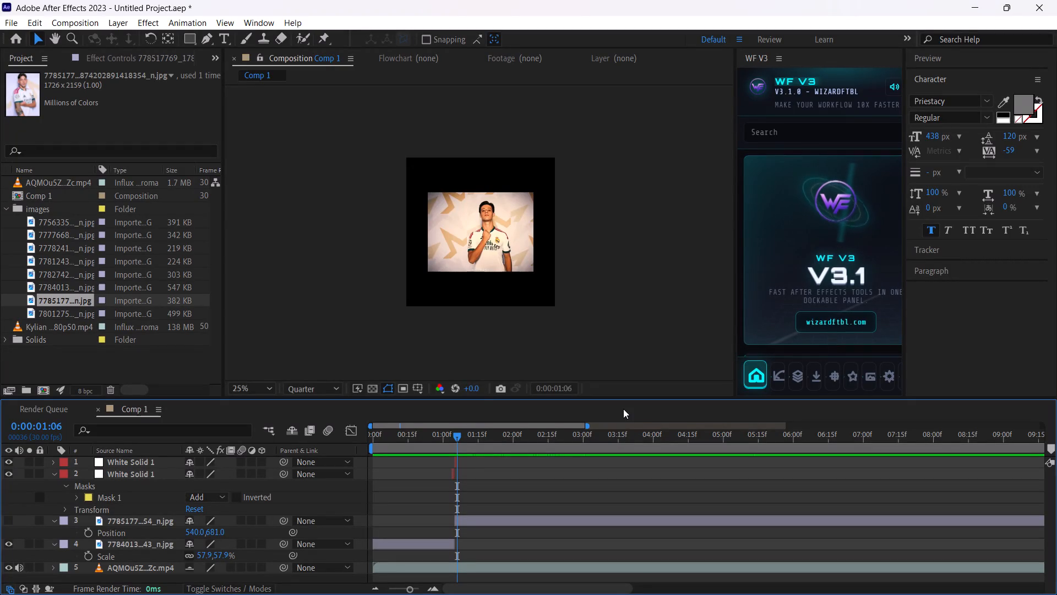
Add a full-length adjustment layer at the top of the Comp 1 layer stack.
left_click_drag(399, 593, 377, 594)
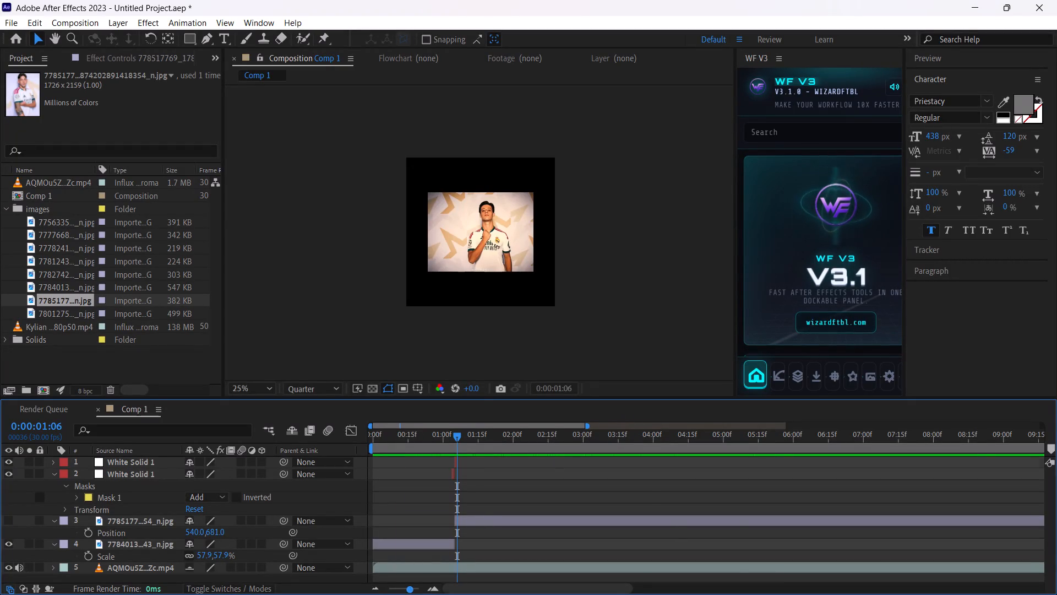
left_click_drag(377, 594, 328, 594)
left_click_drag(391, 432, 352, 448)
left_click(486, 477)
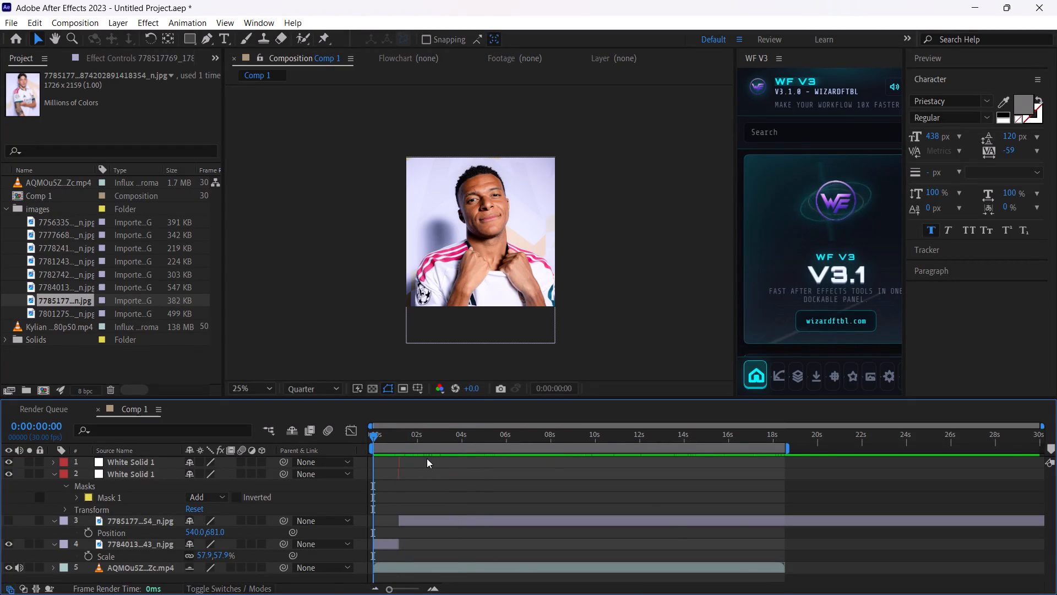
key("ctrl+alt+y")
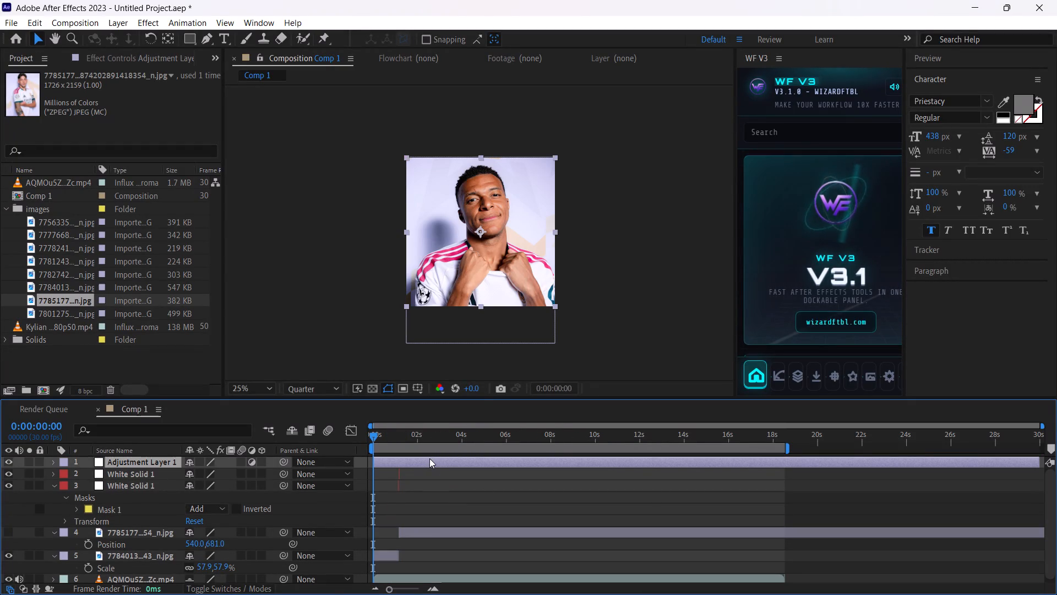
Apply the Transform effect to Adjustment Layer 1.
key("ctrl+space")
type("transf")
key("Return")
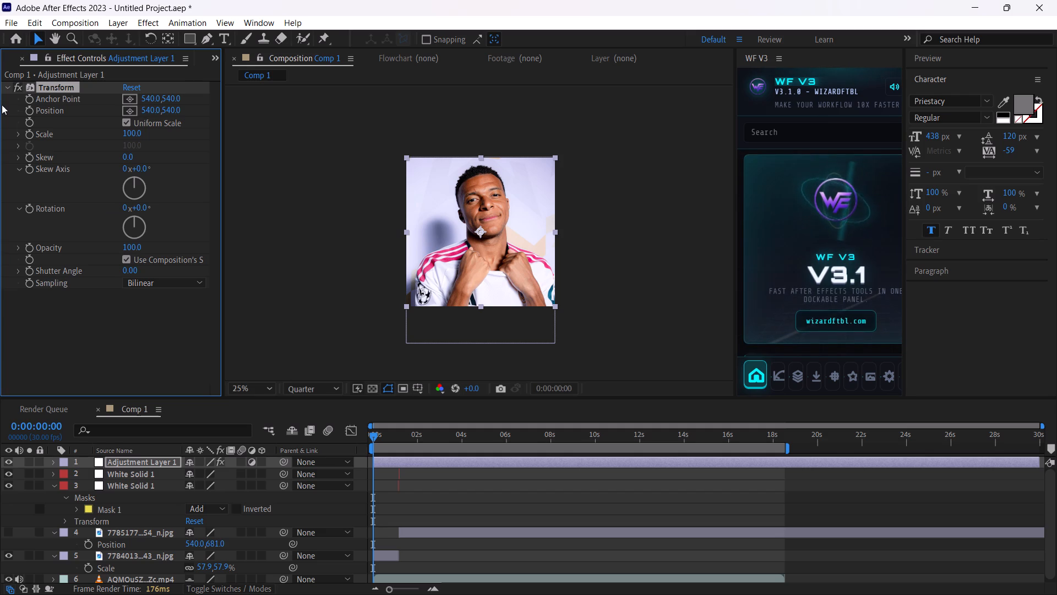
Add an expression to the Transform effect's Position, with wiggle(3,12) on a second line below the default reference.
left_click(30, 109, "alt")
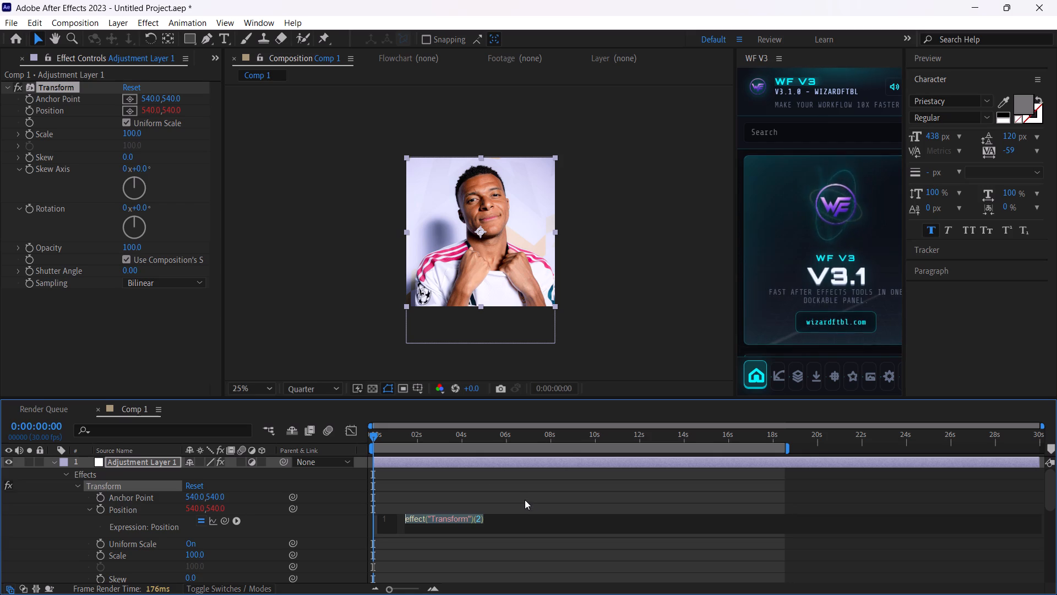
left_click(487, 517)
key("Return")
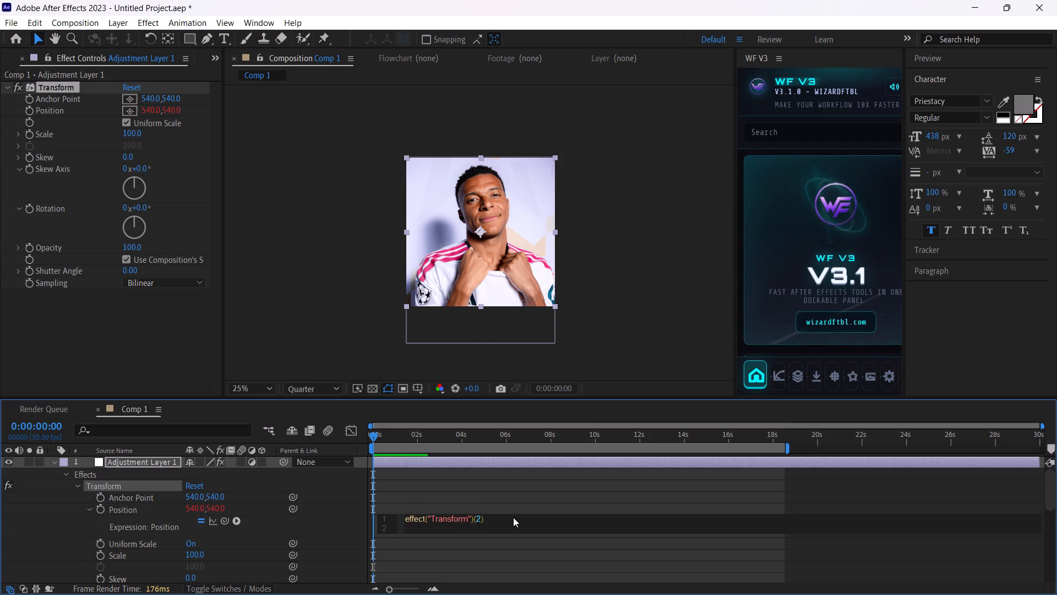
type("wi")
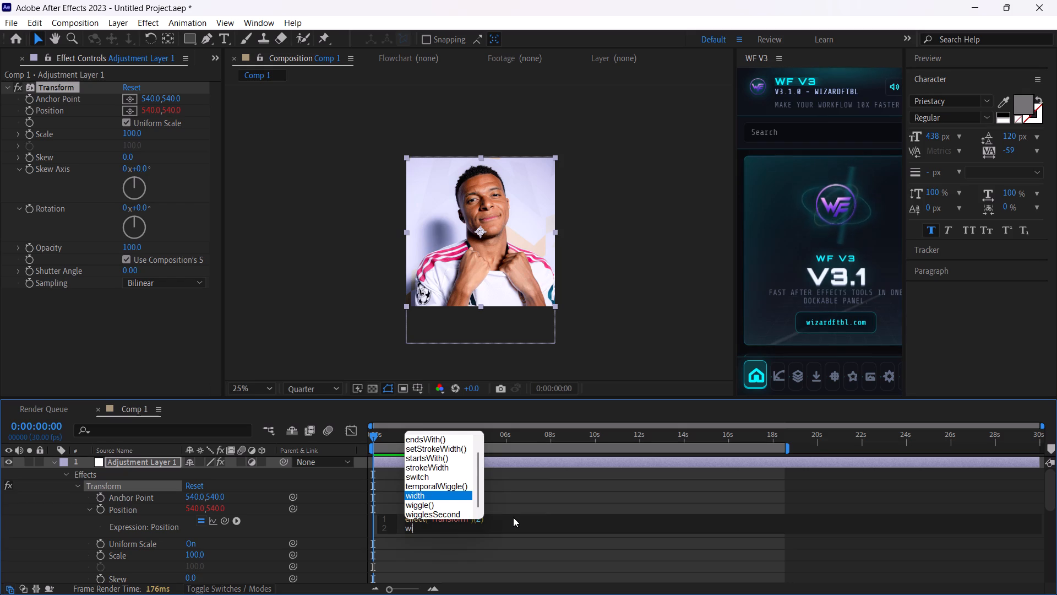
key("Down")
key("Return")
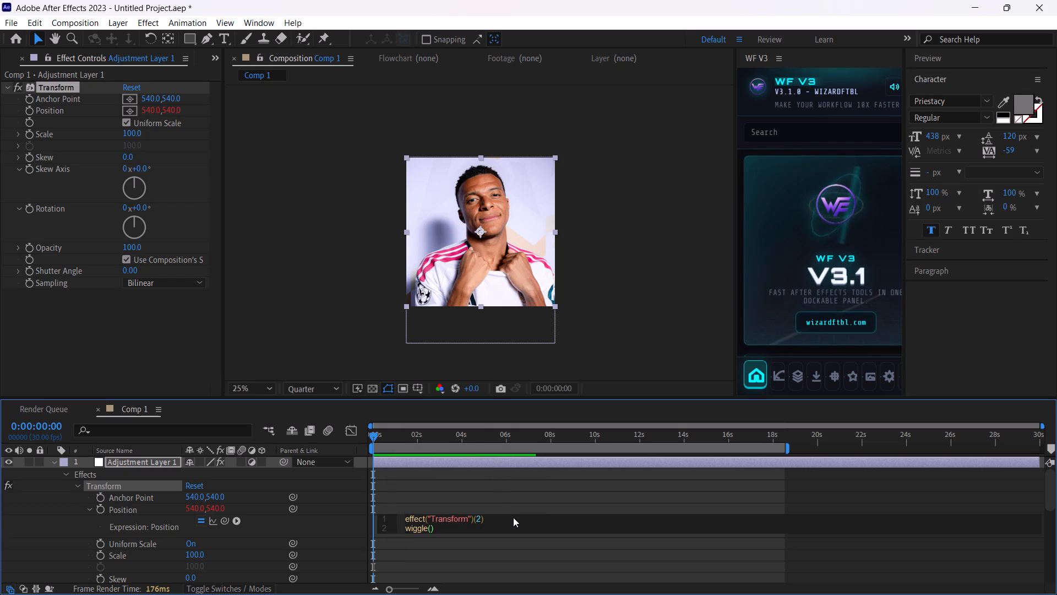
key("3")
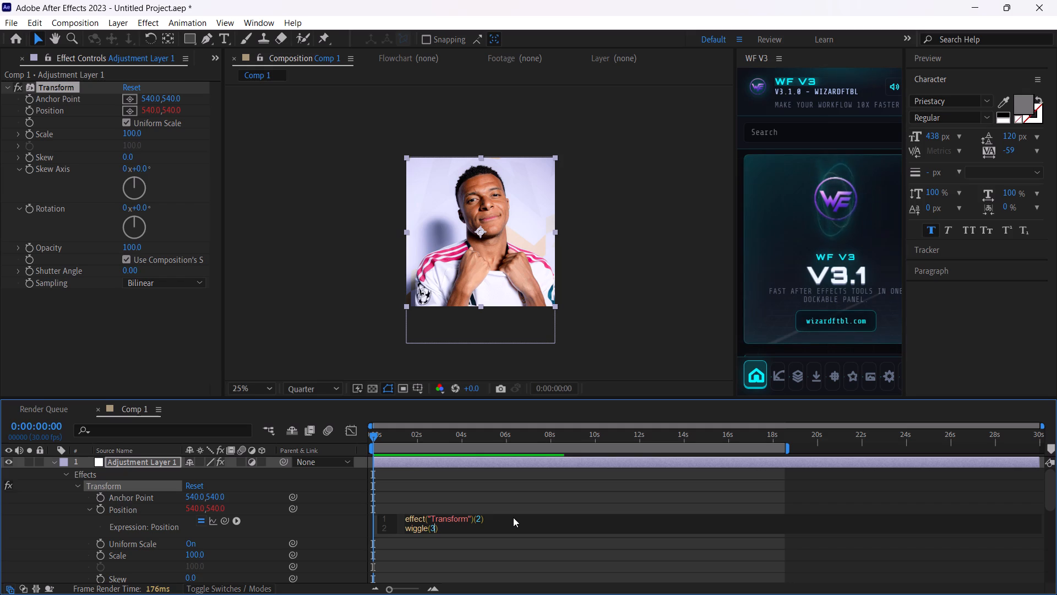
type(",12")
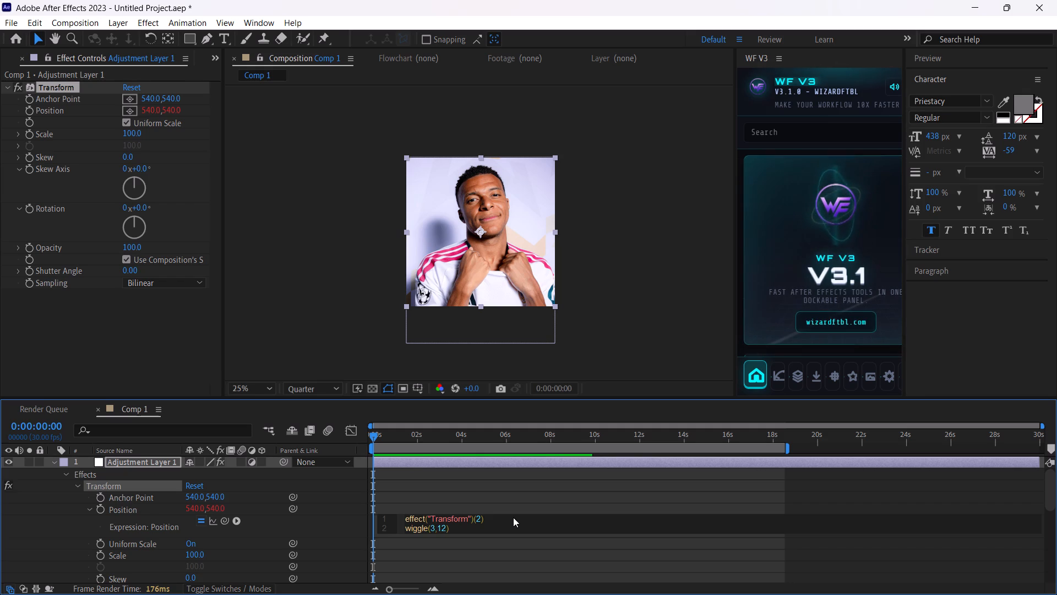
key("Return")
key("BackSpace")
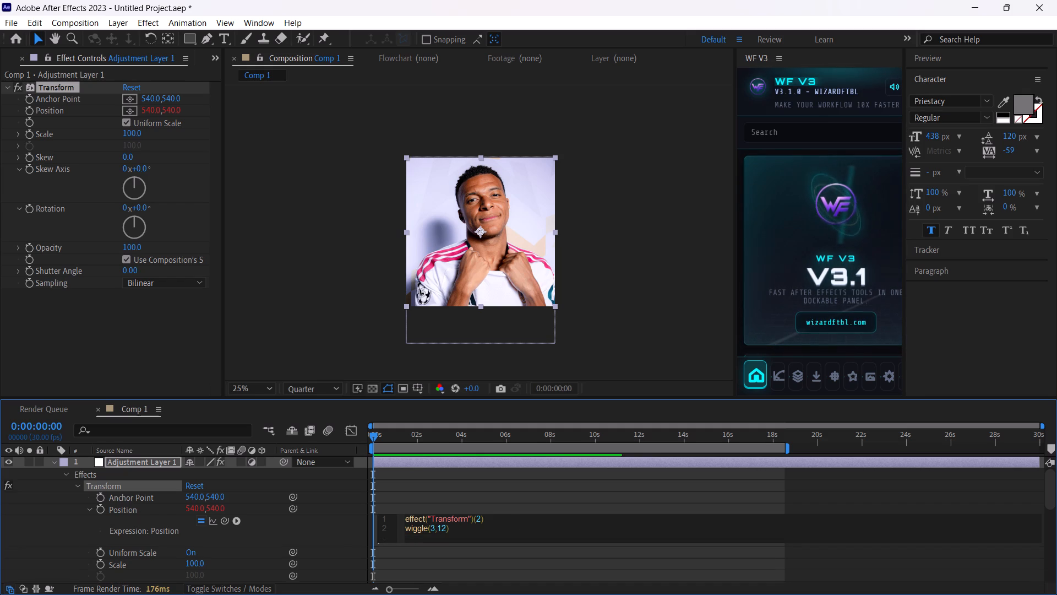
left_click(467, 534)
key("space")
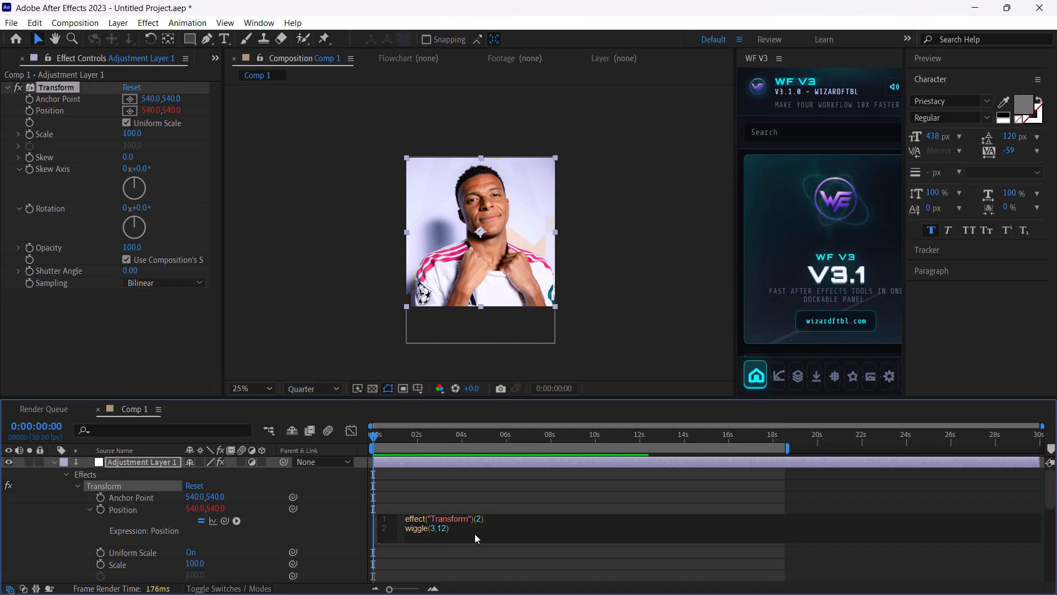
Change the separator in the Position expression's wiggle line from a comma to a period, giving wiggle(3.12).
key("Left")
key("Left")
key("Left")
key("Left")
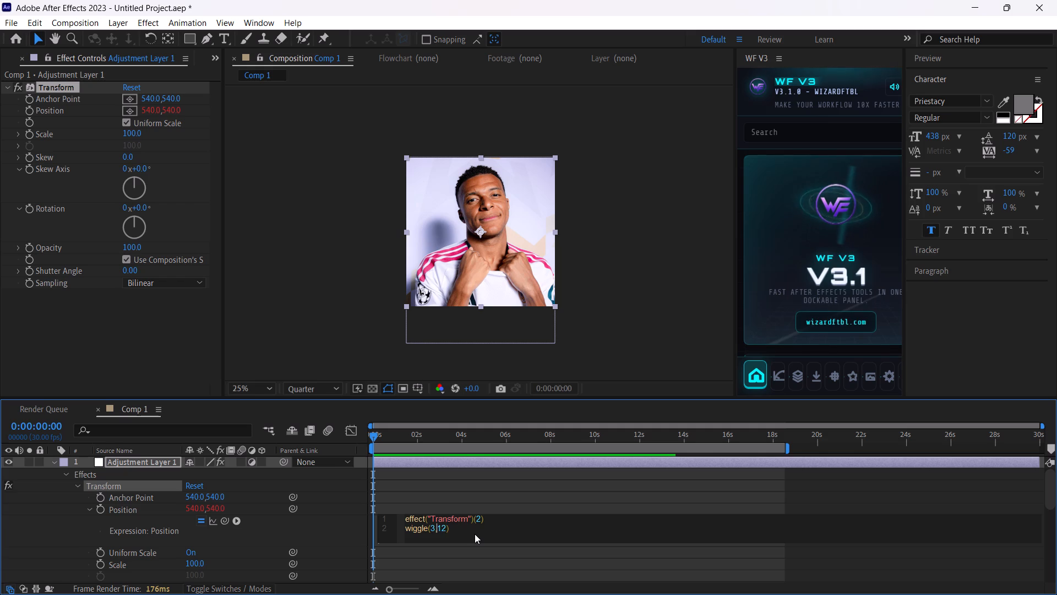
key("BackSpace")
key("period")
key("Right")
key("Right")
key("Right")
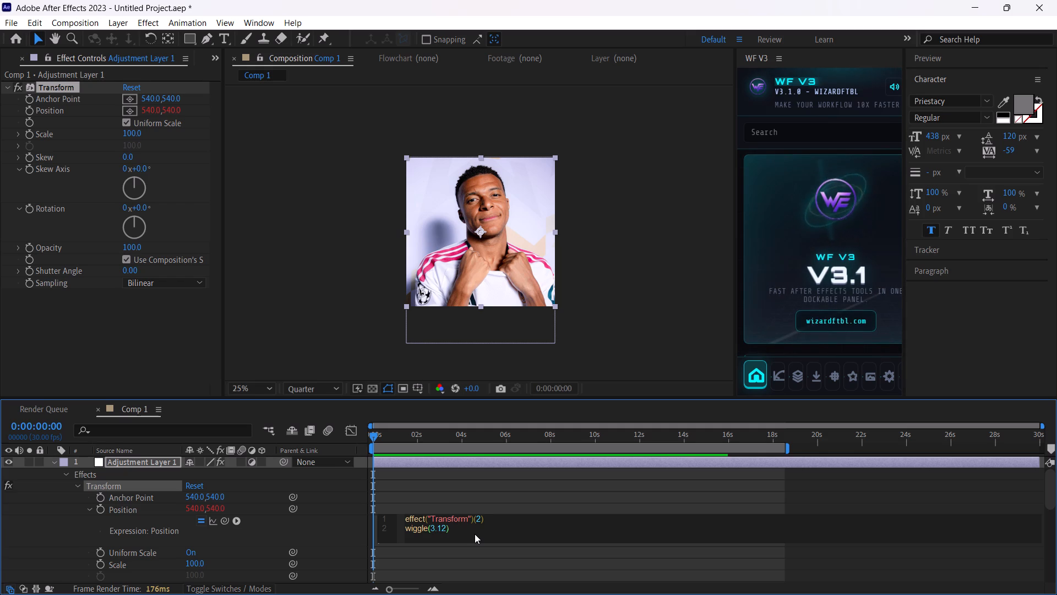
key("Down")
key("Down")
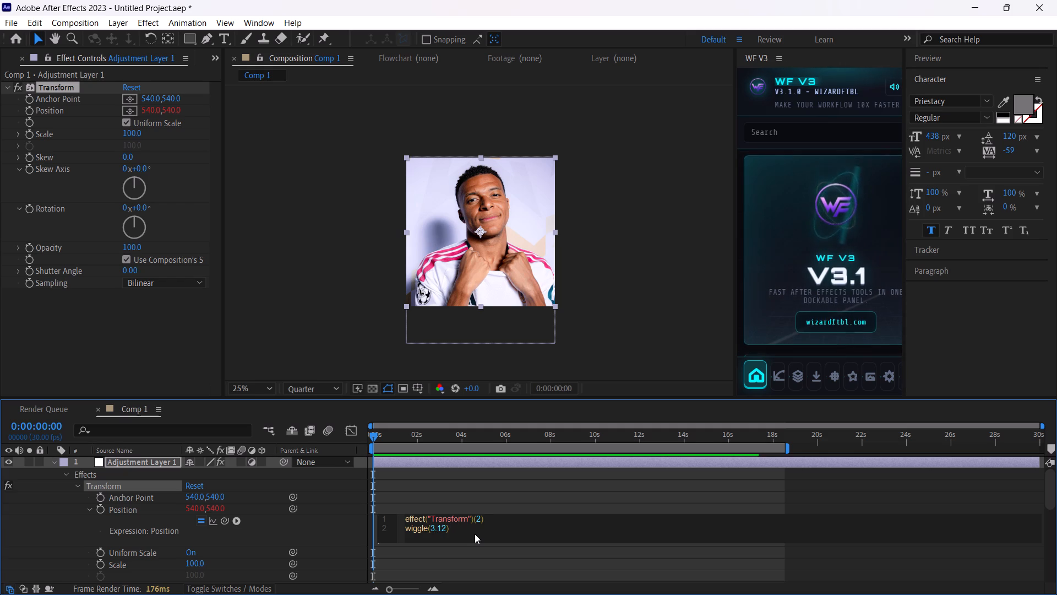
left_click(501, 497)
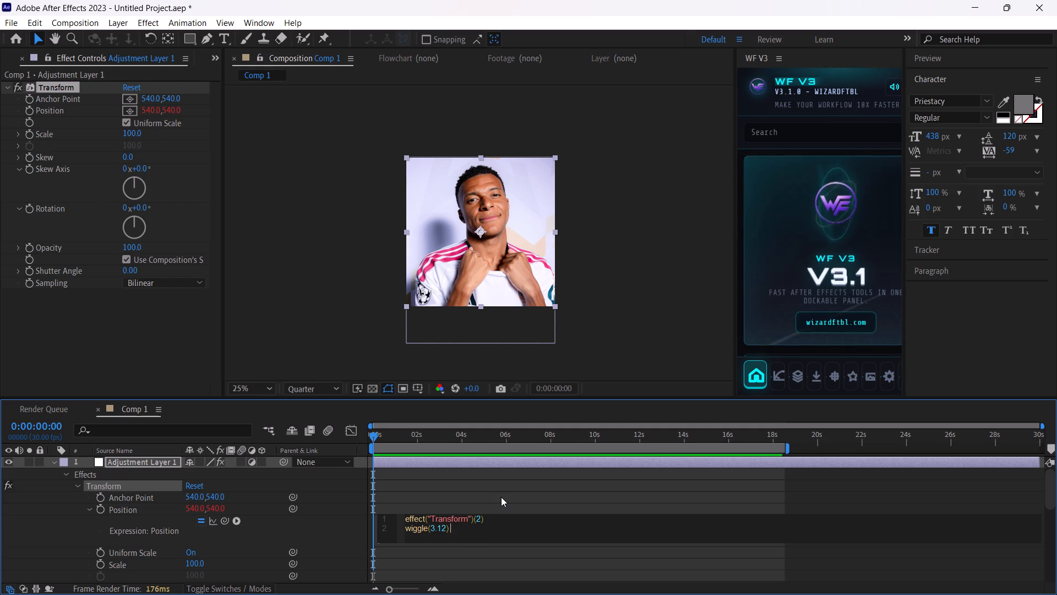
Play back the comp and examine the warning on the Position expression.
key("space")
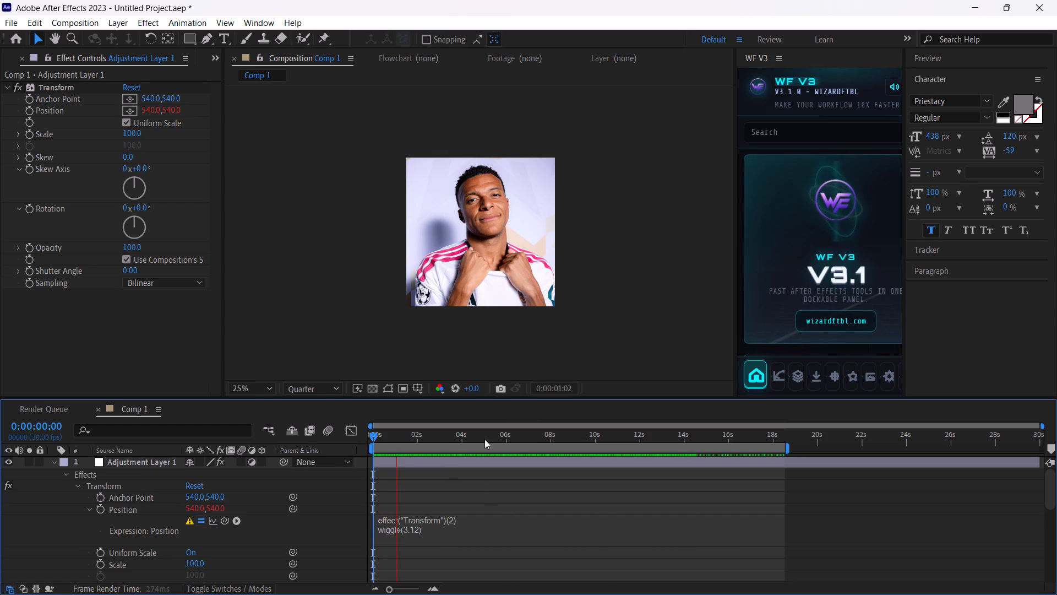
key("space")
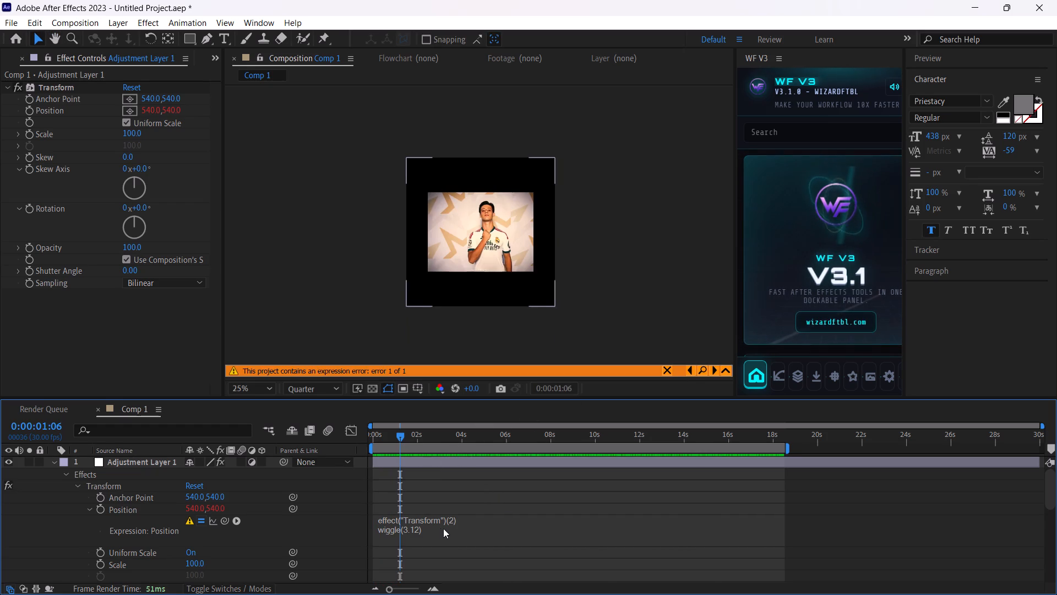
left_click(193, 520)
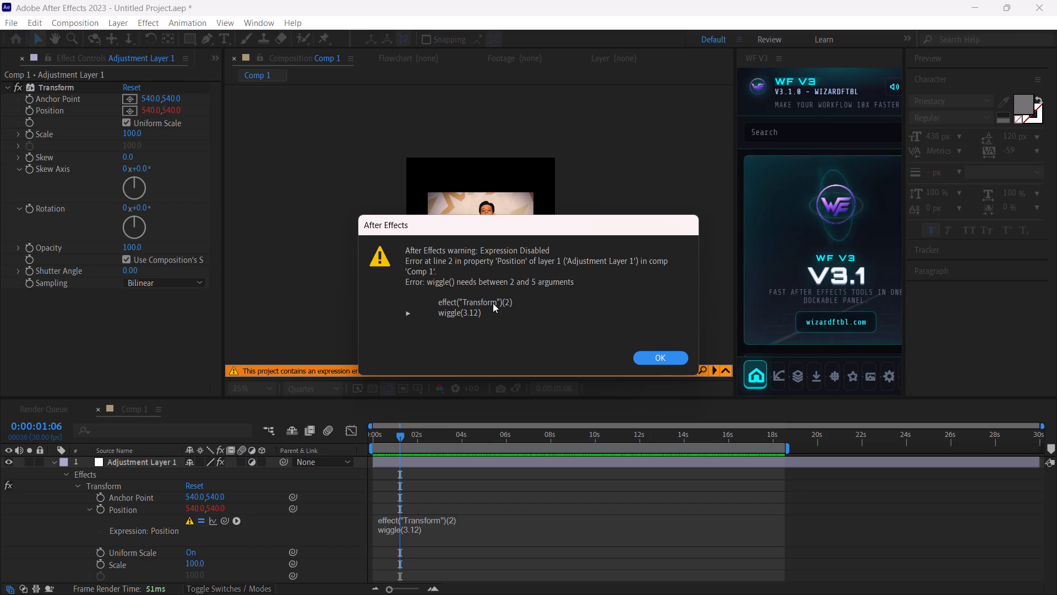
left_click(666, 362)
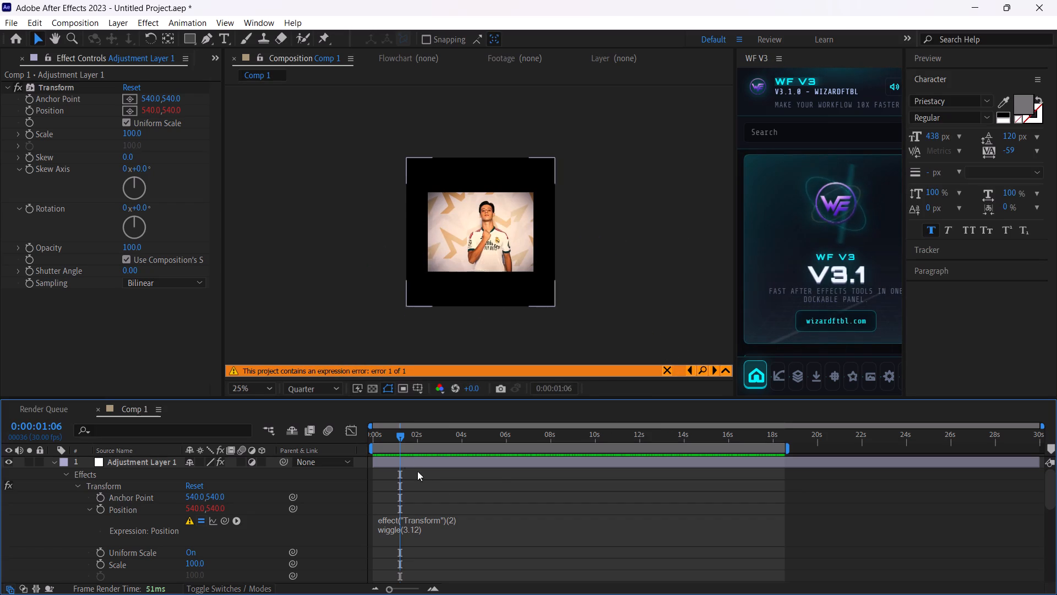
left_click_drag(410, 435, 300, 445)
key("space")
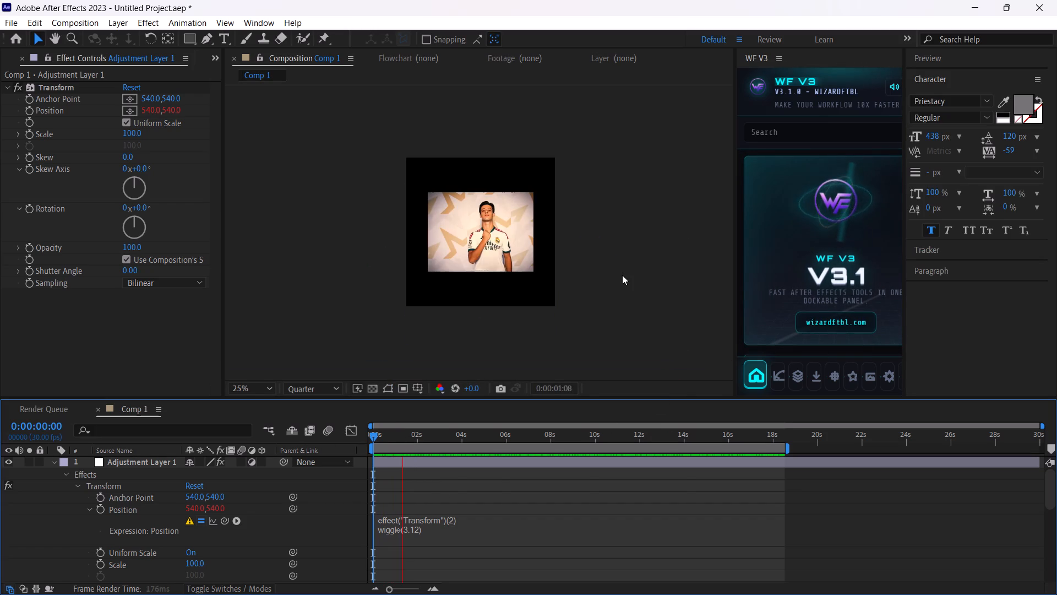
key("space")
Correct the wiggle line of the Position expression to wiggle(3,12) and apply it.
left_click(424, 531)
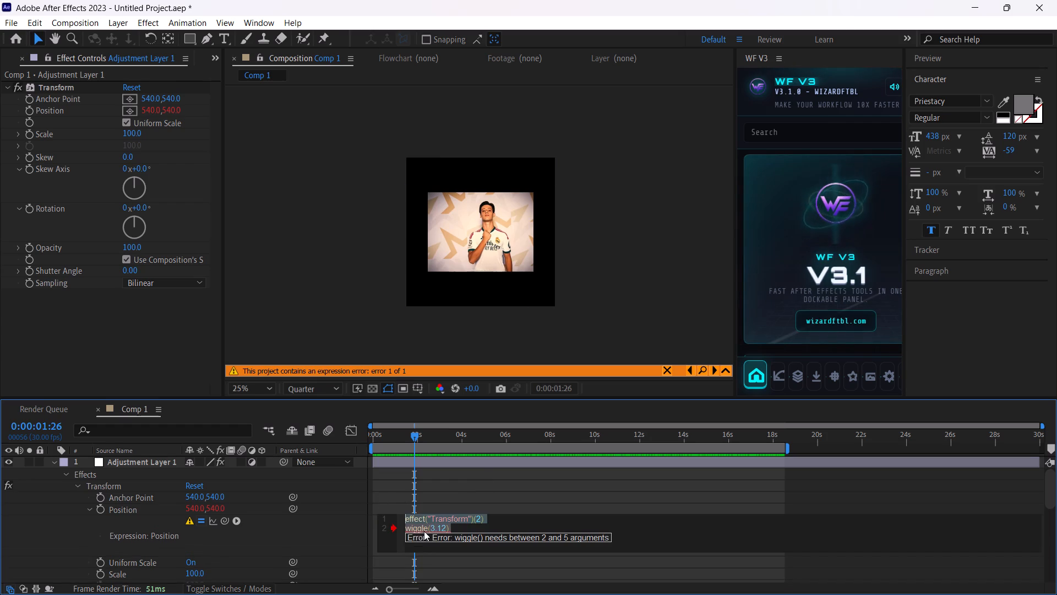
left_click(439, 527)
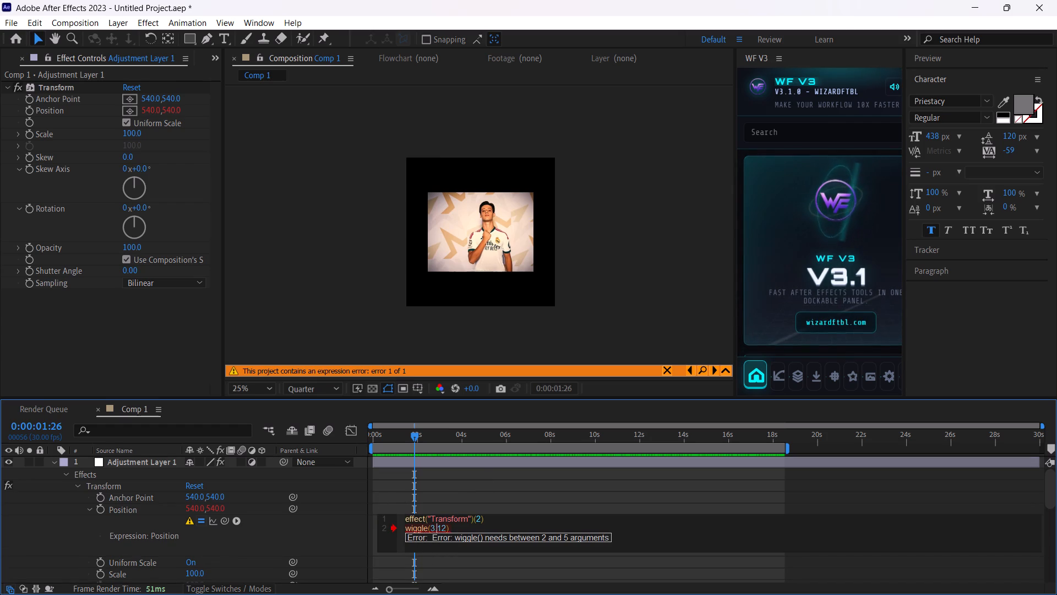
key("BackSpace")
key("comma")
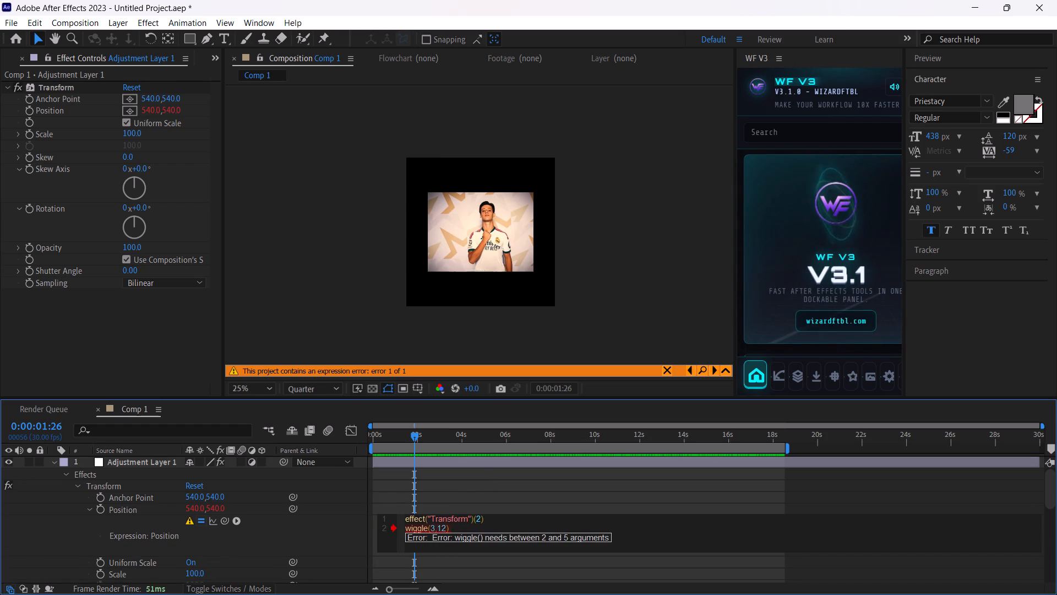
left_click(473, 534)
key("space")
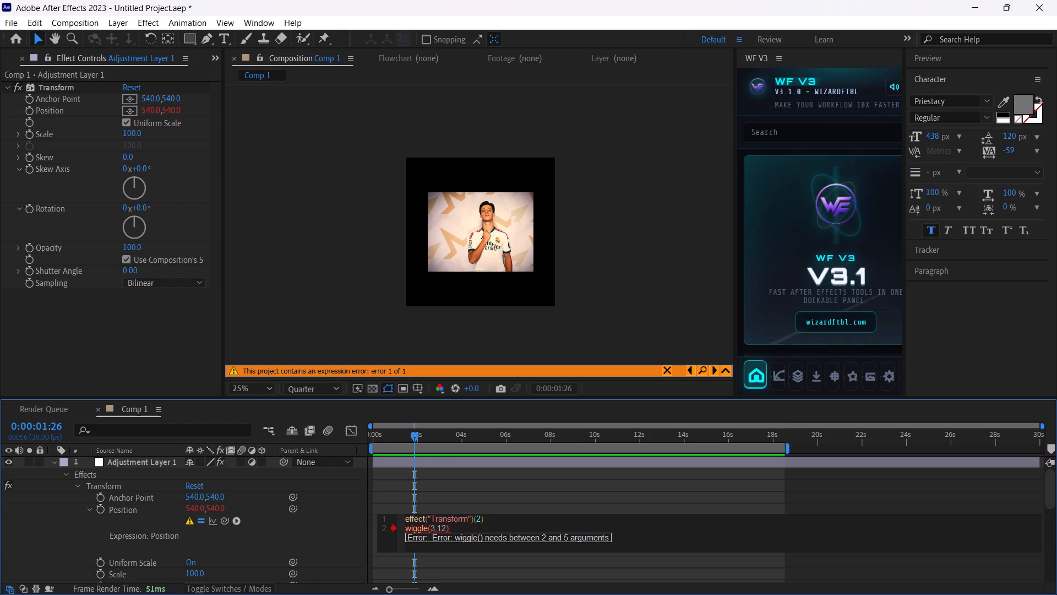
key("BackSpace")
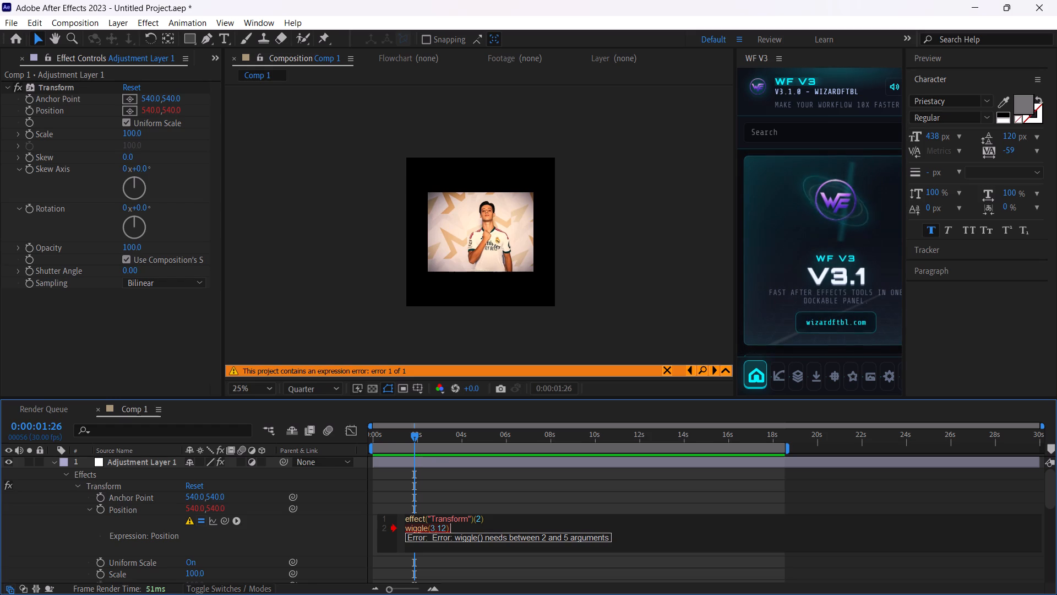
left_click(673, 516)
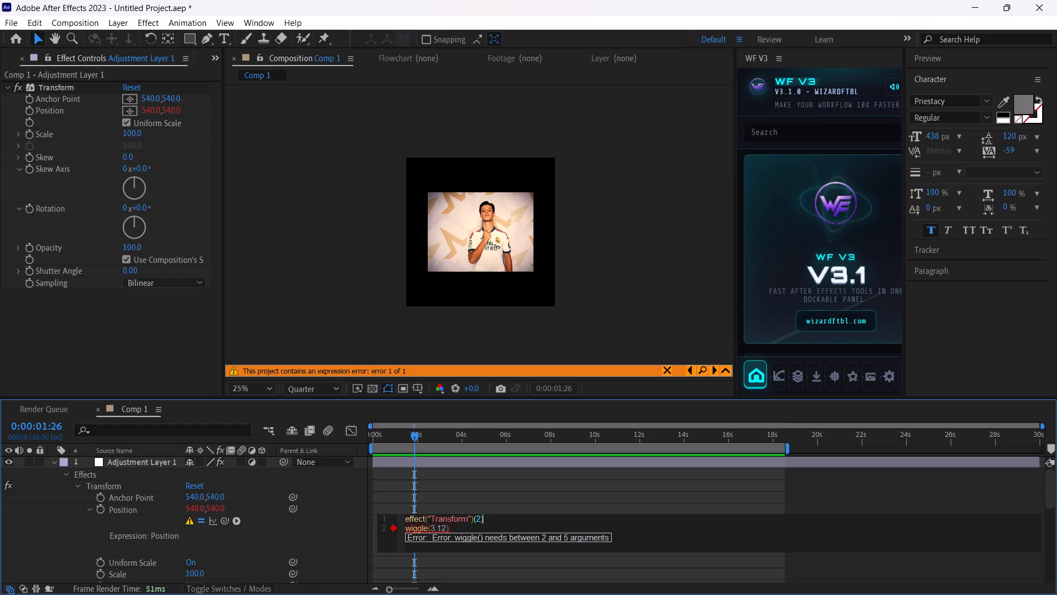
left_click(547, 464)
Play back Comp 1 from the start to check the wiggle motion.
key("space")
left_click_drag(423, 409, 382, 421)
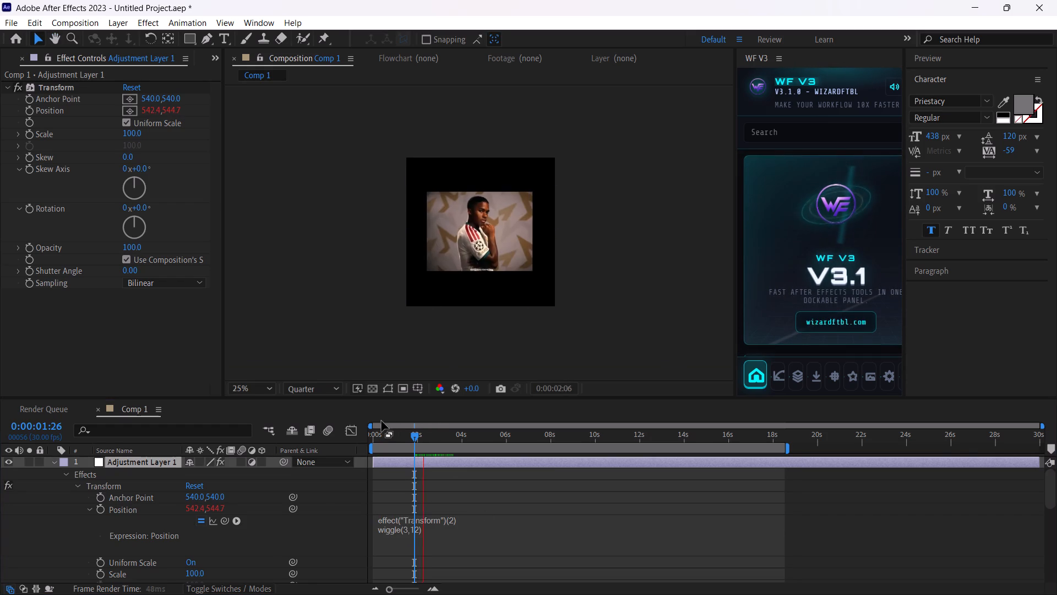
left_click_drag(382, 421, 379, 421)
left_click_drag(392, 420, 295, 429)
left_click_drag(397, 442, 247, 446)
key("space")
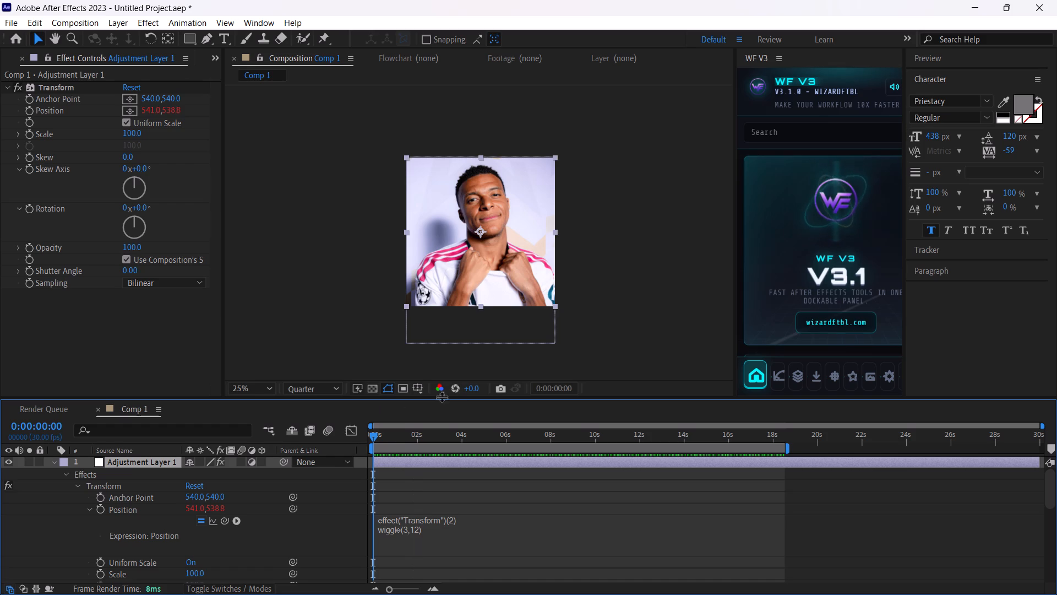
key("space")
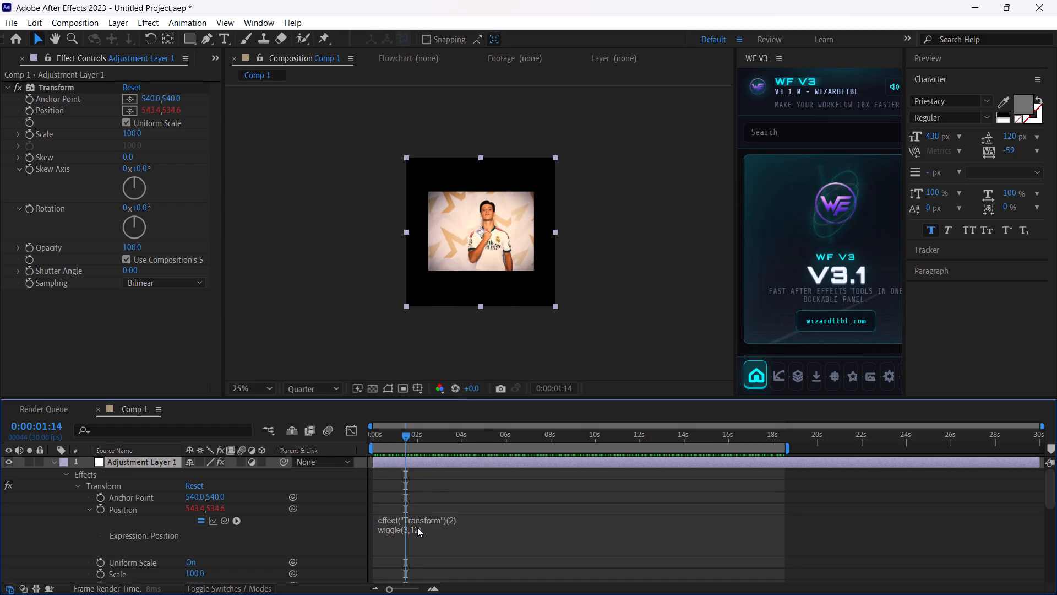
Set the wiggle frequency to 5 so the Position expression reads wiggle(5,12), and preview it from the start.
left_click(416, 528)
left_click(440, 527)
left_click(443, 526)
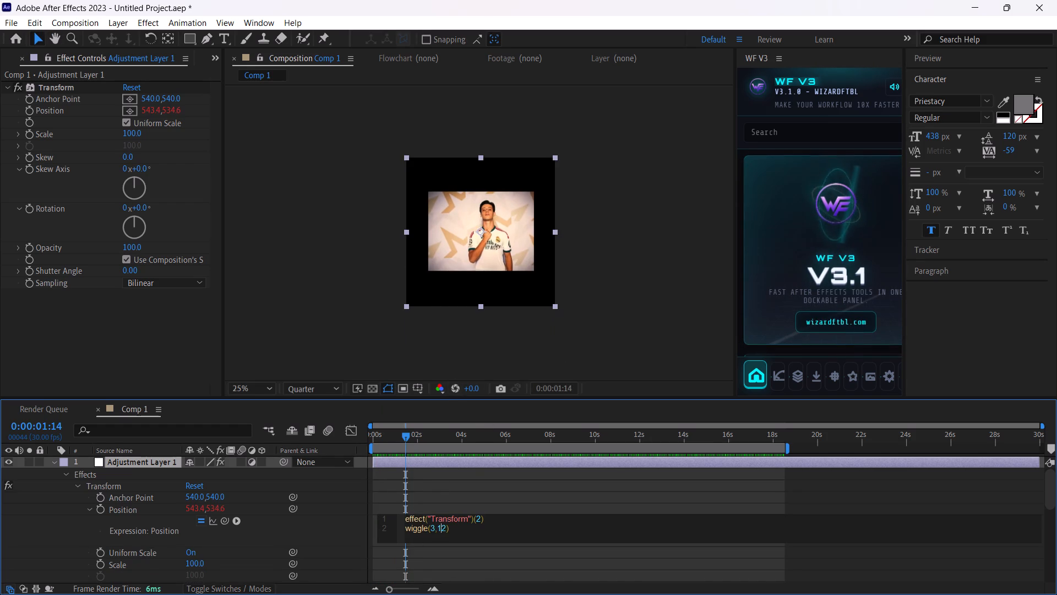
left_click(444, 526)
left_click(432, 527)
left_click(435, 527)
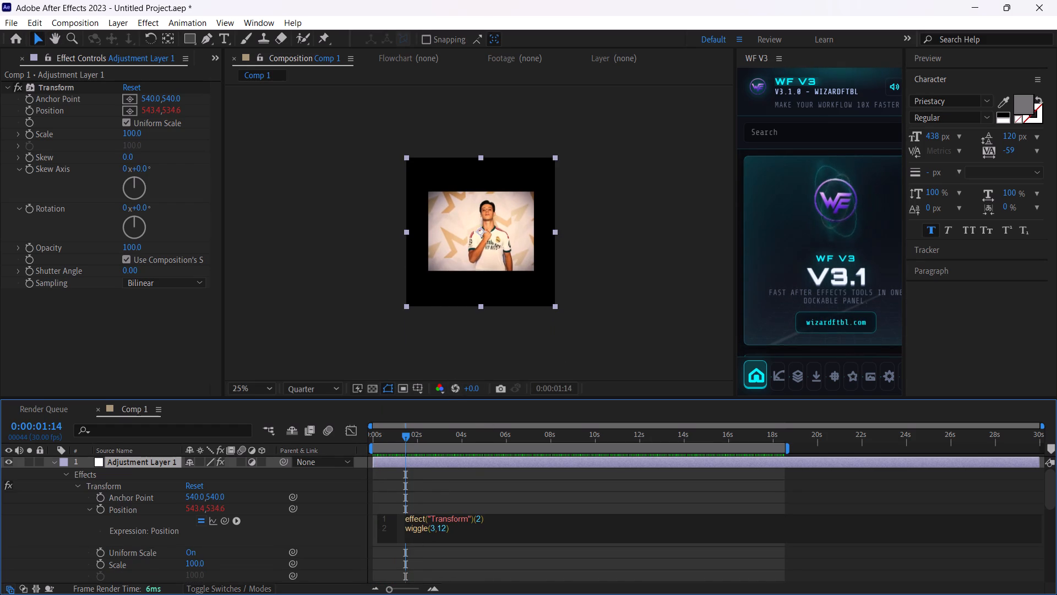
key("BackSpace")
key("5")
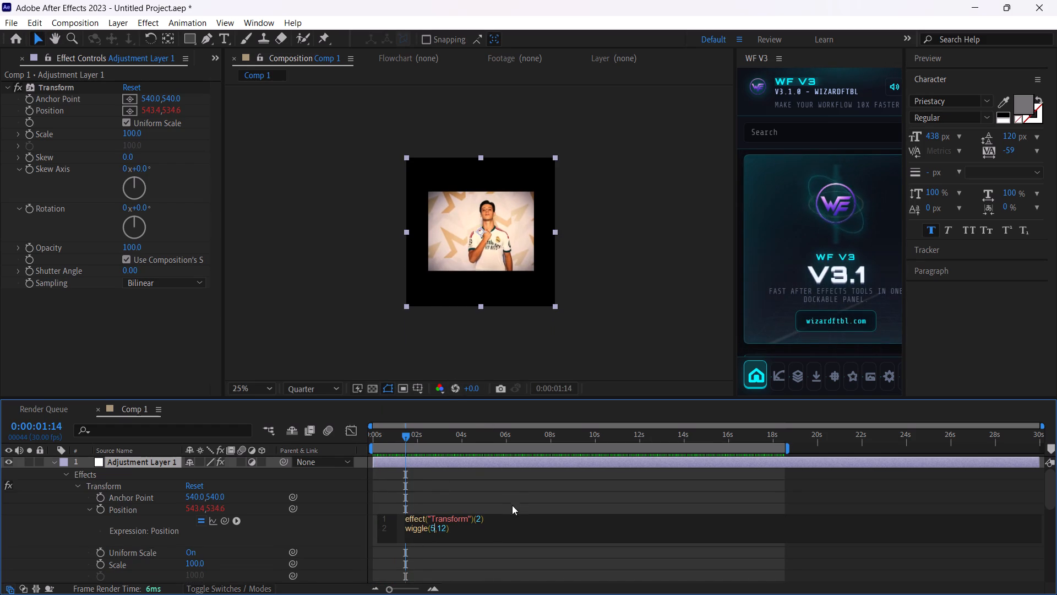
left_click(515, 500)
left_click_drag(395, 434, 293, 447)
key("space")
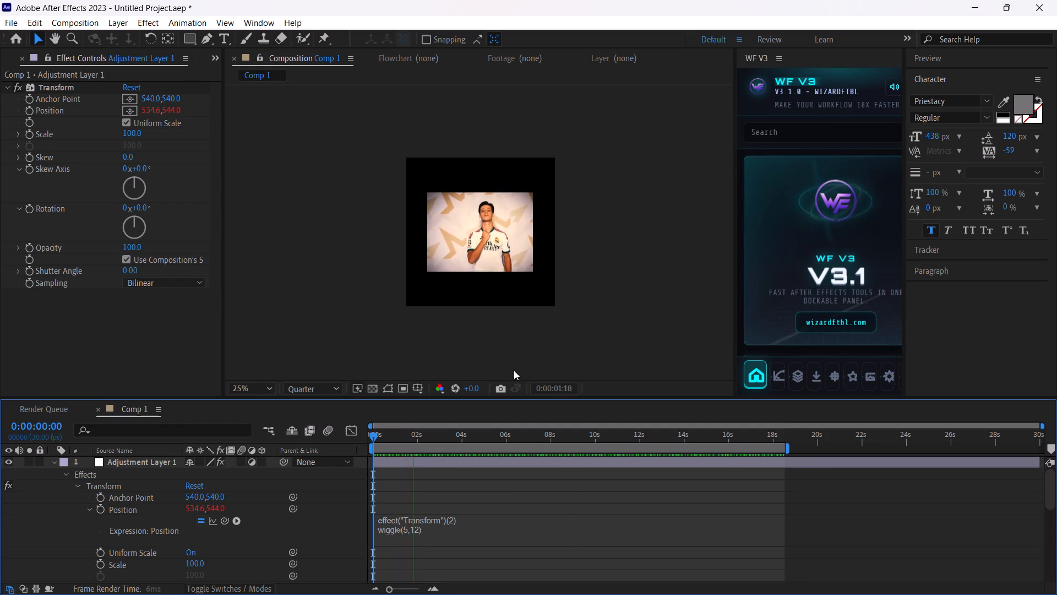
left_click_drag(424, 441, 325, 459)
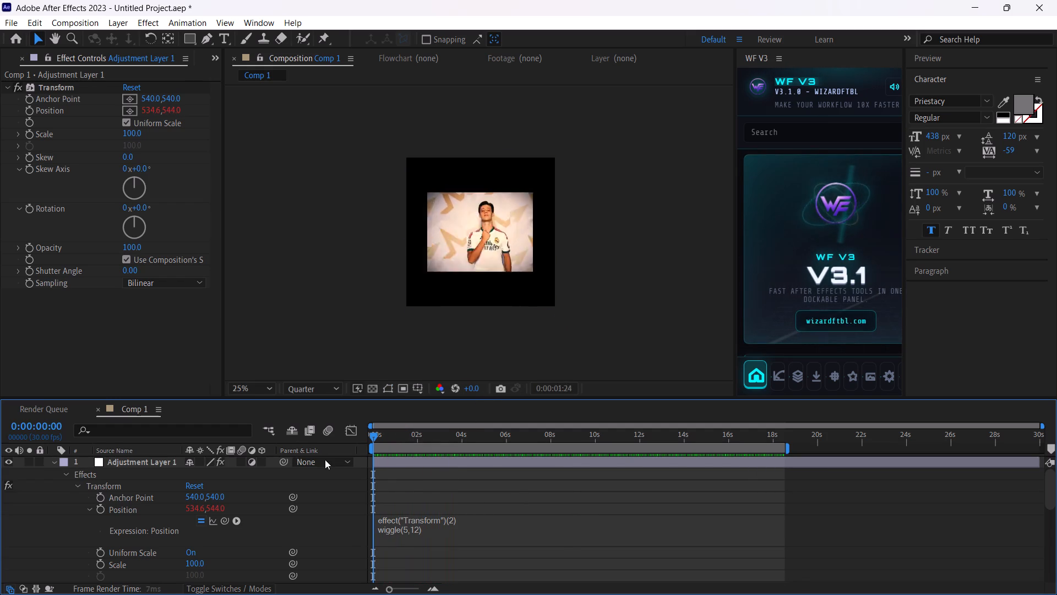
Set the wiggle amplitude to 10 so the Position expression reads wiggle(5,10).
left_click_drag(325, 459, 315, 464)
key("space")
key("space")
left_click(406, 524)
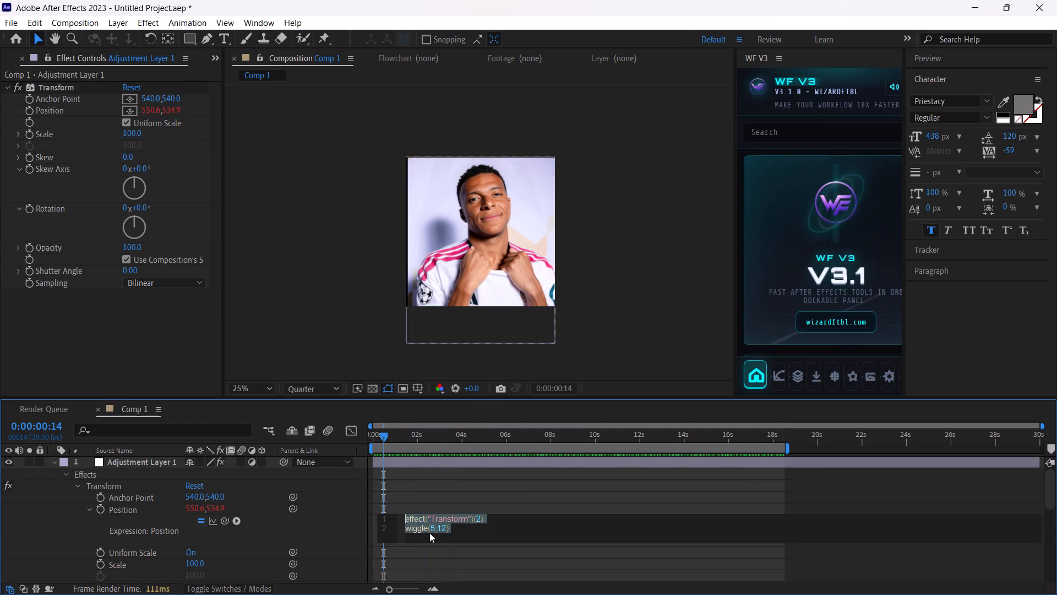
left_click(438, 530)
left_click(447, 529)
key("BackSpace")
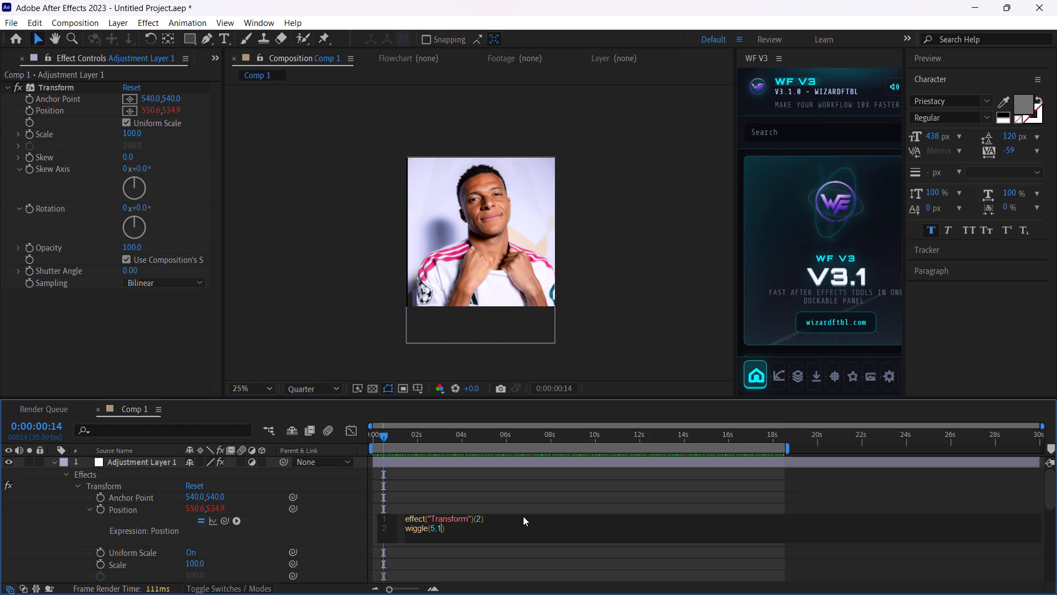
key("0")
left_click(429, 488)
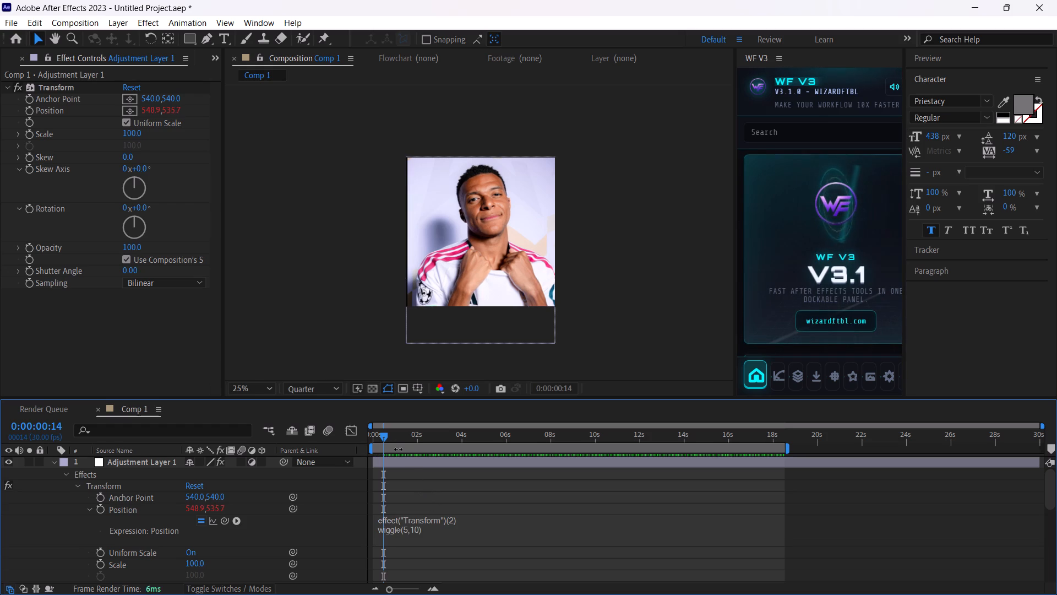
Play back Comp 1 from the start through to the club crest to check the shake.
left_click_drag(380, 435, 285, 439)
key("space")
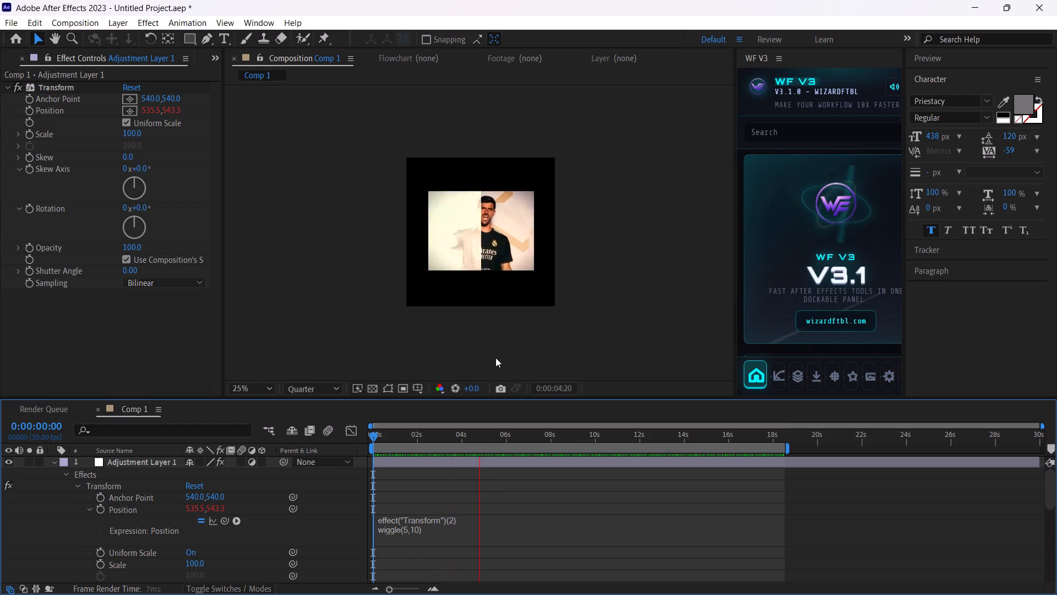
key("space")
key("space")
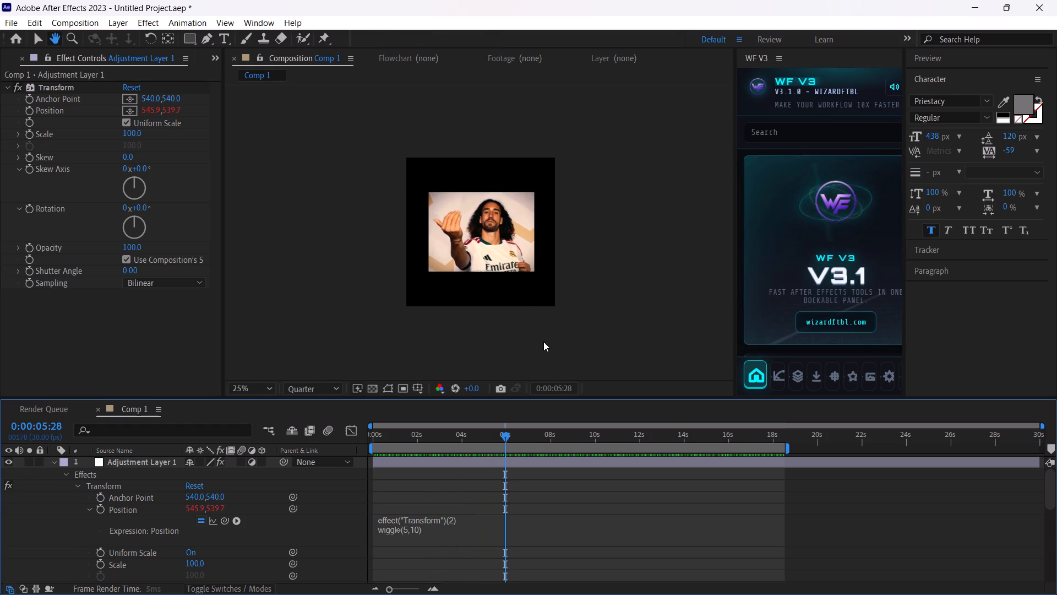
key("space")
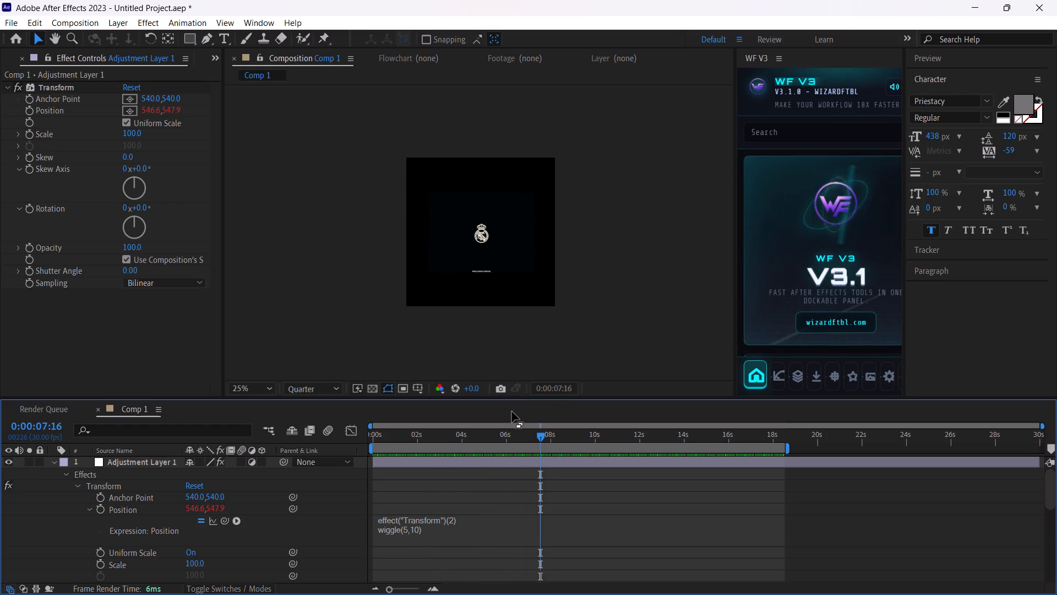
Split Adjustment Layer 1 at 0:00:07:11, where the club crest appears, and delete the part after it.
left_click_drag(388, 592, 451, 592)
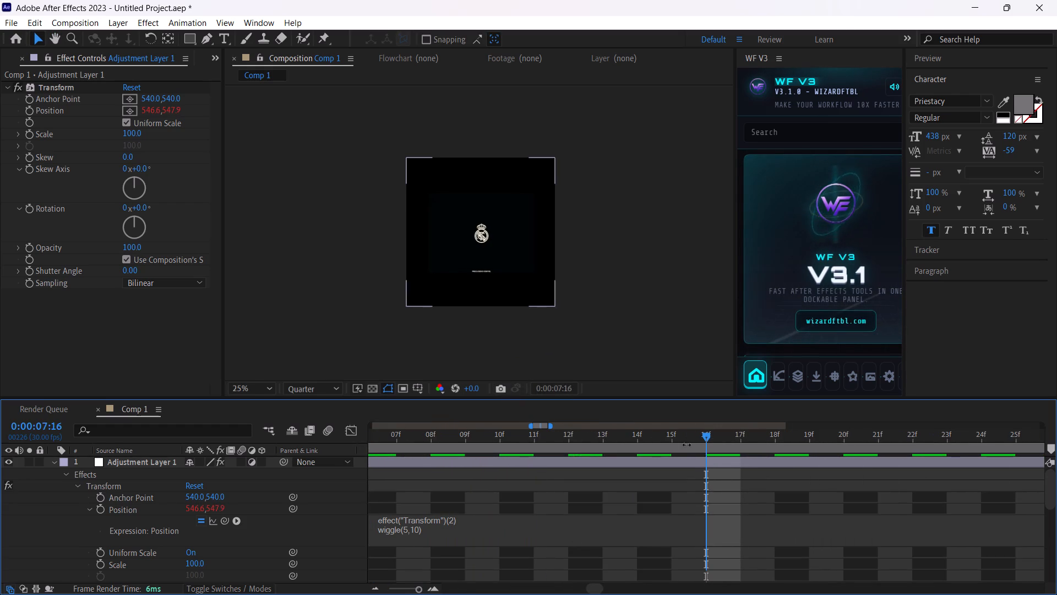
left_click(686, 443)
left_click_drag(684, 438, 472, 456)
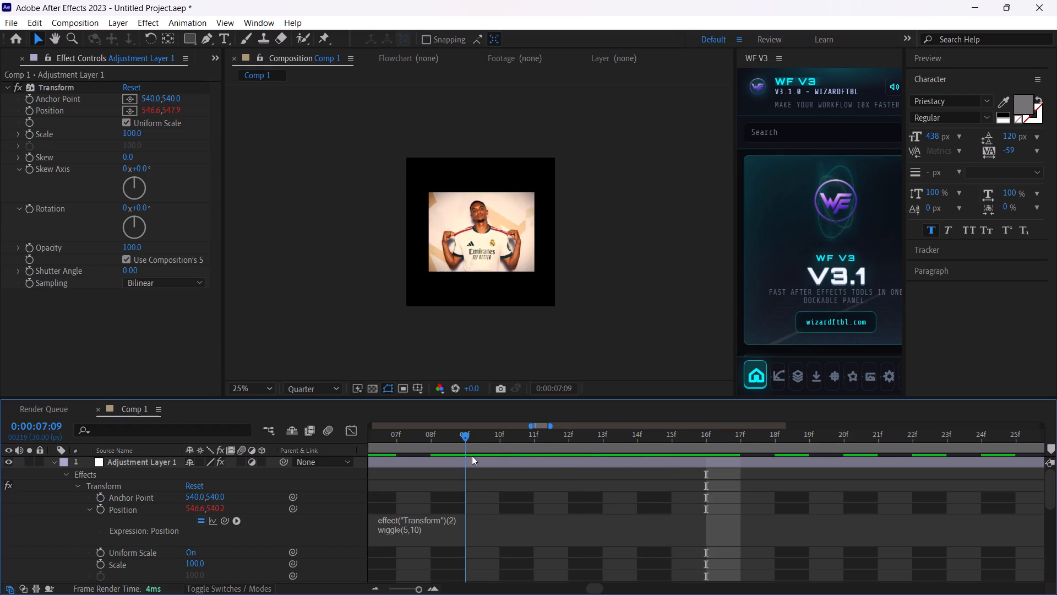
left_click_drag(472, 456, 535, 455)
left_click(557, 462)
left_click_drag(527, 436, 501, 440)
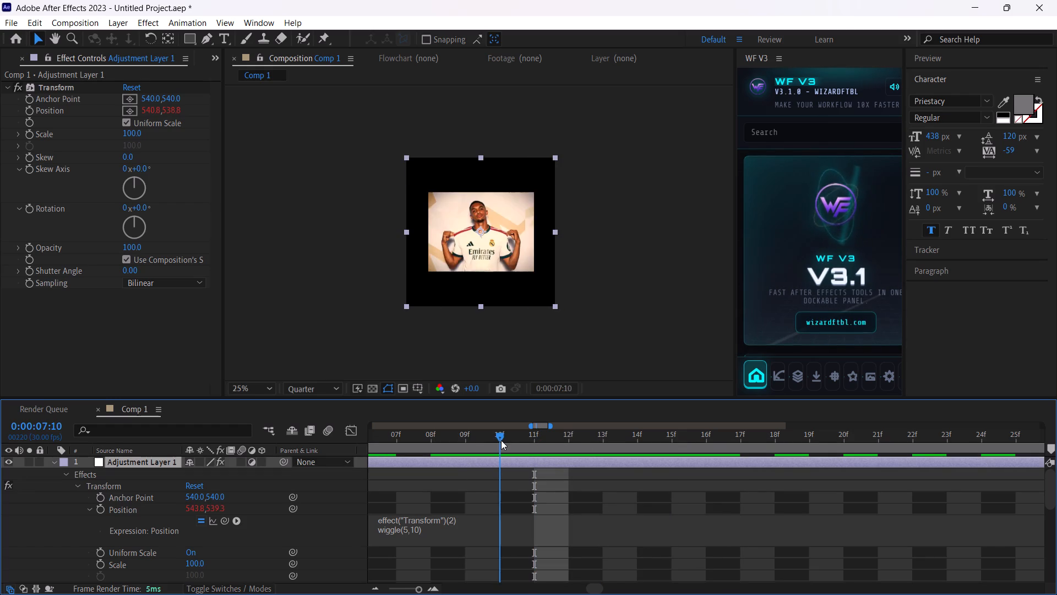
left_click_drag(501, 440, 526, 442)
key("ctrl+shift+d")
key("Delete")
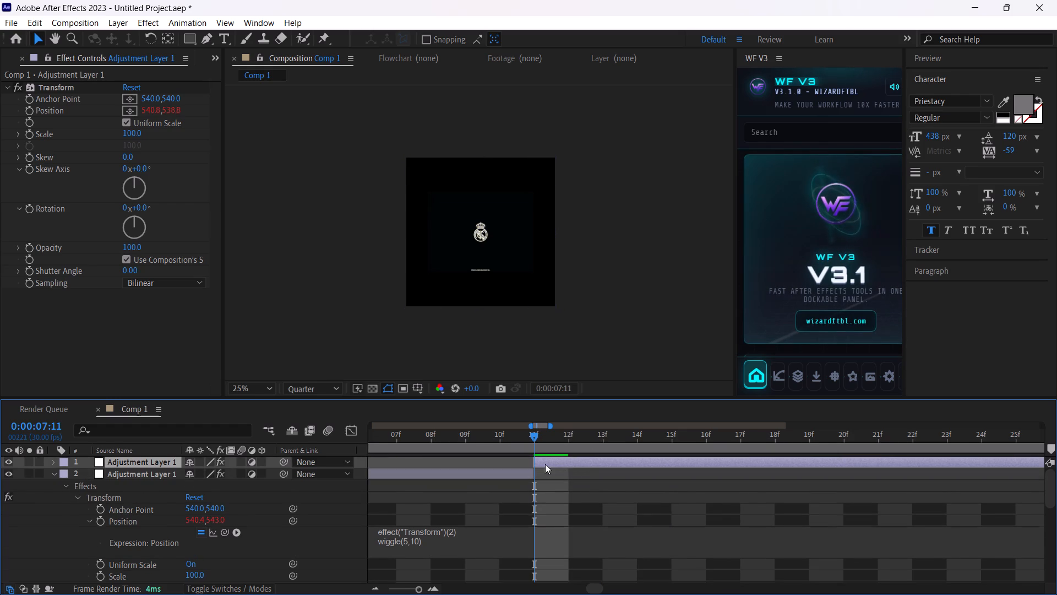
Make the second player photo layer visible and play back Comp 1 from the start.
left_click_drag(409, 592, 336, 592)
left_click_drag(440, 439, 214, 464)
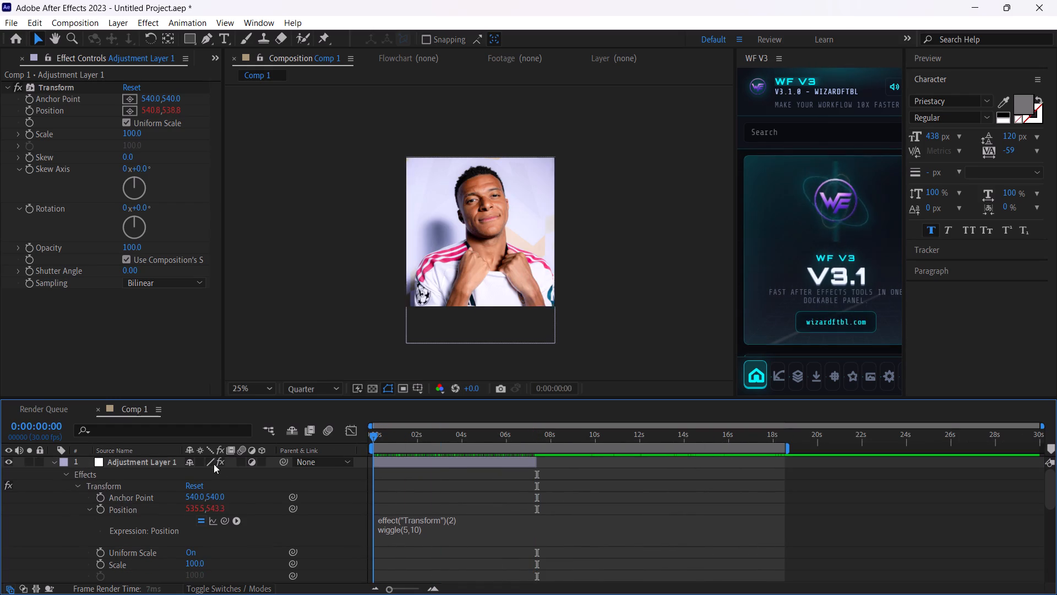
left_click_drag(1053, 475, 1042, 574)
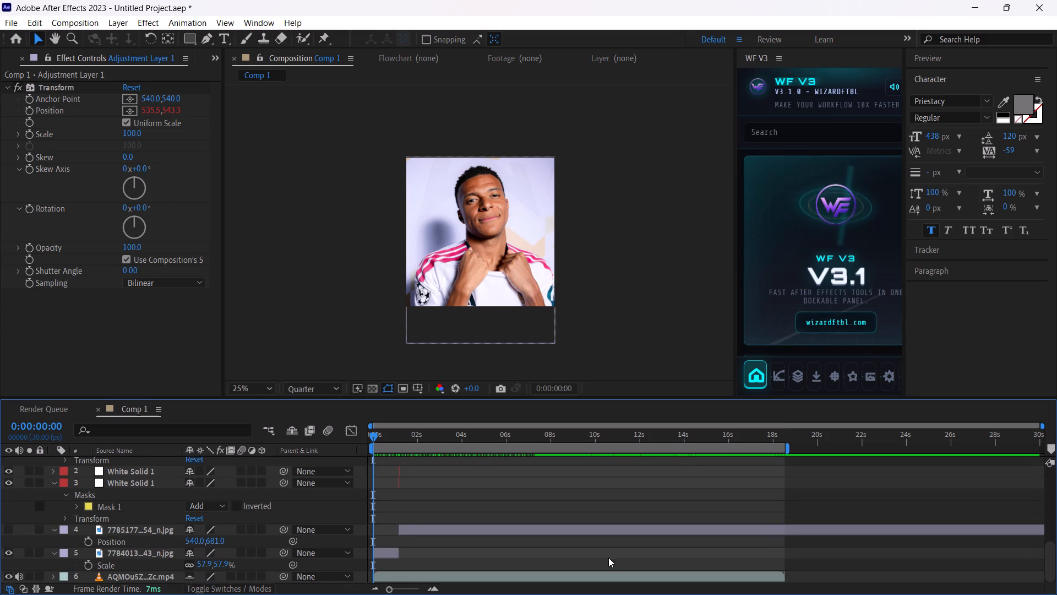
left_click(4, 530)
key("space")
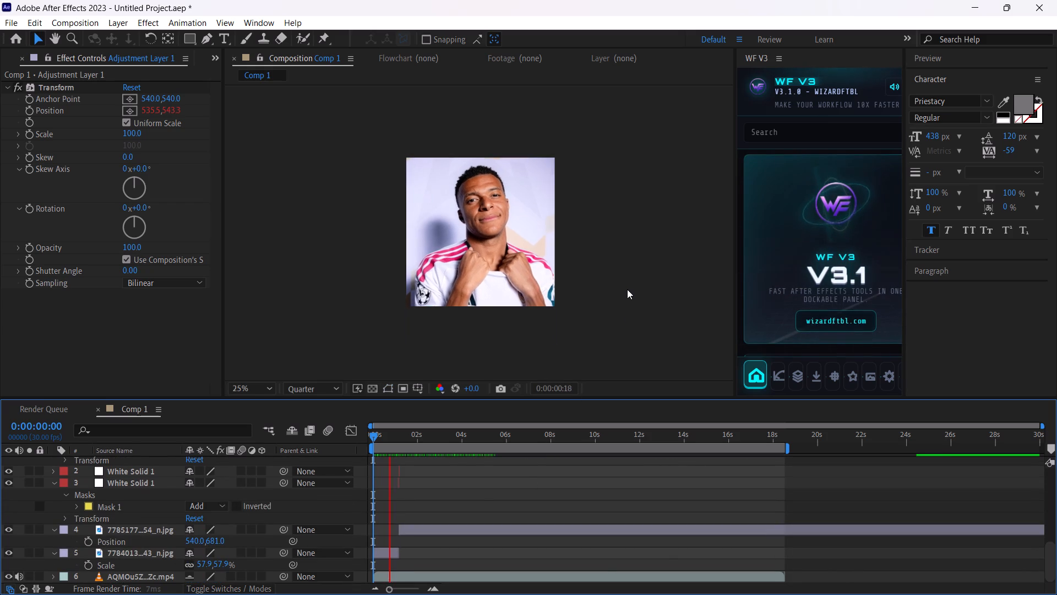
key("space")
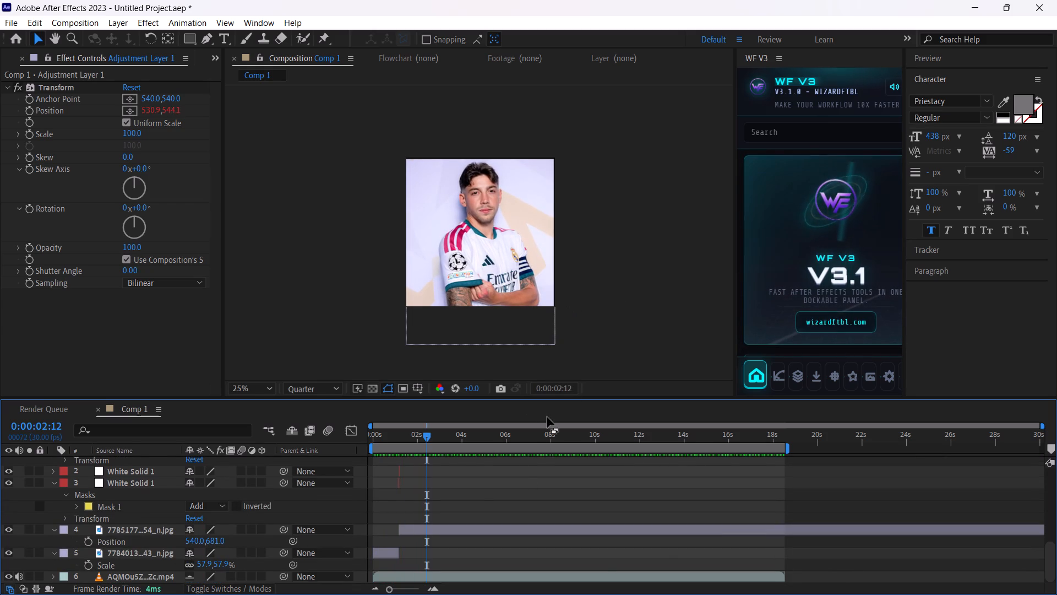
Set the wiggle amplitude to 5 so the Position expression reads wiggle(5,5), and preview it from the start.
left_click_drag(1056, 558, 1055, 552)
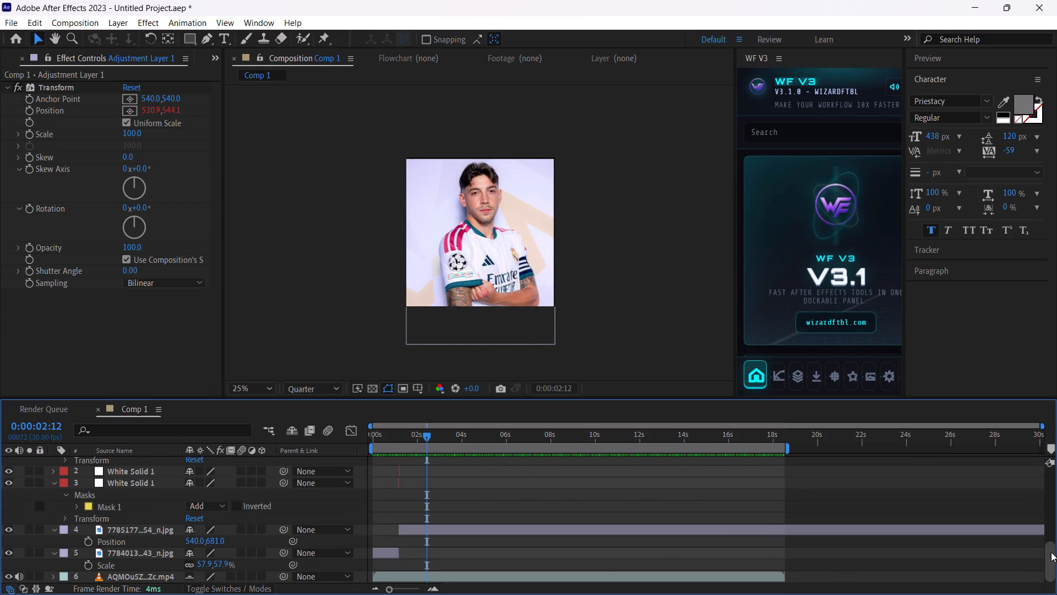
left_click_drag(1050, 552, 1050, 467)
left_click(422, 526)
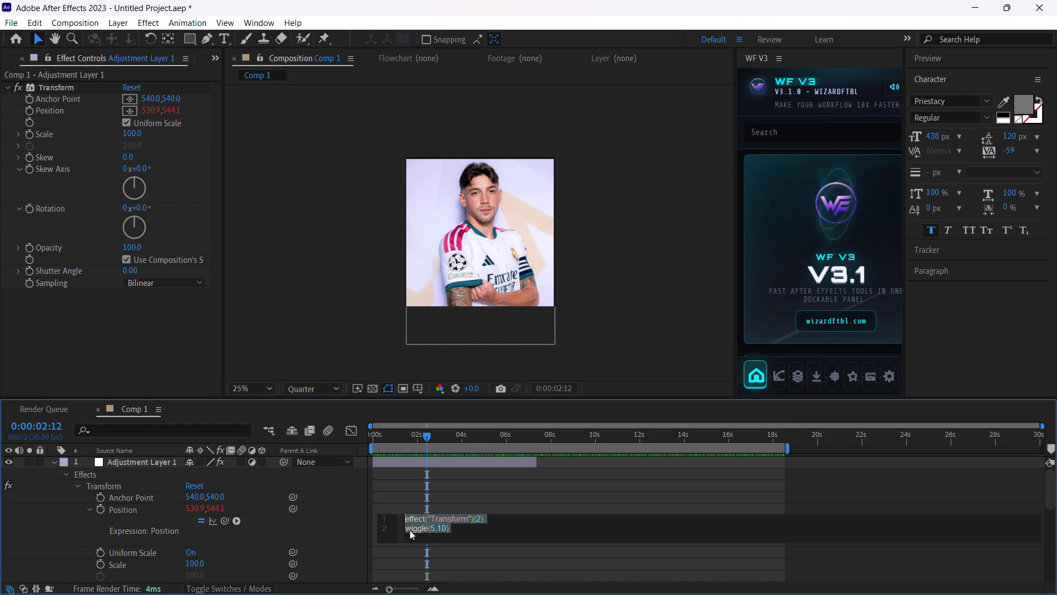
left_click(437, 530)
left_click(444, 529)
key("BackSpace")
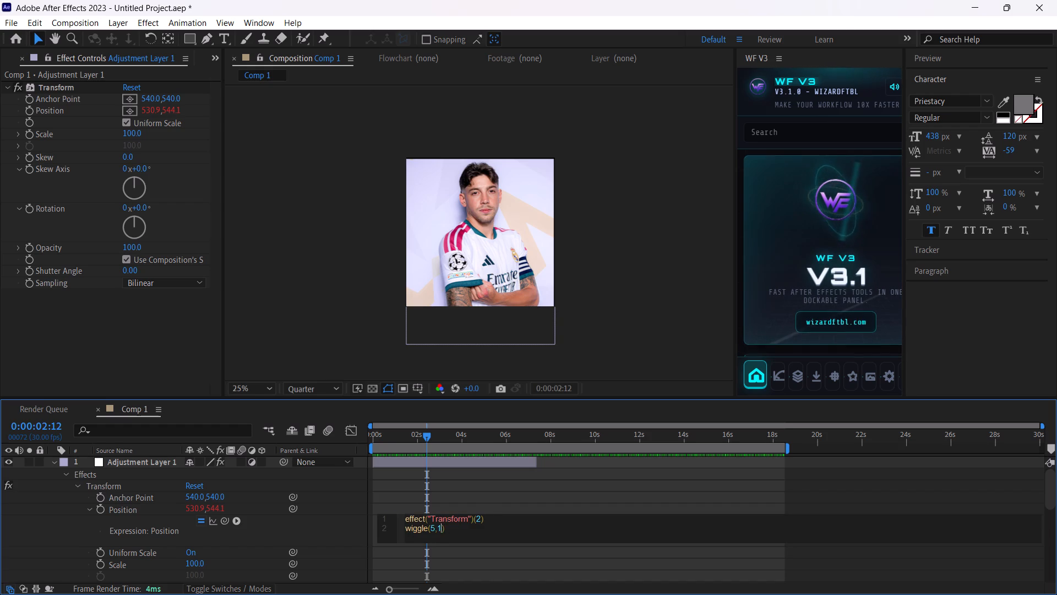
key("BackSpace")
key("5")
left_click(503, 521)
left_click(480, 544)
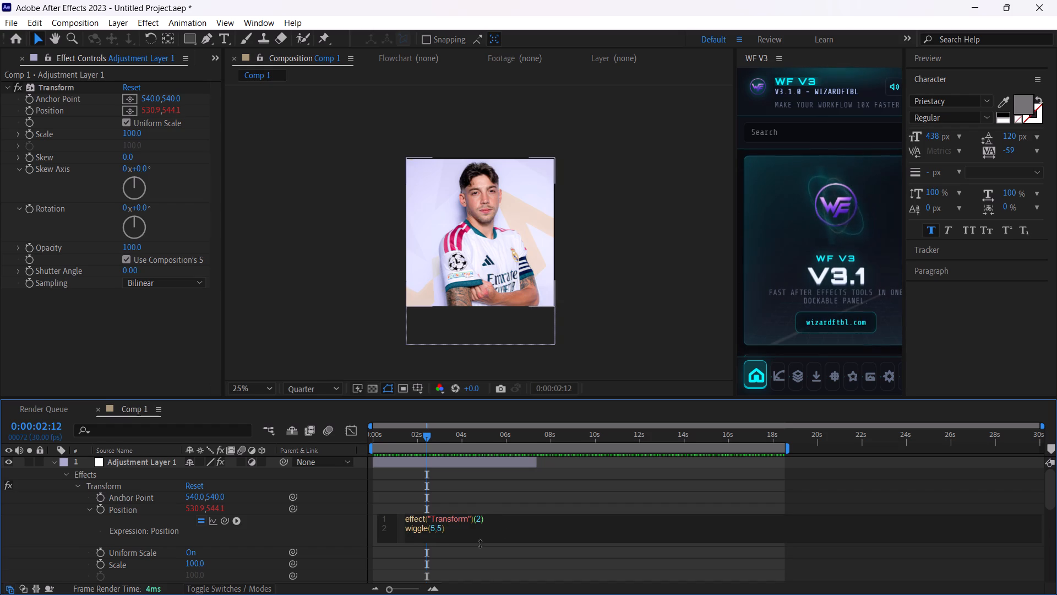
left_click(476, 535)
left_click(547, 485)
left_click_drag(403, 434, 197, 439)
key("space")
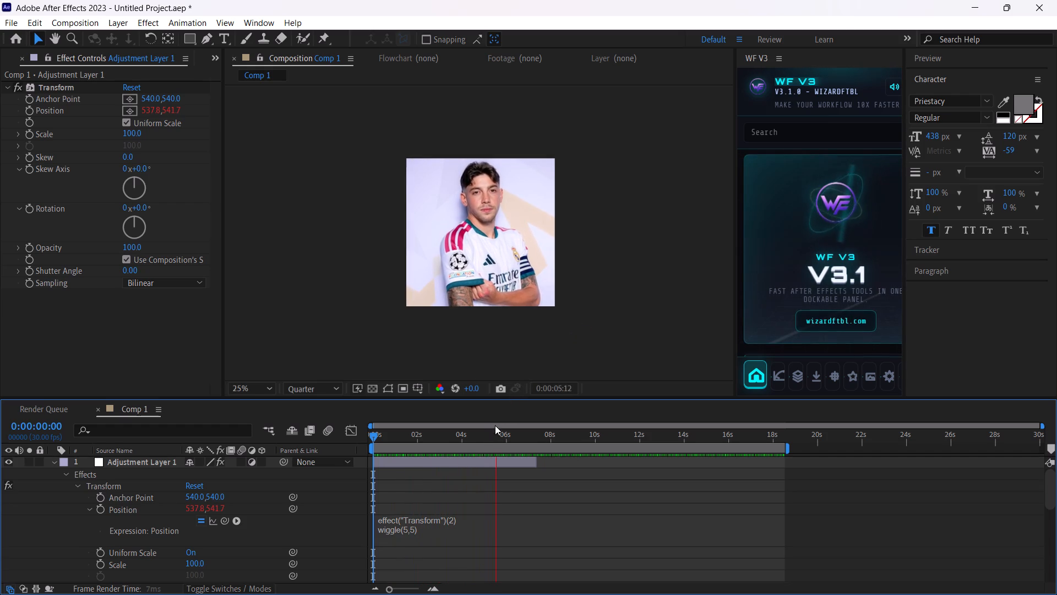
left_click_drag(484, 430, 280, 446)
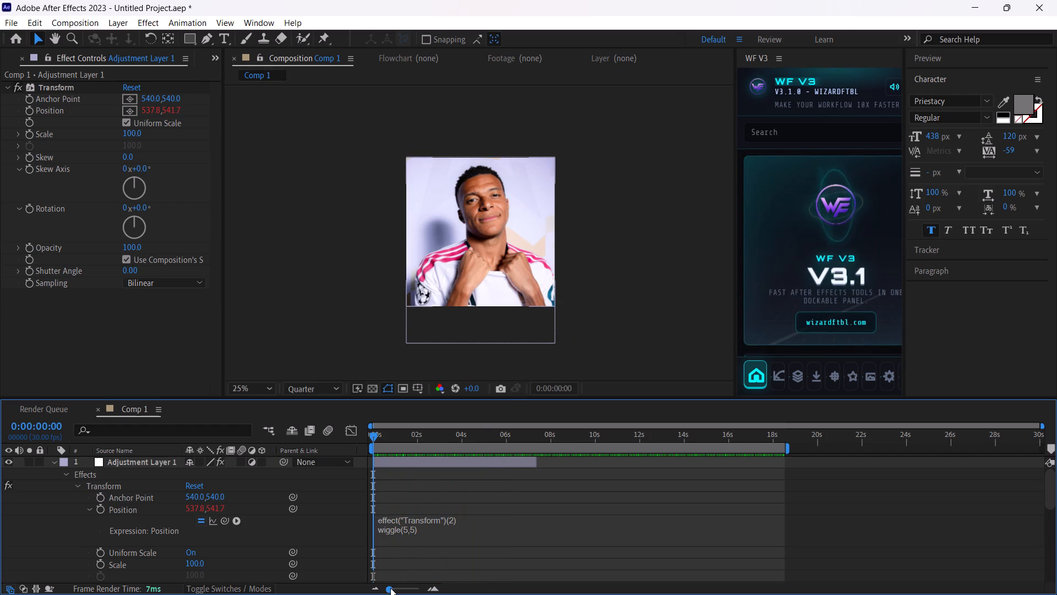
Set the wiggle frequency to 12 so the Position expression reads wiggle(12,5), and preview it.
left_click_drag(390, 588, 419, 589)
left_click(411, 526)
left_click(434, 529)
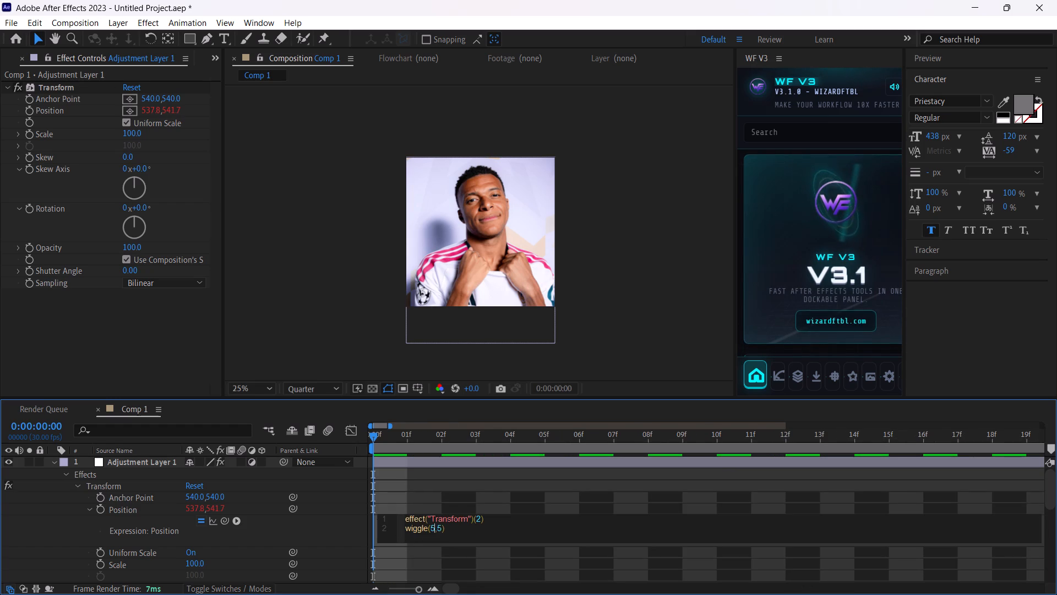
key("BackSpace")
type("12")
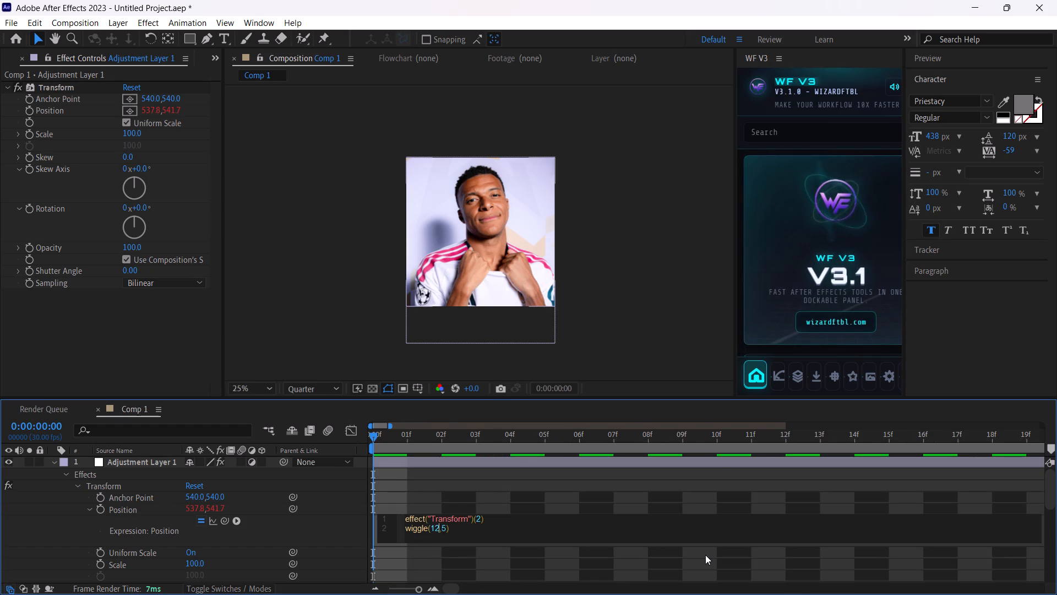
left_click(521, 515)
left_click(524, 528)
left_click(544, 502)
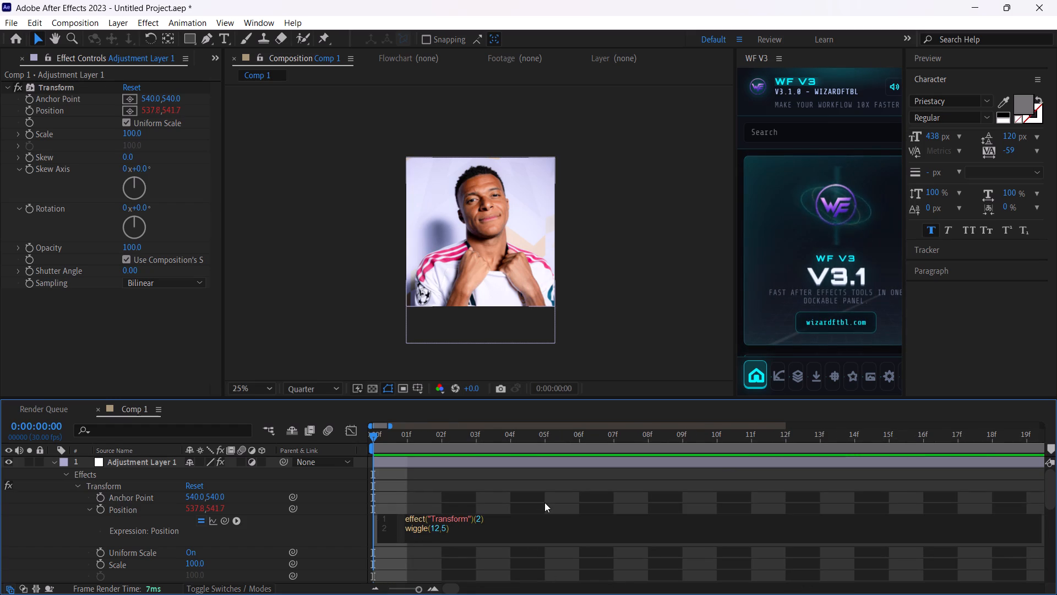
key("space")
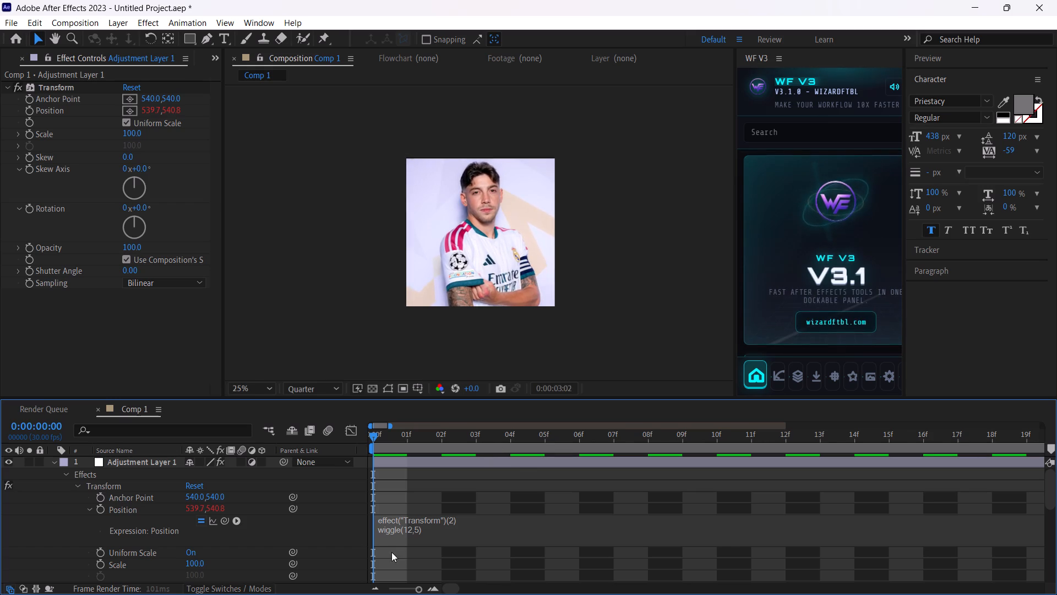
Set the wiggle frequency to 7 so the Position expression reads wiggle(7,5), and preview it from the start.
left_click_drag(414, 586, 405, 588)
left_click(412, 431)
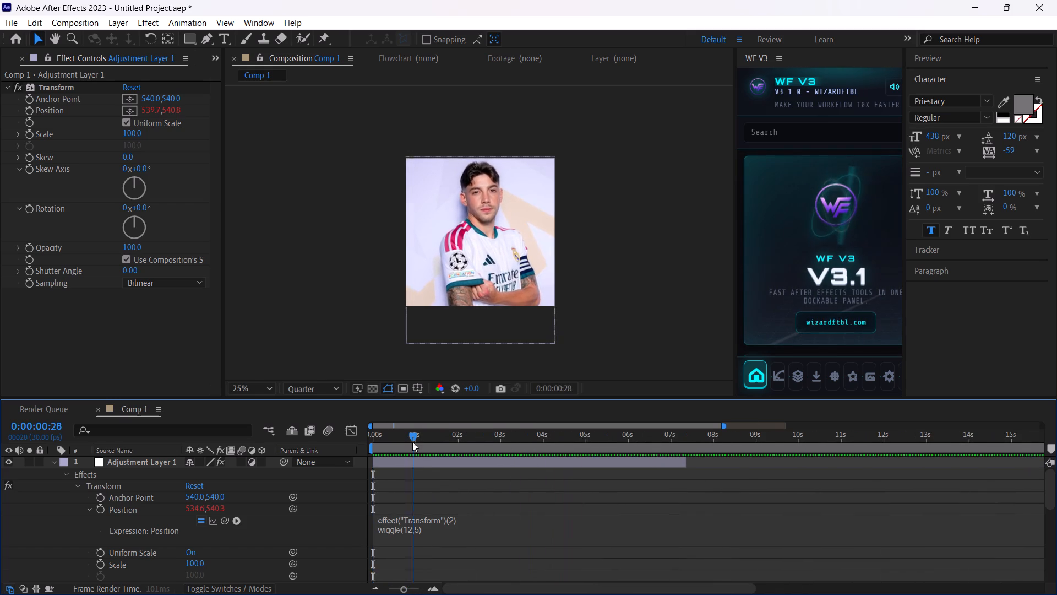
left_click(410, 531)
left_click(432, 523)
left_click(435, 523)
left_click(440, 523)
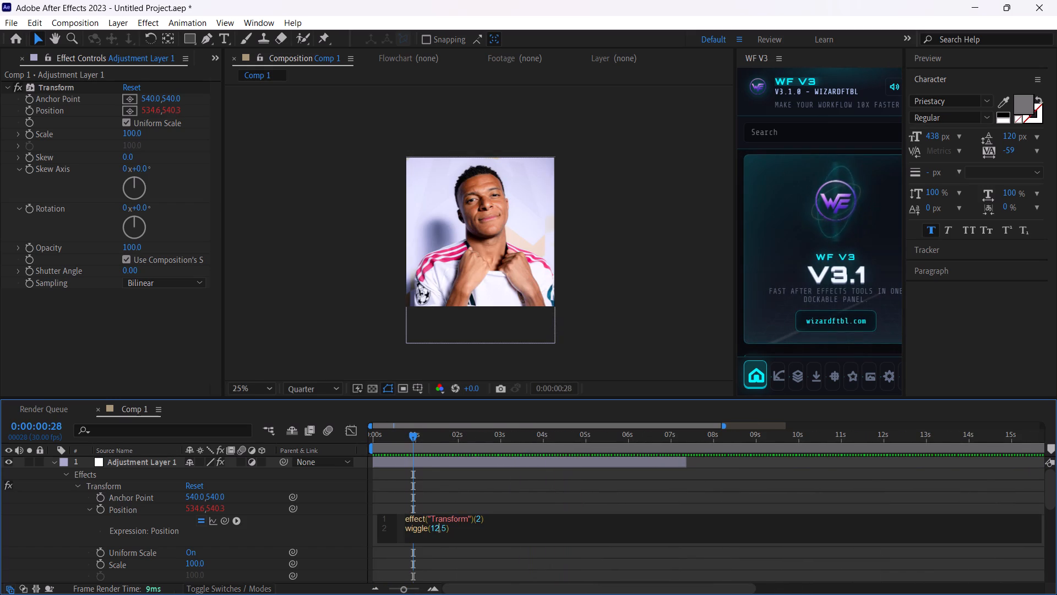
key("BackSpace")
key("BackSpace")
key("7")
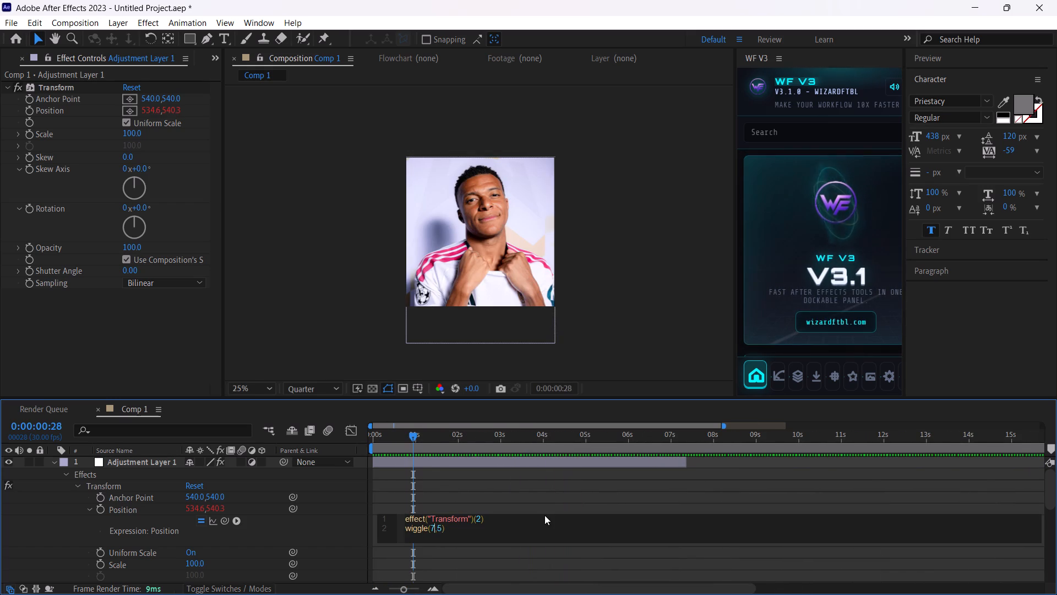
left_click(530, 526)
left_click(481, 491)
left_click_drag(404, 435, 291, 434)
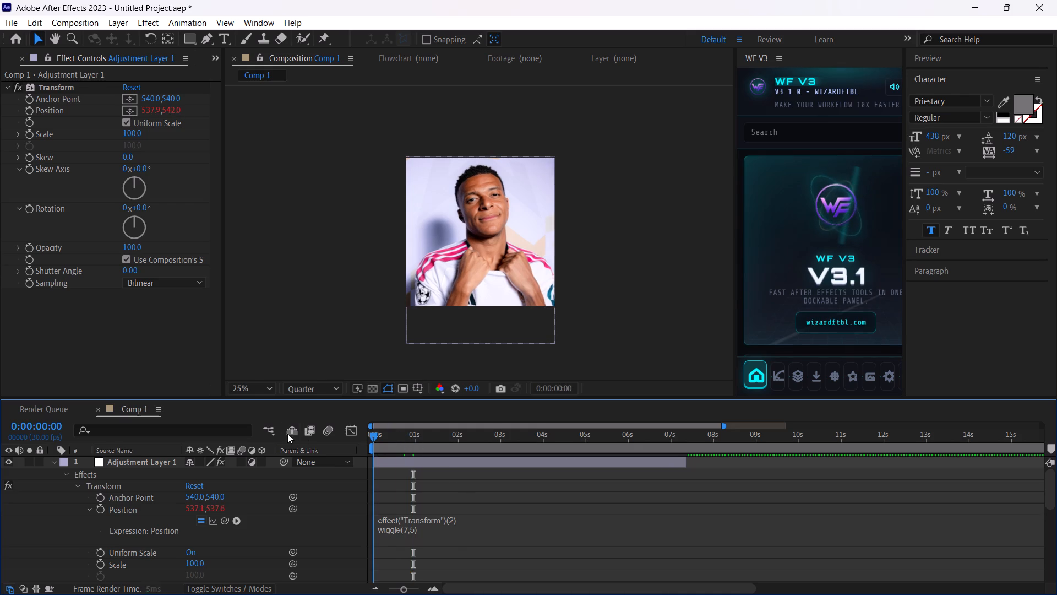
key("space")
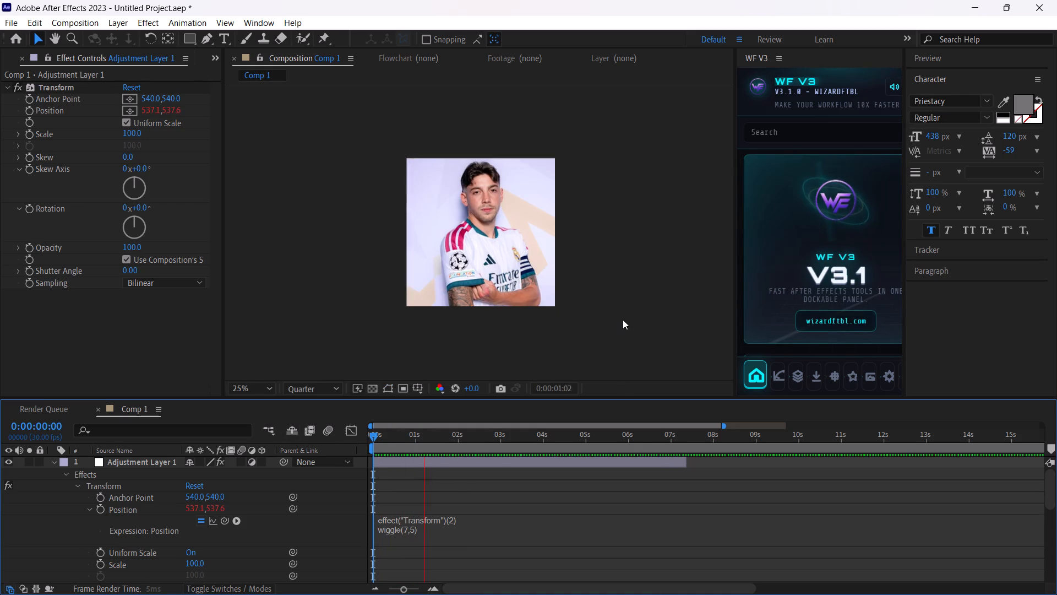
key("space")
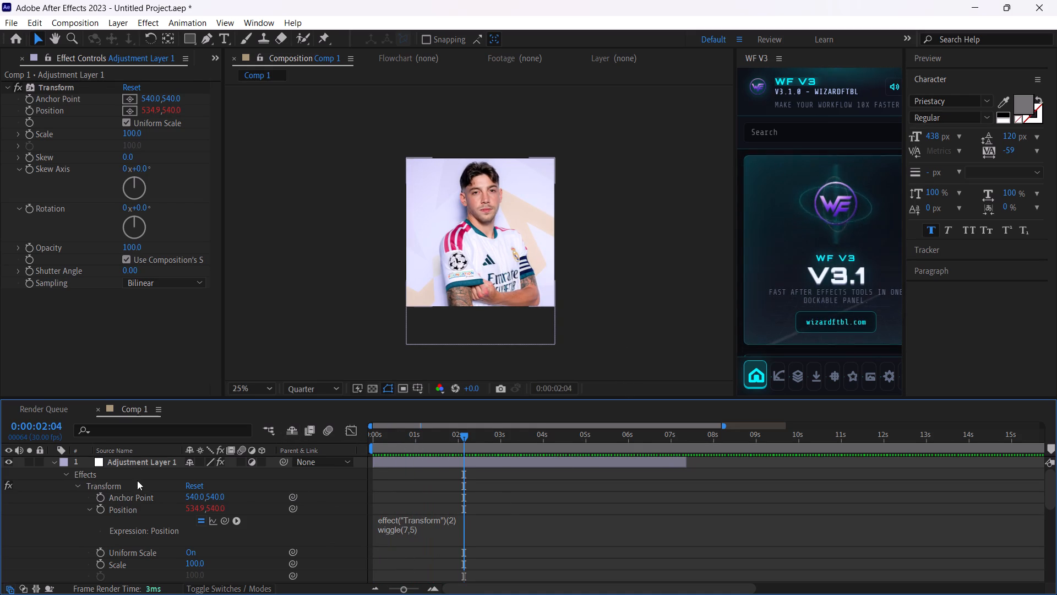
Hide the second player photo layer so the reference video shows beneath it.
left_click_drag(1044, 489, 1048, 506)
left_click_drag(1051, 493, 1027, 574)
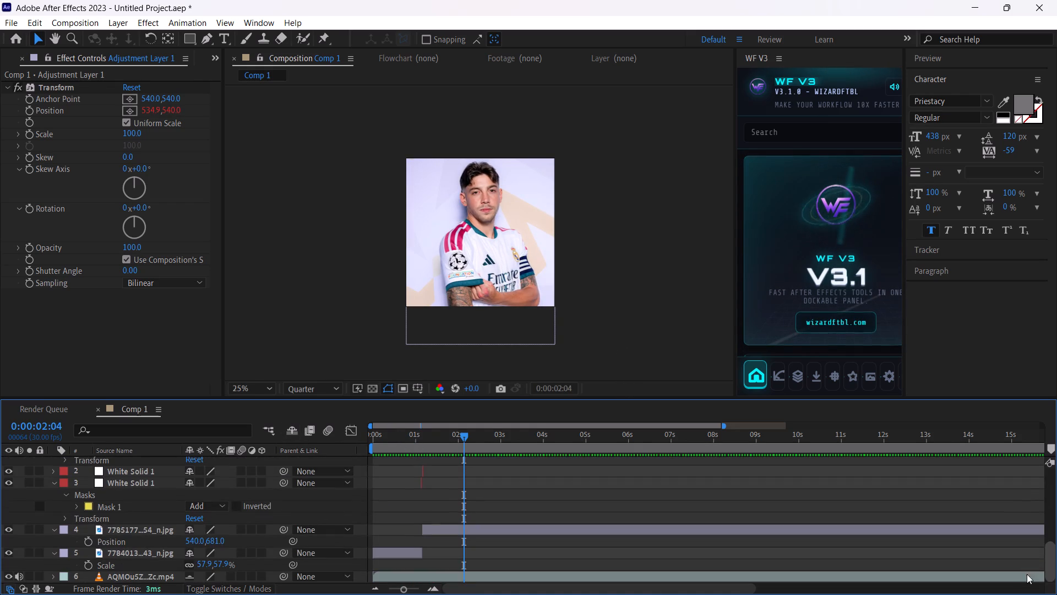
left_click_drag(1027, 574, 1020, 585)
left_click(12, 532)
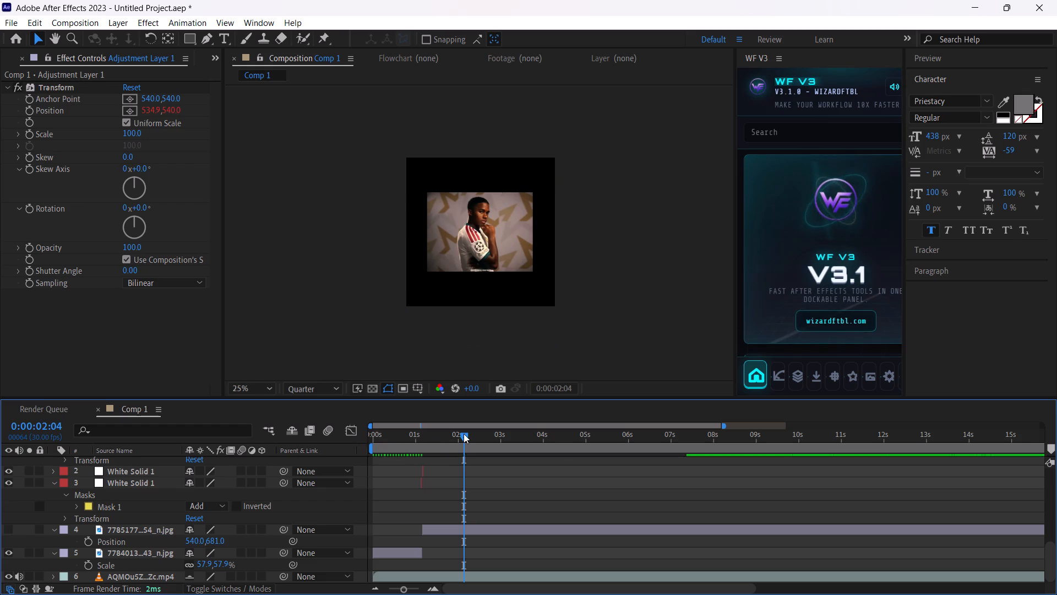
Split the second player photo layer at 0:00:02:02, where the reference changes player, and delete the part after the cut.
left_click_drag(464, 434, 457, 434)
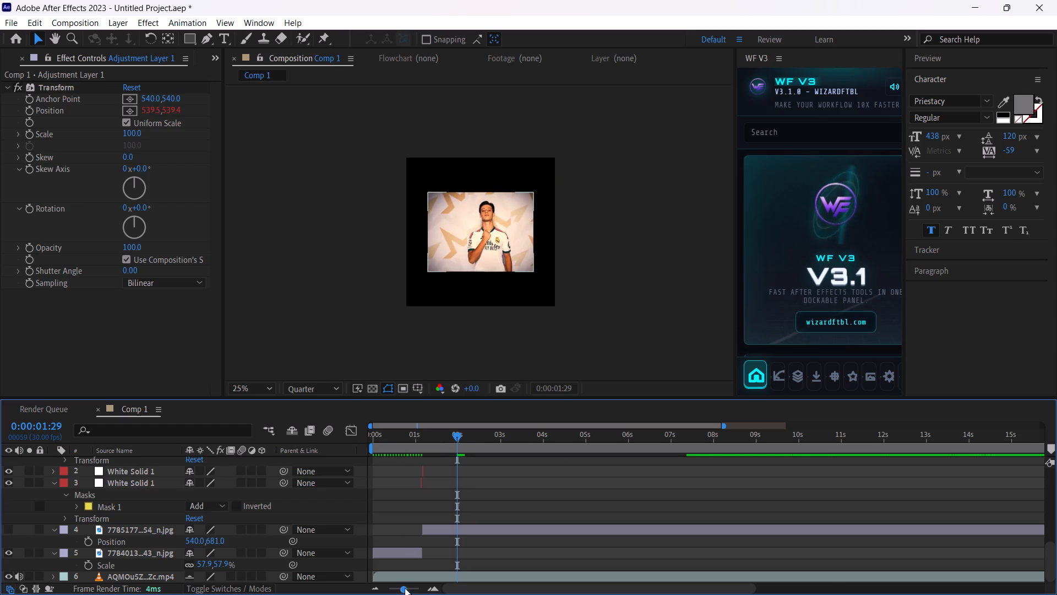
left_click_drag(402, 594, 408, 593)
left_click(568, 486)
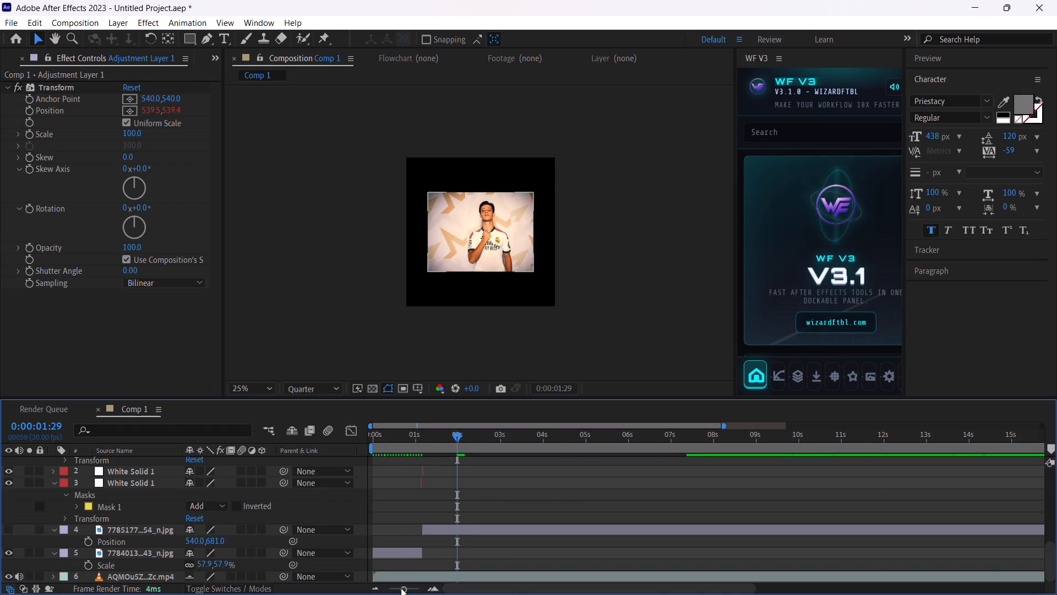
left_click_drag(398, 589, 435, 589)
left_click_drag(714, 439, 742, 440)
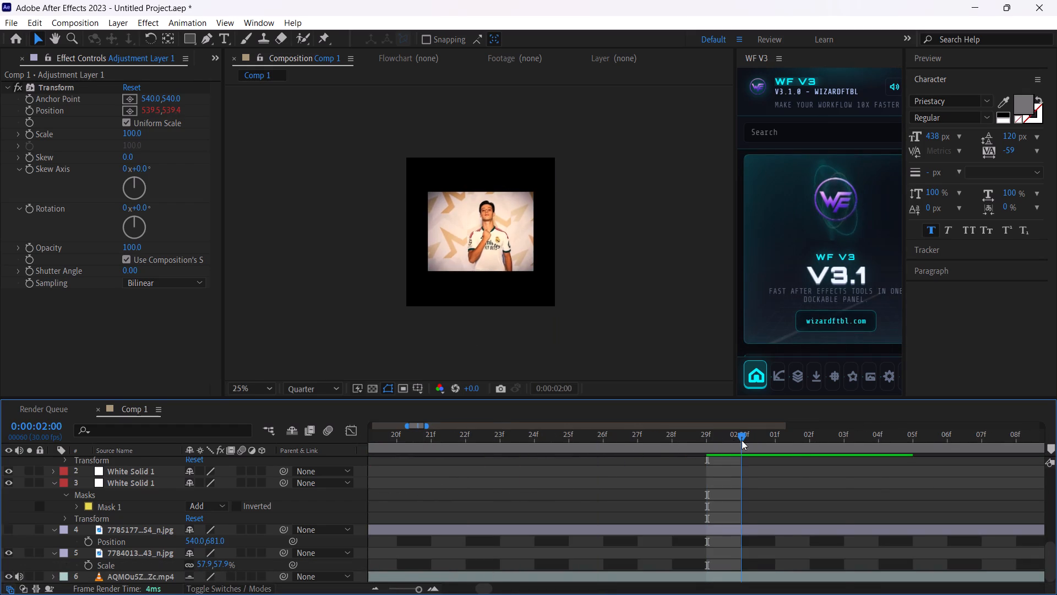
left_click_drag(742, 440, 783, 459)
left_click(794, 527)
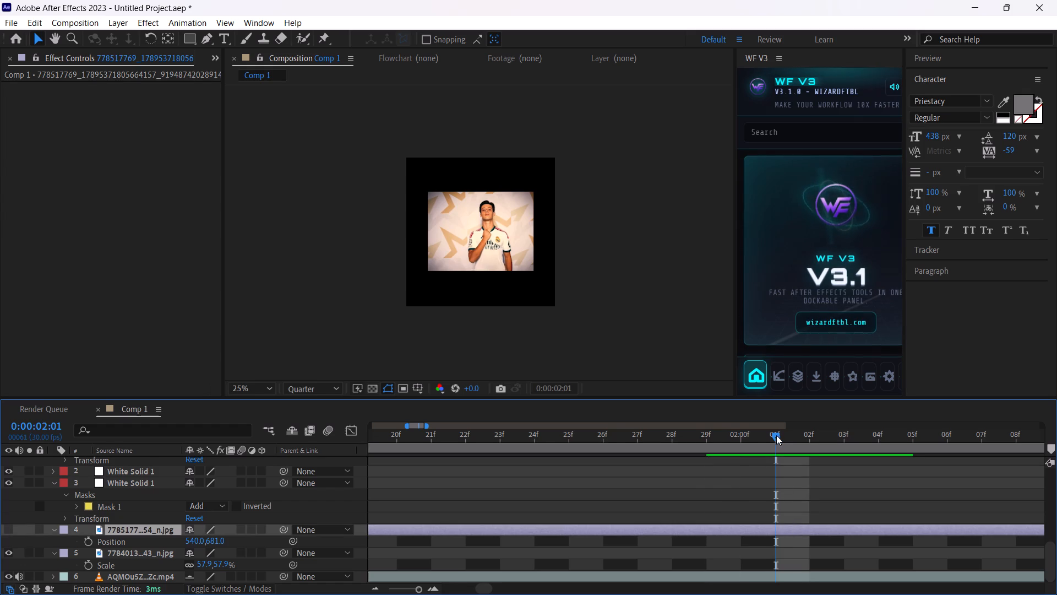
left_click_drag(776, 435, 802, 436)
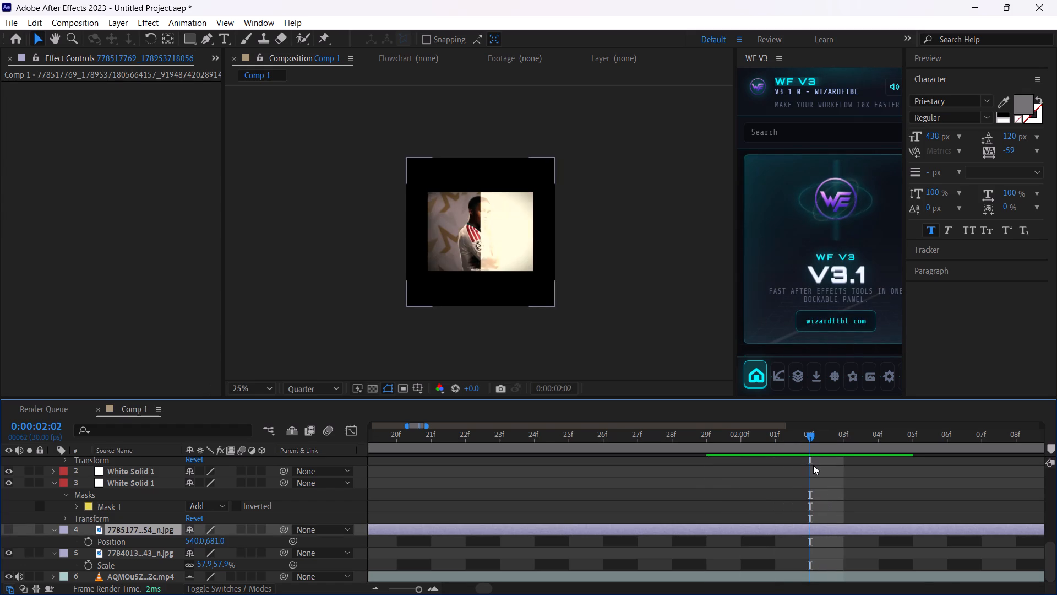
key("ctrl+shift+d")
key("Delete")
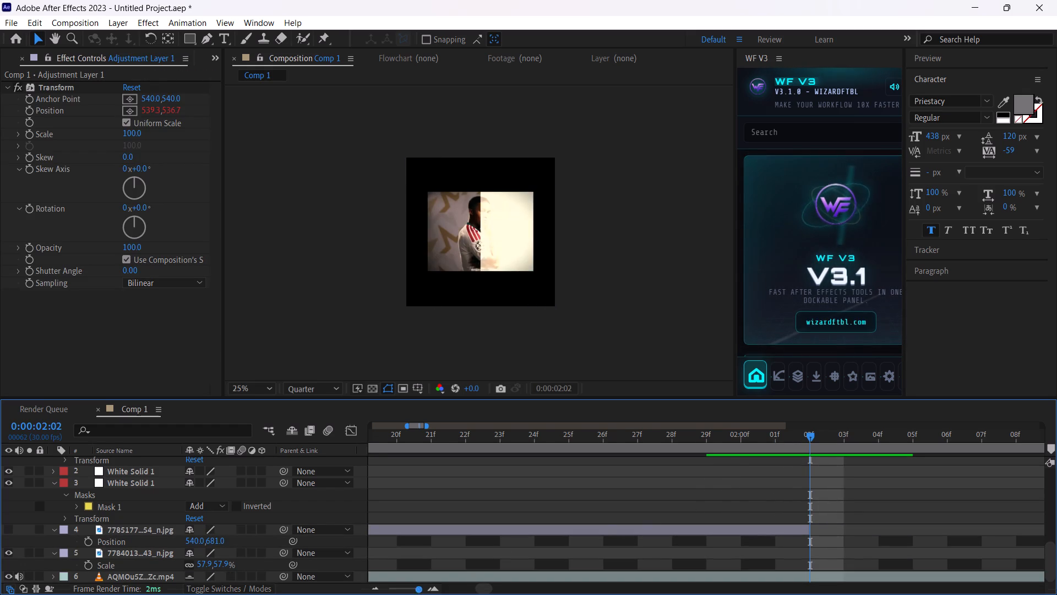
Duplicate both half-frame White Solid flash layers and stack the two copies together above the originals.
left_click(455, 511)
left_click_drag(420, 588, 404, 588)
key("u")
left_click_drag(434, 475, 409, 486)
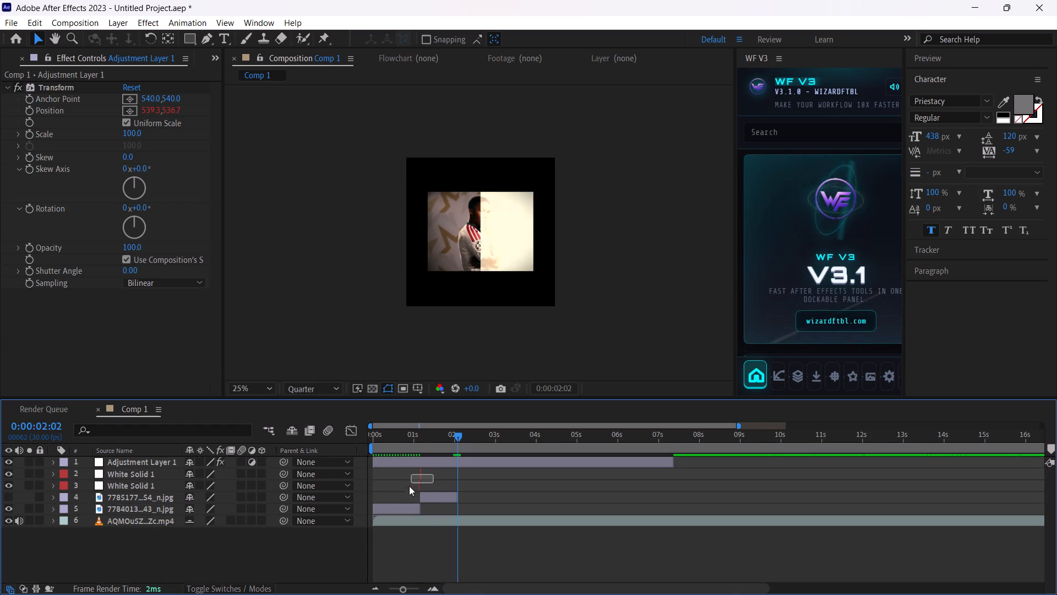
left_click_drag(409, 486, 401, 494)
left_click(149, 472)
left_click(146, 483, "shift")
key("ctrl+d")
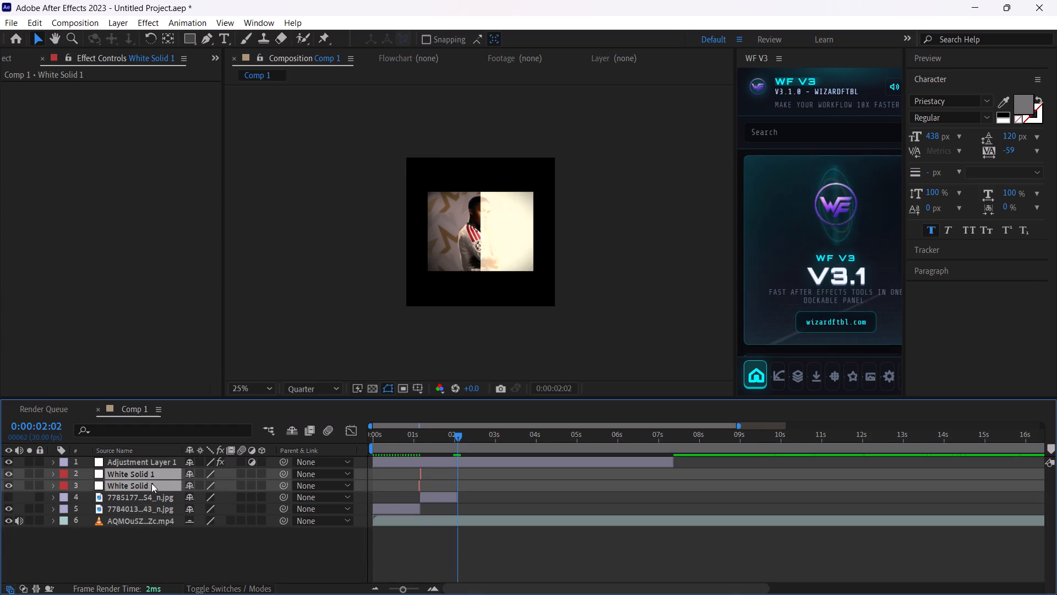
left_click_drag(170, 500, 173, 505)
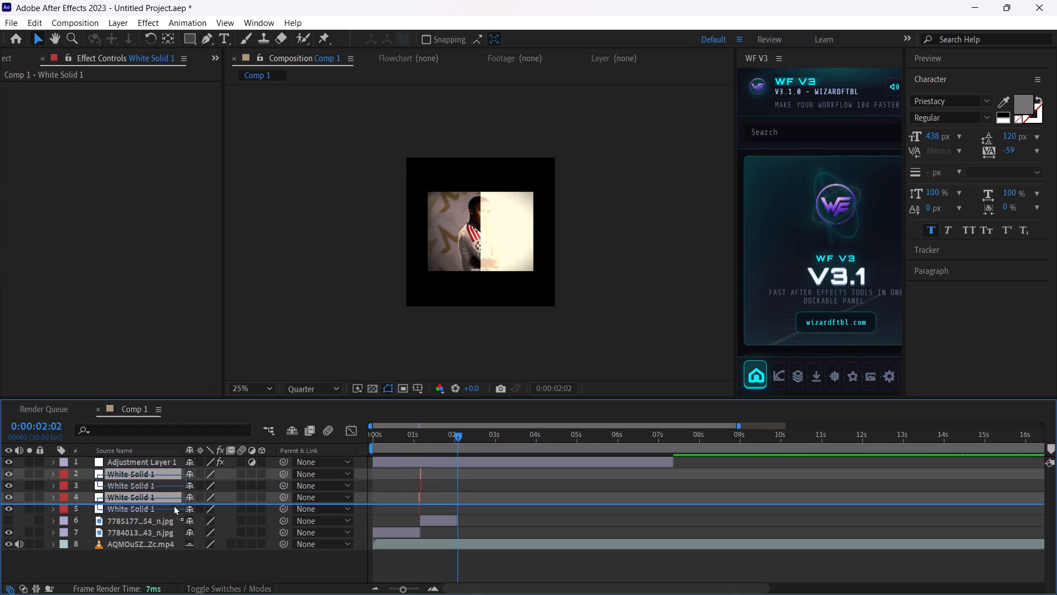
left_click_drag(173, 505, 172, 483)
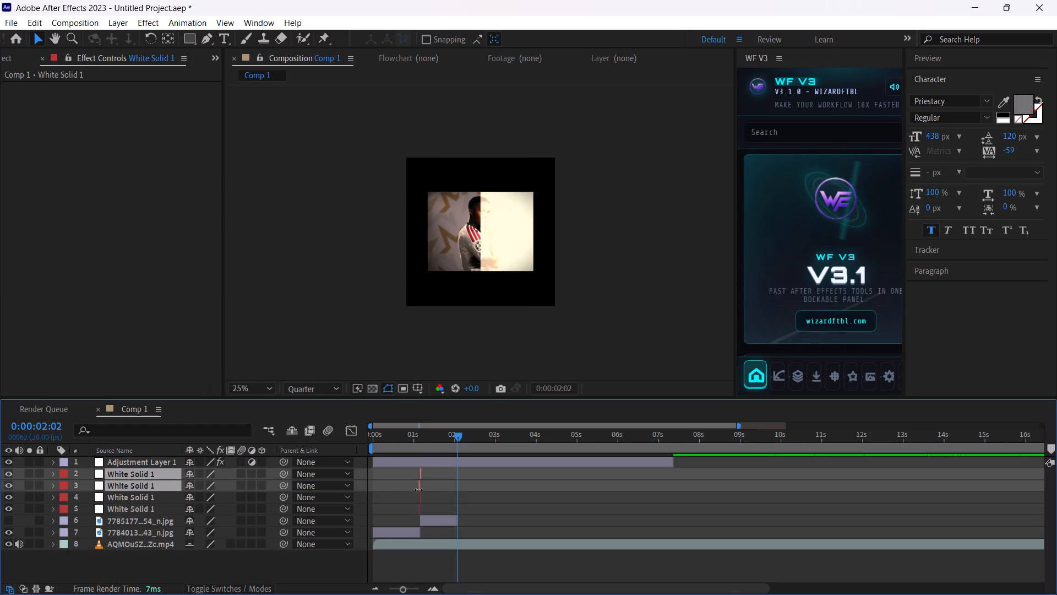
Move the duplicated flash pair in time so the two solids sit on either side of the second photo's end at 0:00:02:02.
left_click_drag(418, 488, 444, 490)
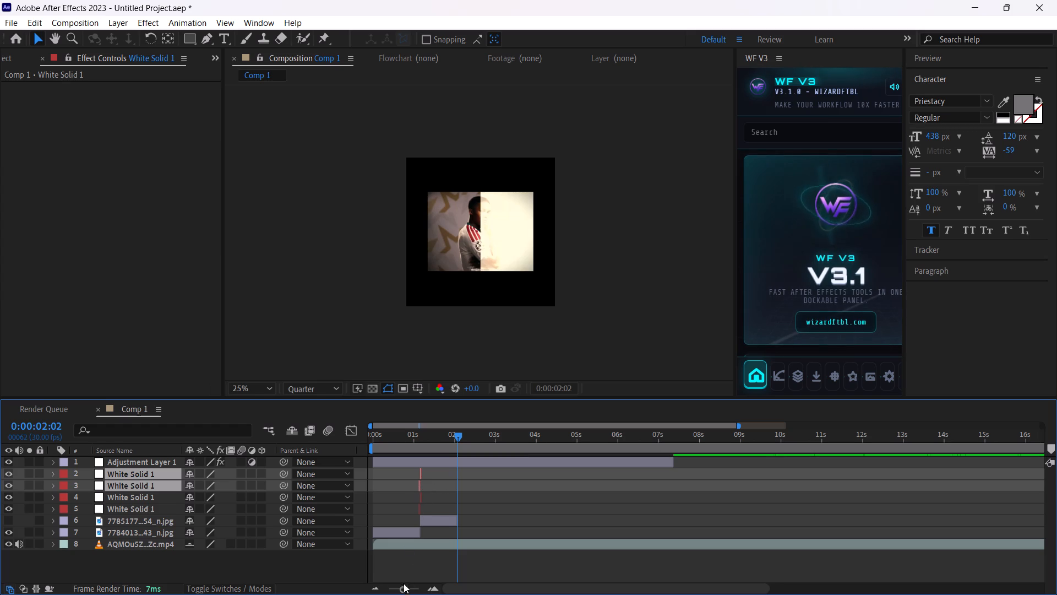
left_click_drag(398, 589, 418, 585)
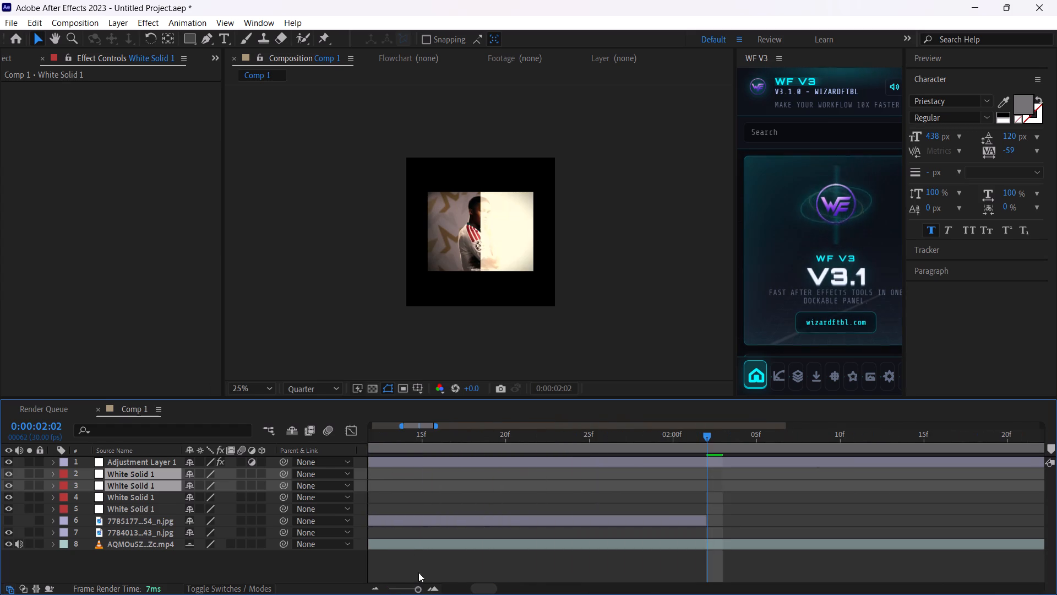
left_click(416, 588)
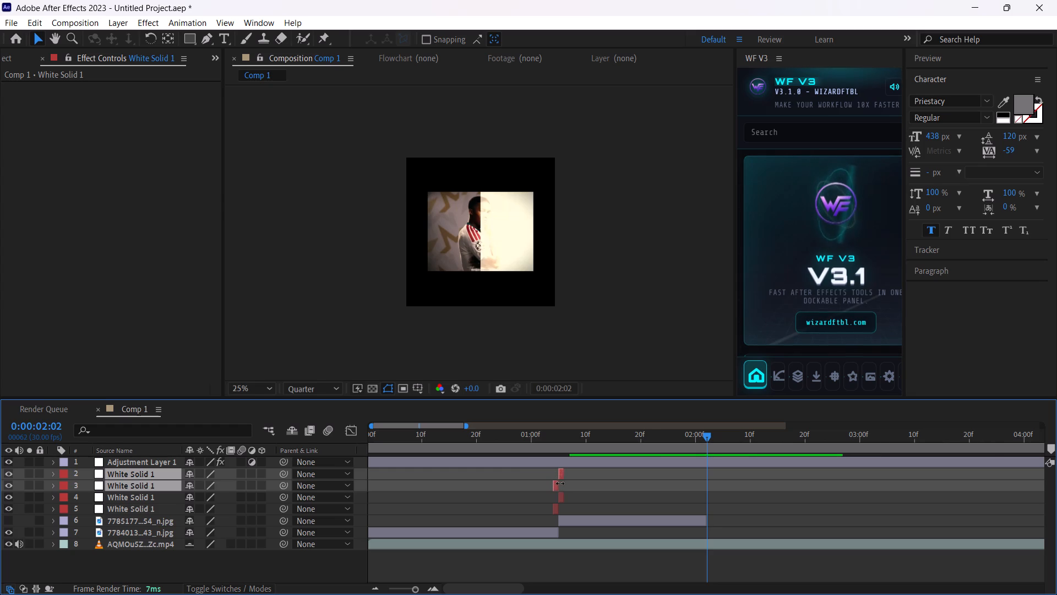
left_click_drag(560, 477, 612, 483)
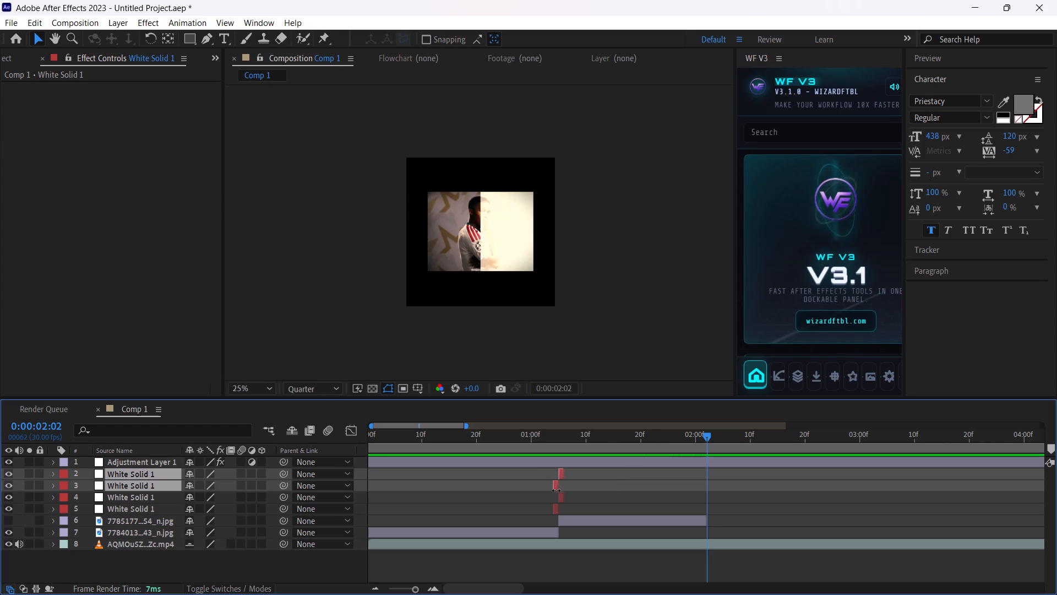
left_click_drag(548, 498, 570, 498)
left_click(161, 474)
left_click(161, 489, "shift")
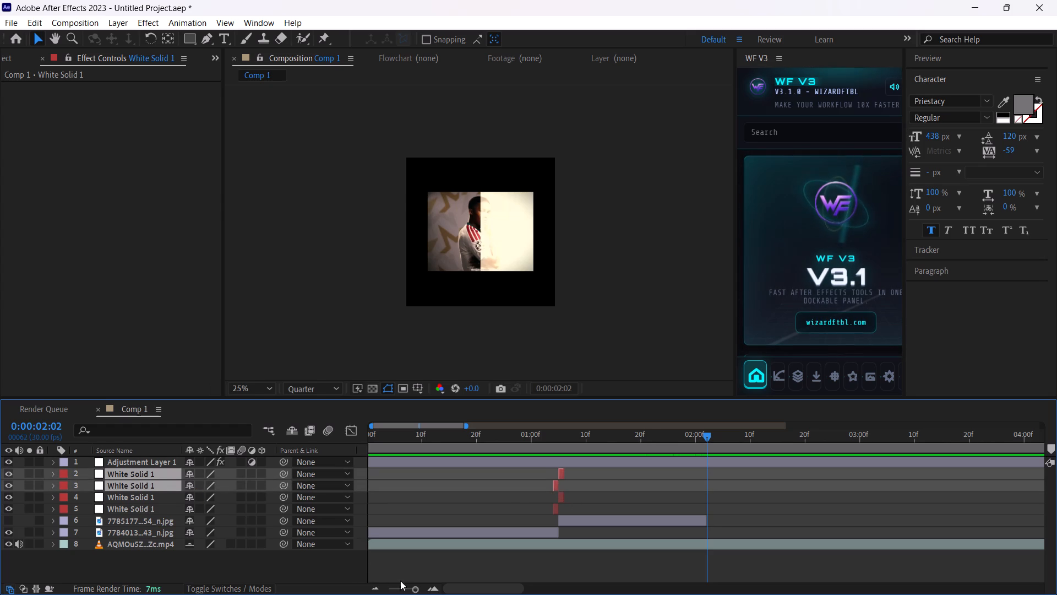
left_click_drag(413, 588, 416, 584)
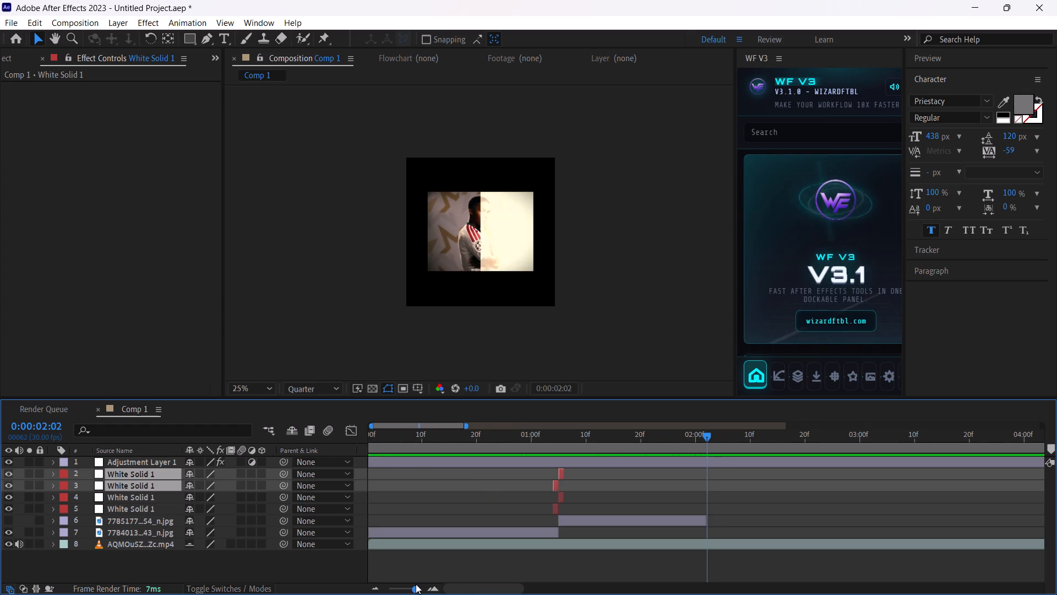
left_click_drag(416, 584, 417, 582)
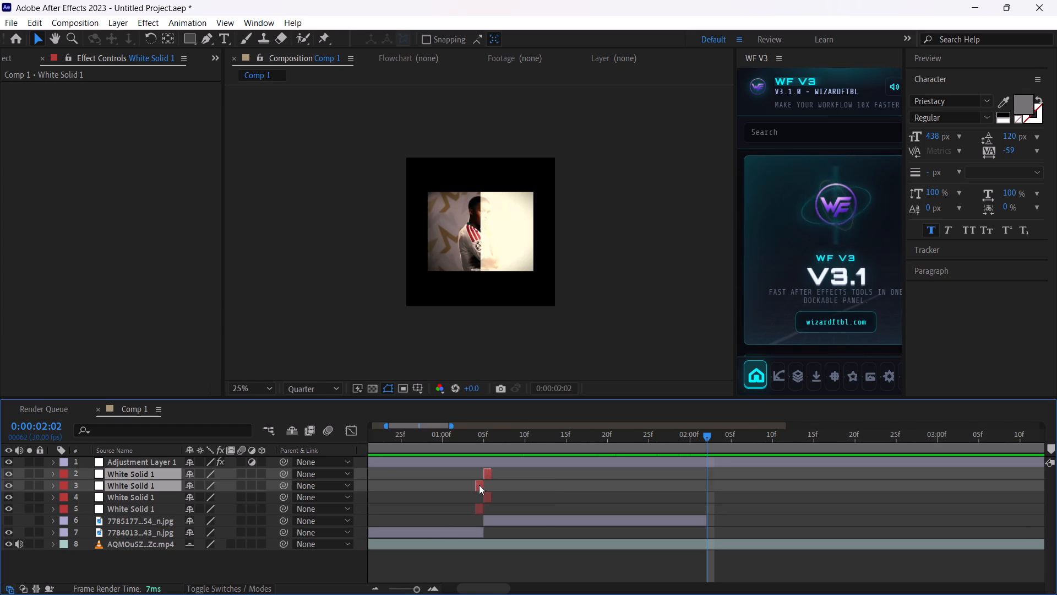
left_click_drag(479, 485, 700, 494)
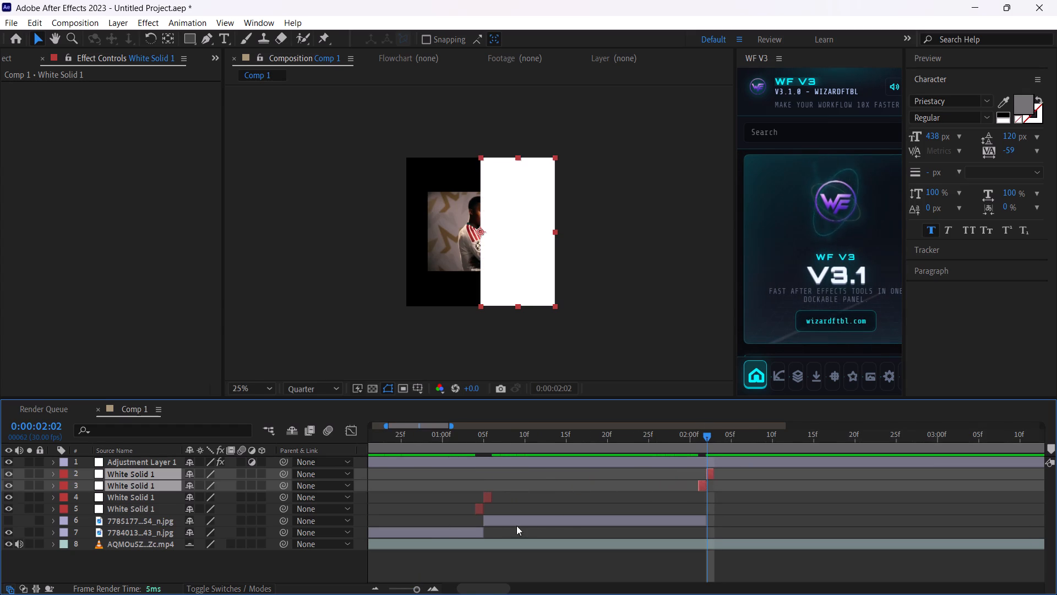
left_click(701, 435)
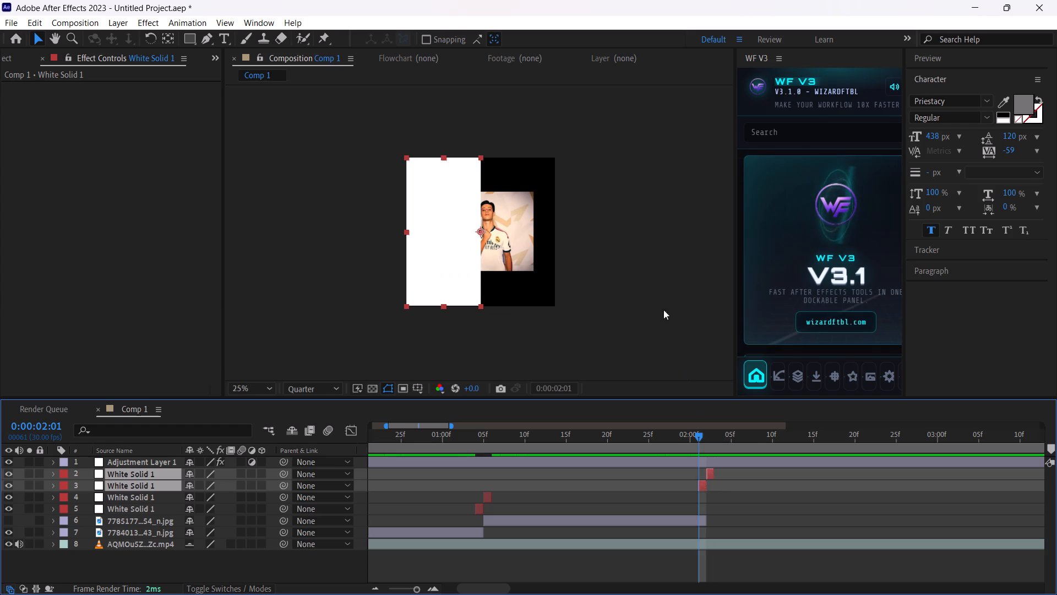
left_click(655, 288)
Preview the new flash pair over the reference video from 0:00:01:22.
left_click_drag(695, 431, 621, 440)
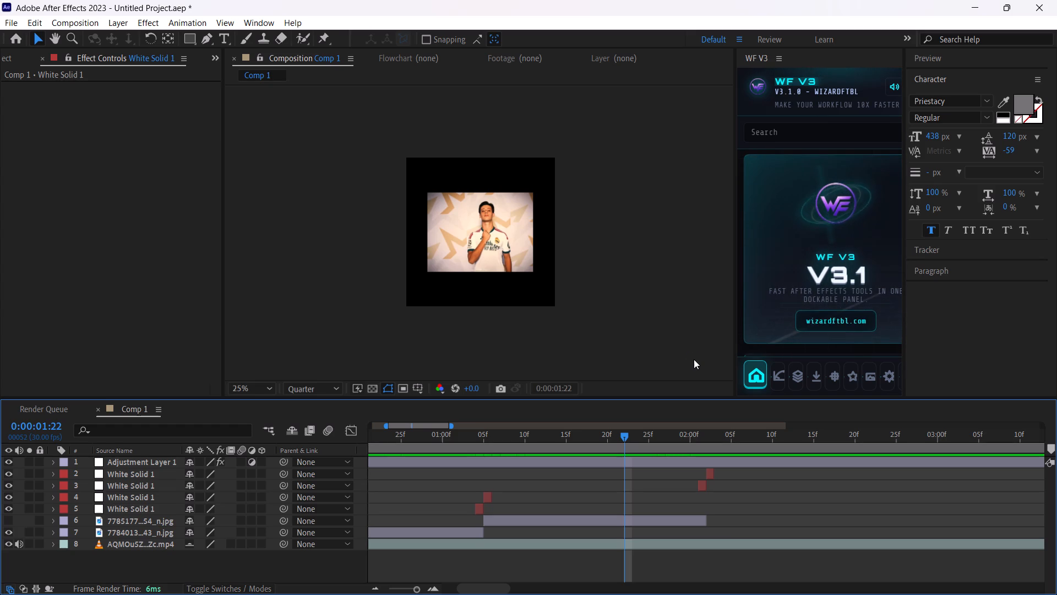
key("space")
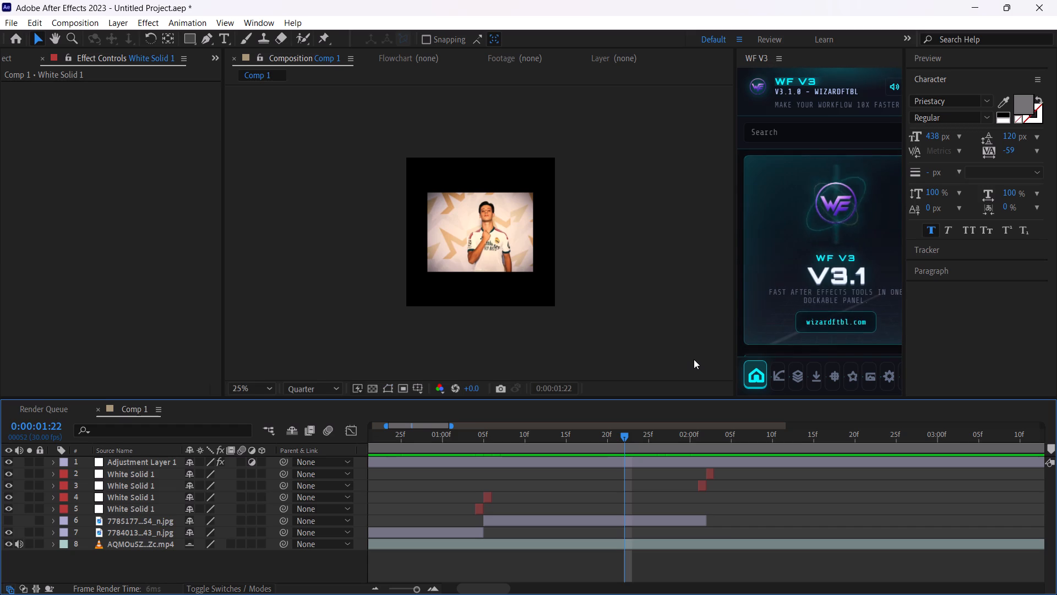
key("space")
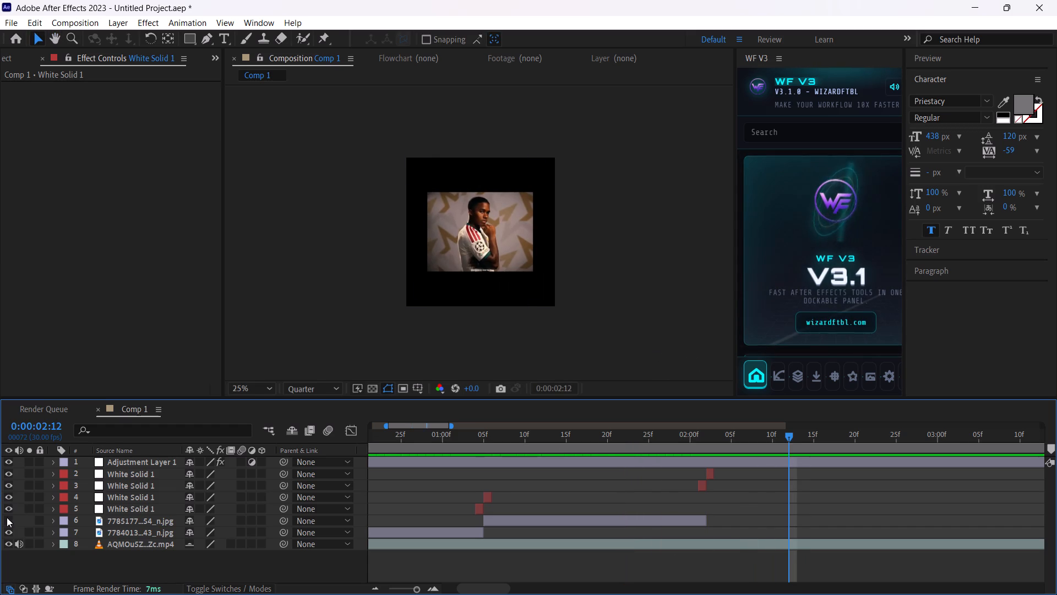
Show the second player photo layer again and play back the edit from 0:00:00:27 across both flash transitions.
left_click(6, 520)
left_click_drag(574, 434, 421, 453)
key("space")
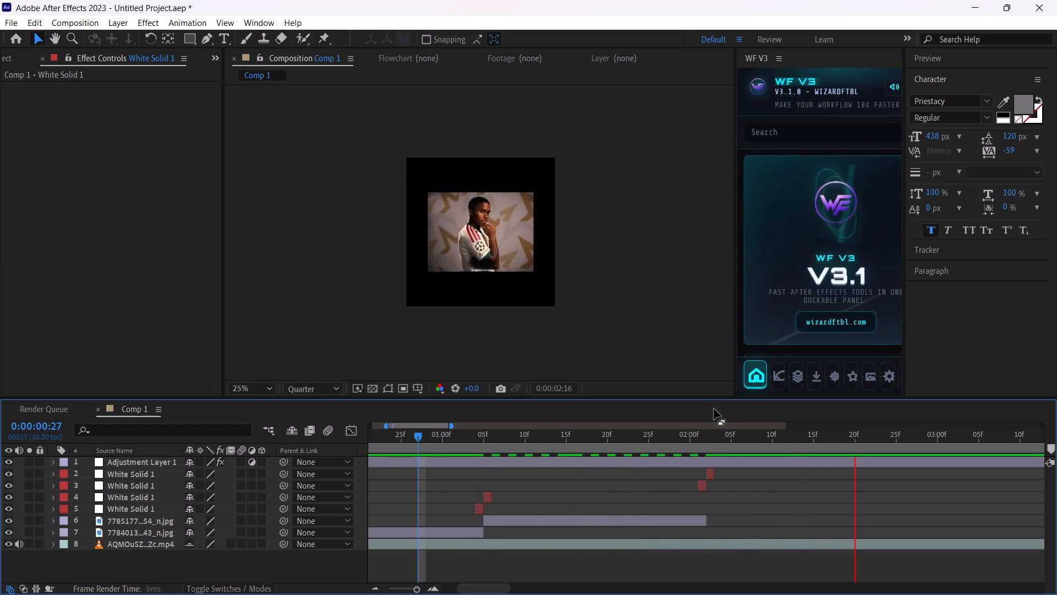
key("space")
left_click_drag(664, 436, 313, 447)
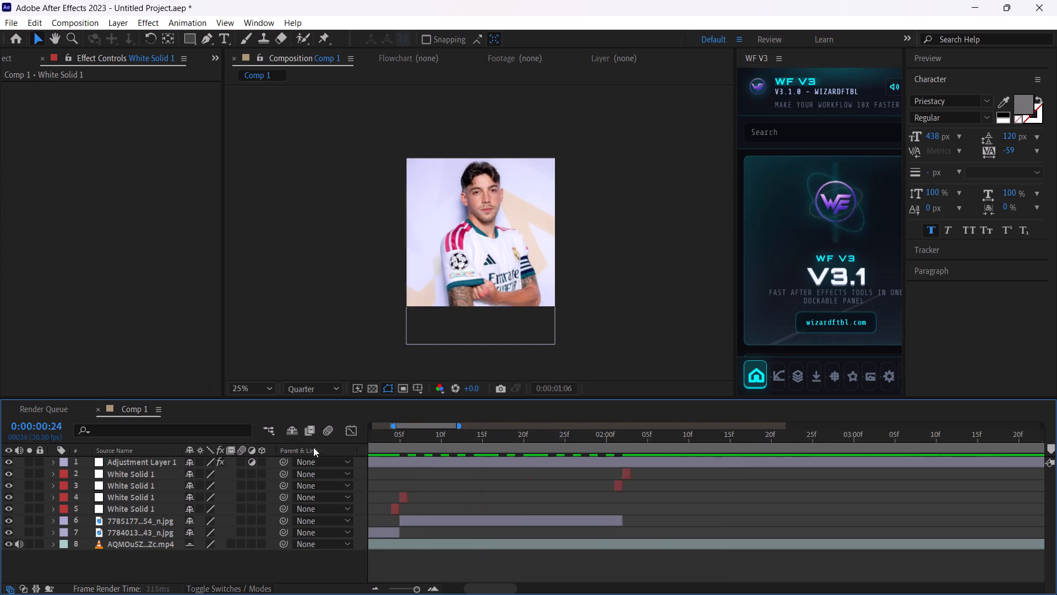
left_click_drag(313, 447, 717, 448)
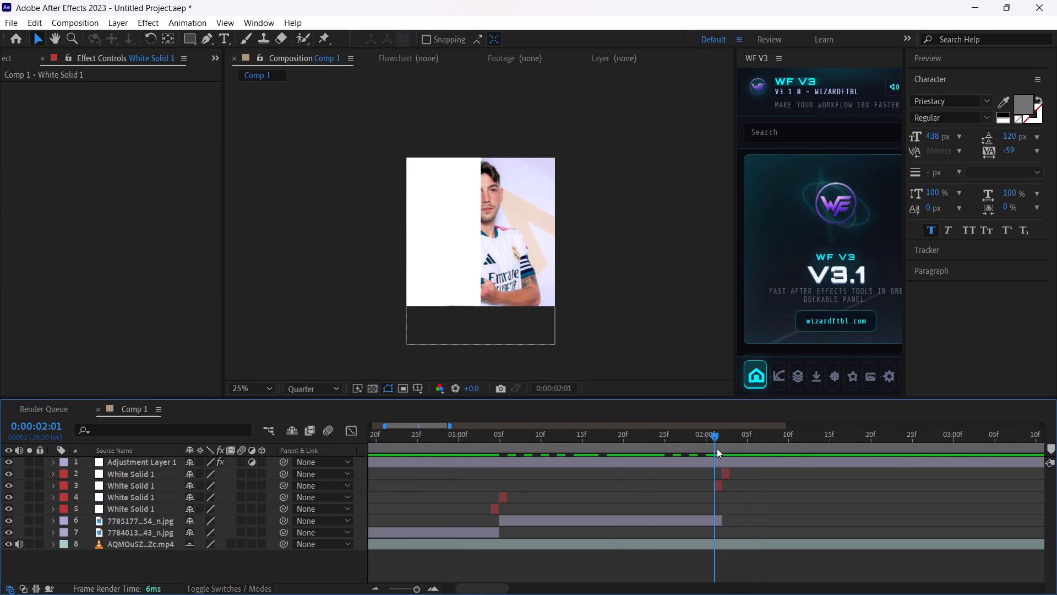
Compare the imported player photos and place the 7778241 image beneath the white solids, starting at 0:00:02:02.
left_click_drag(717, 448, 724, 450)
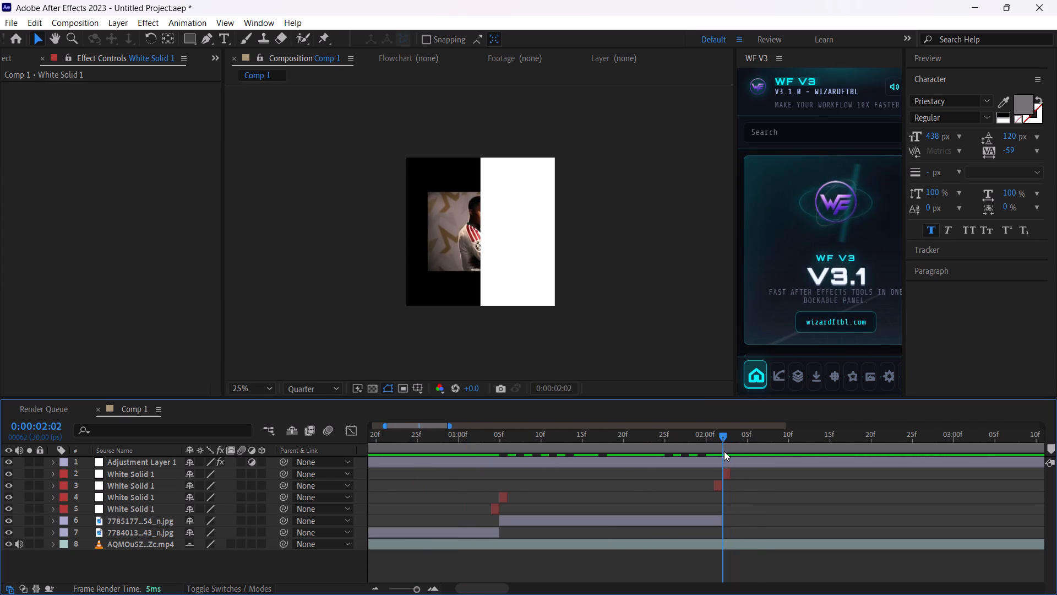
left_click(11, 64)
left_click(62, 289)
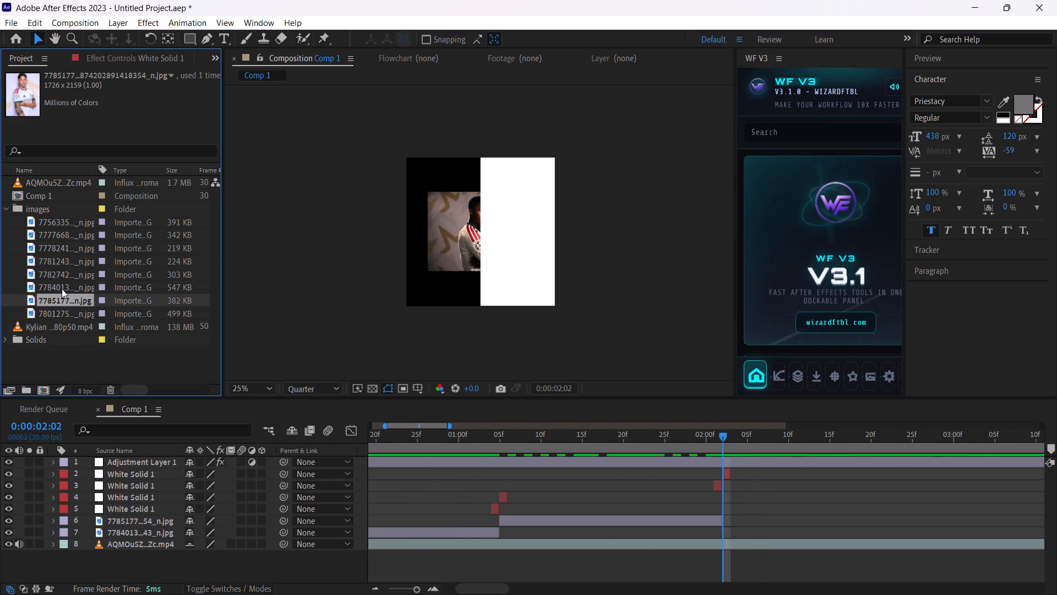
left_click(64, 274)
left_click(67, 259)
left_click(68, 246)
left_click(68, 232)
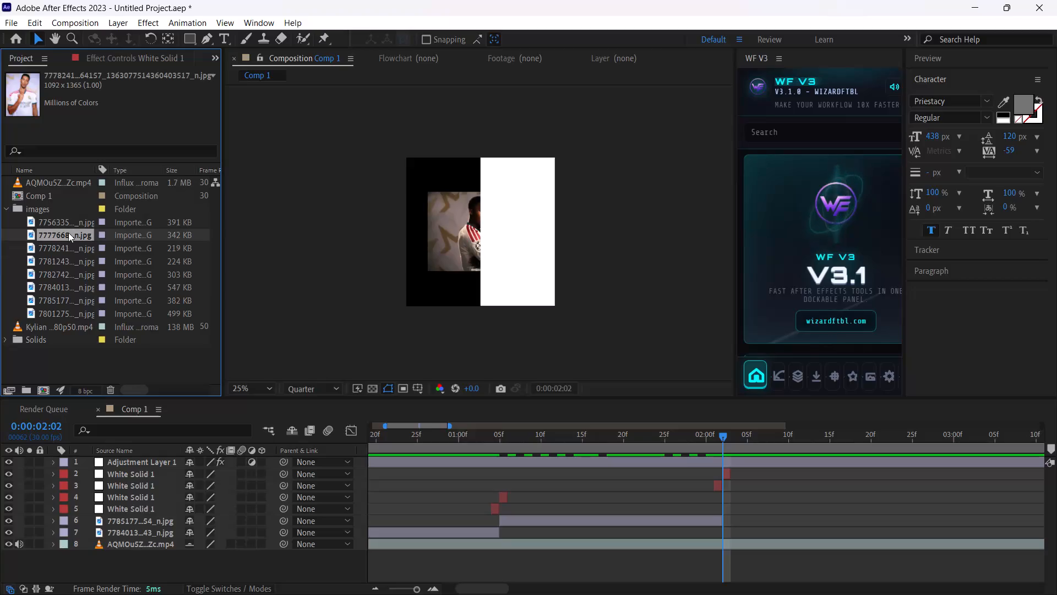
left_click(74, 246)
double_click(75, 234)
left_click(79, 226)
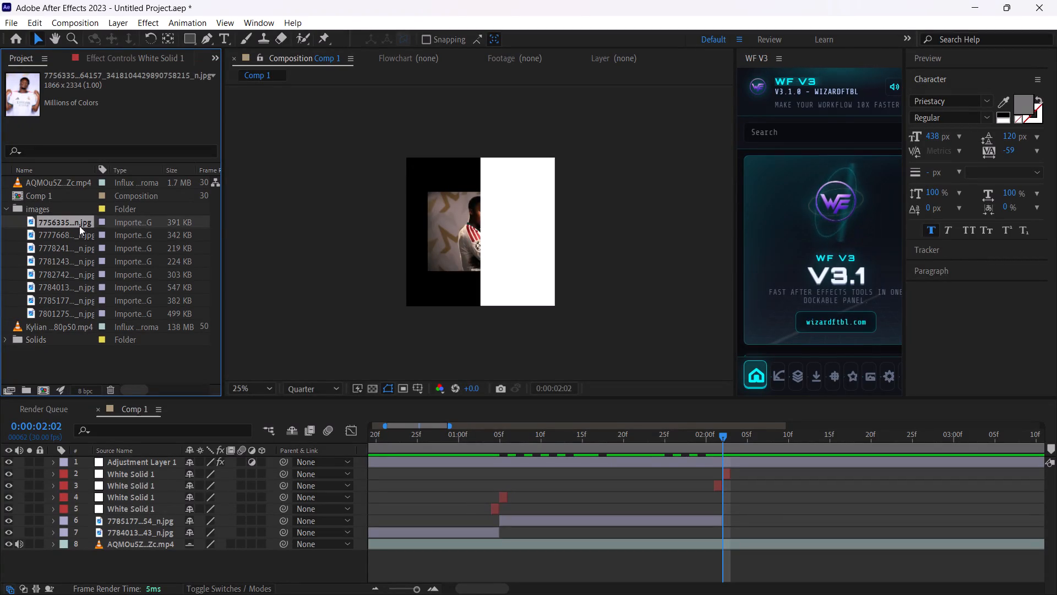
left_click(79, 244)
left_click_drag(72, 246, 725, 494)
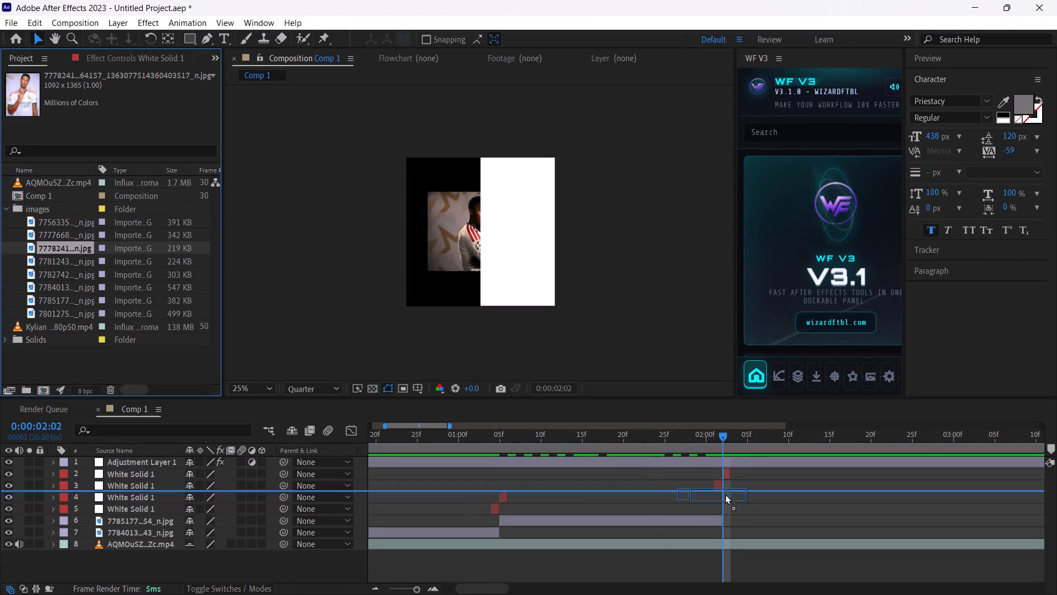
left_click_drag(725, 494, 729, 512)
left_click_drag(751, 523, 749, 522)
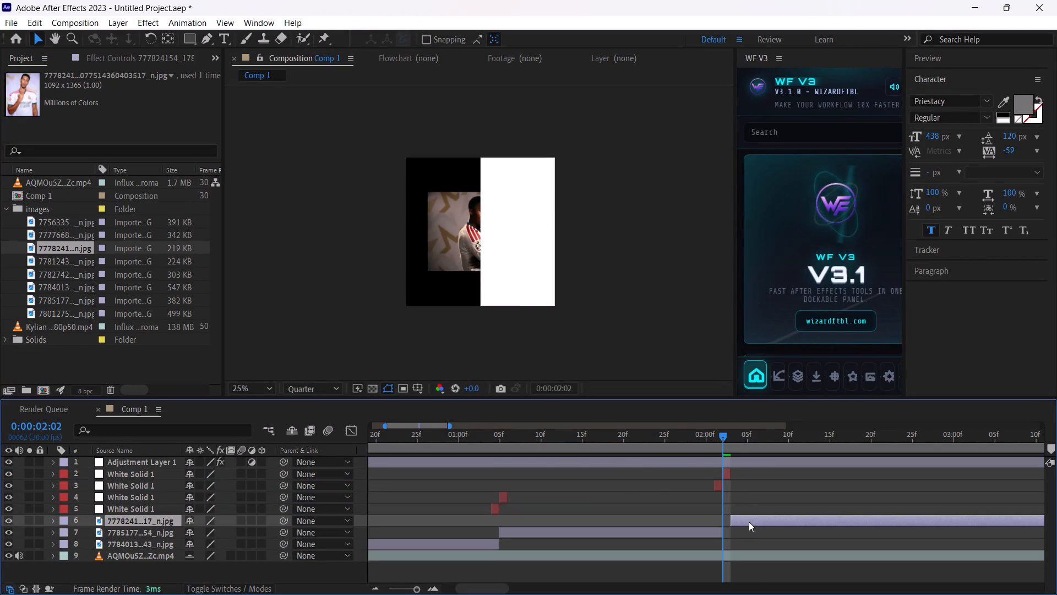
left_click_drag(749, 522, 744, 522)
Fit the third player photo to the comp width.
right_click(742, 519)
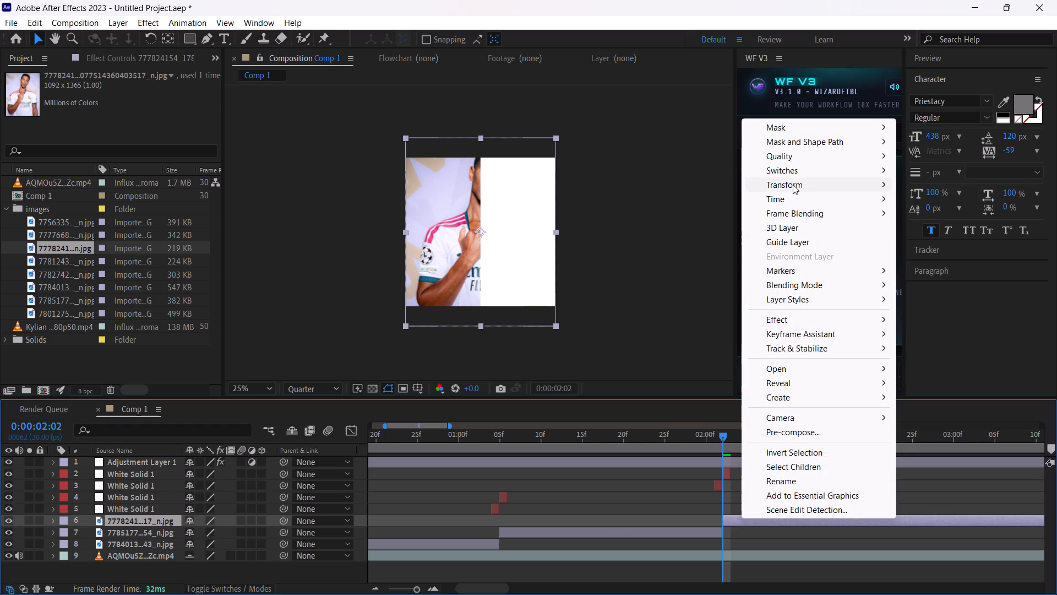
left_click(578, 387)
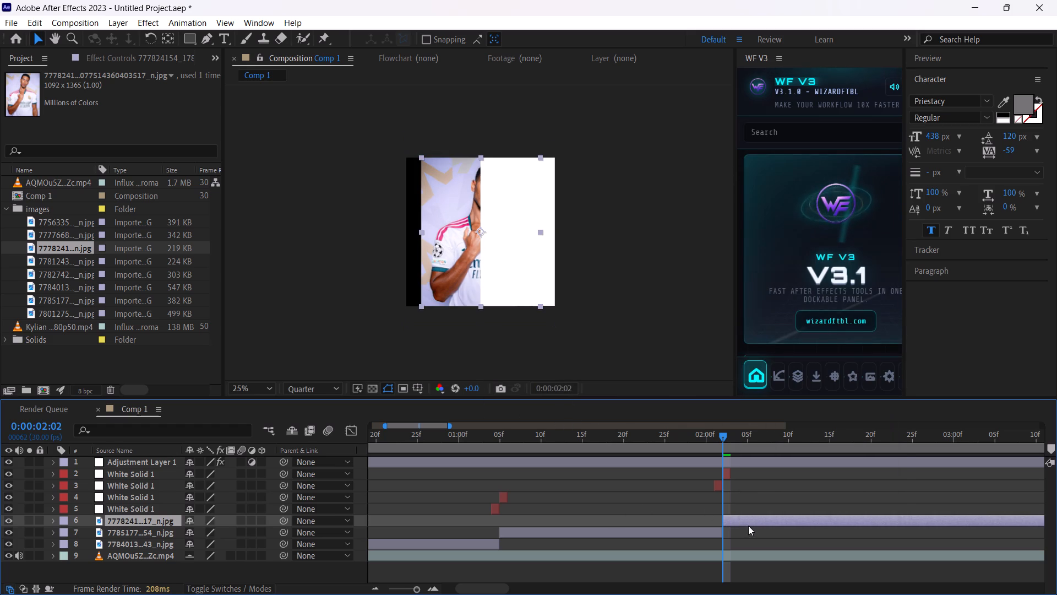
right_click(753, 519)
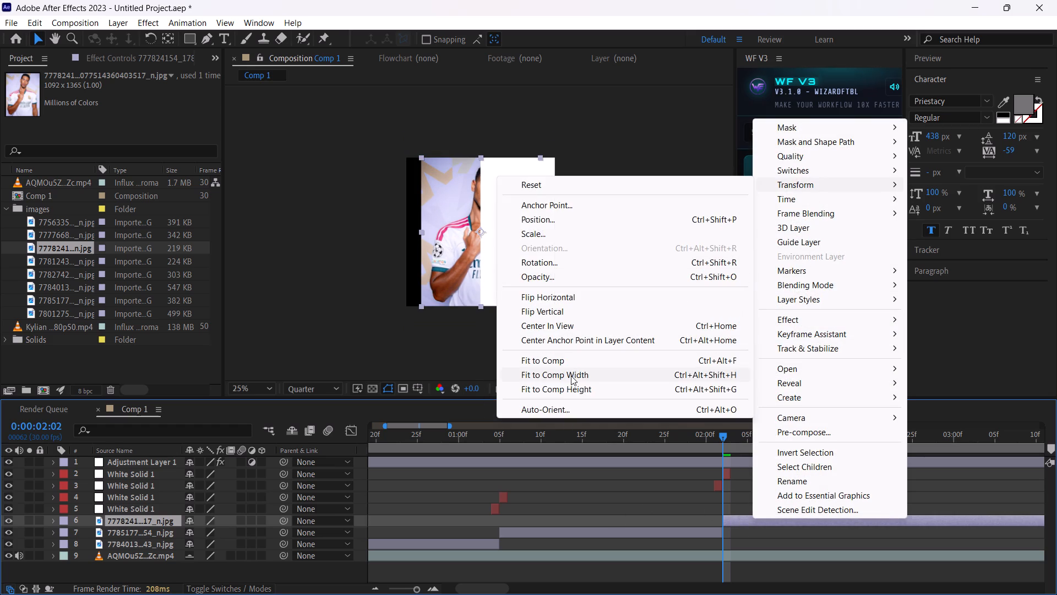
left_click(570, 376)
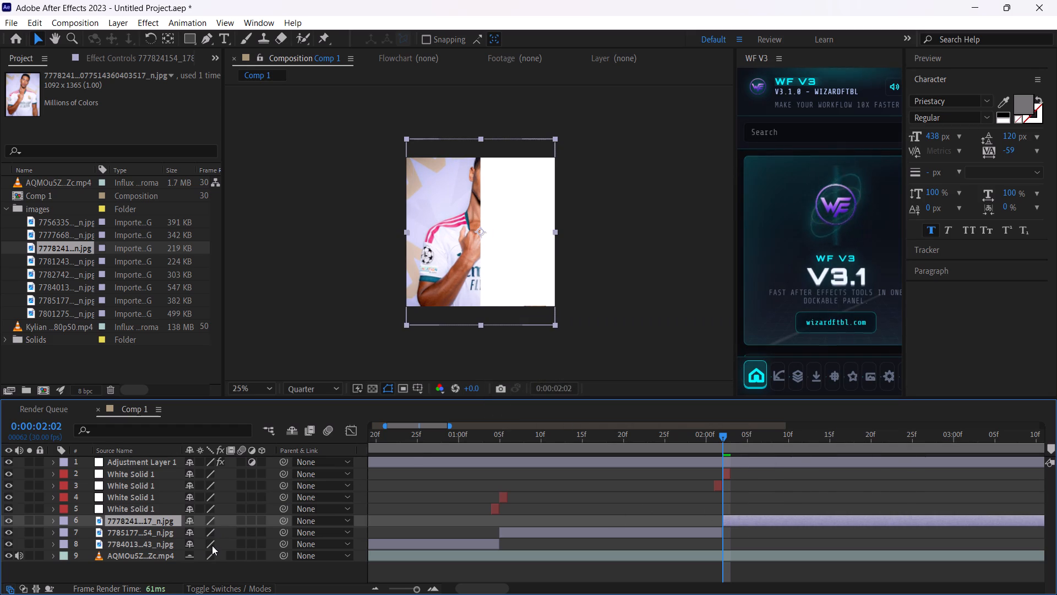
Move the third player photo down to position 540, 665 so the player's whole head is in frame.
key("p")
left_click_drag(219, 530, 308, 527)
left_click(649, 303)
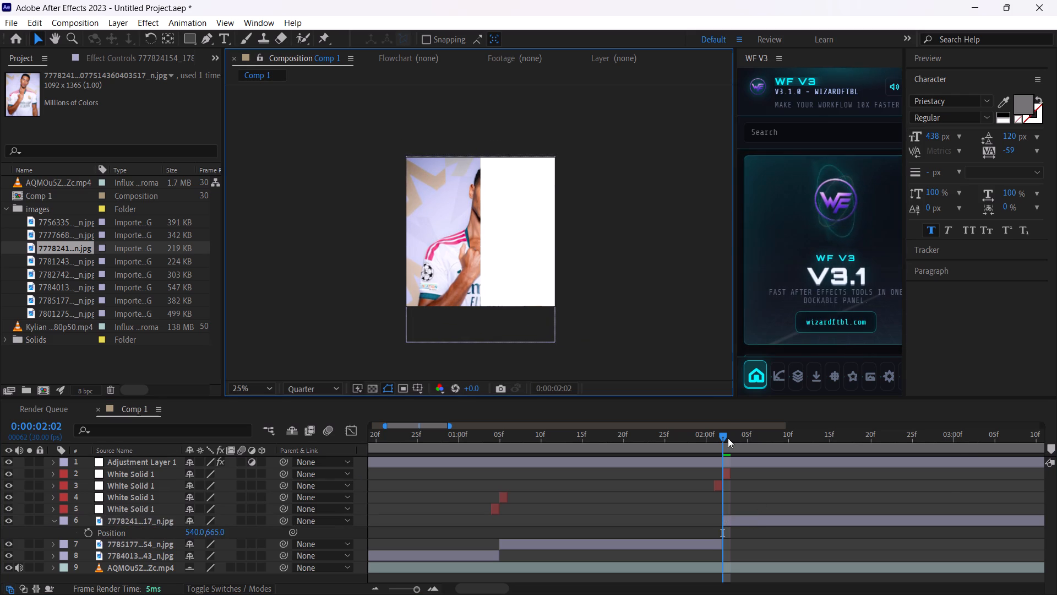
left_click_drag(727, 436, 786, 440)
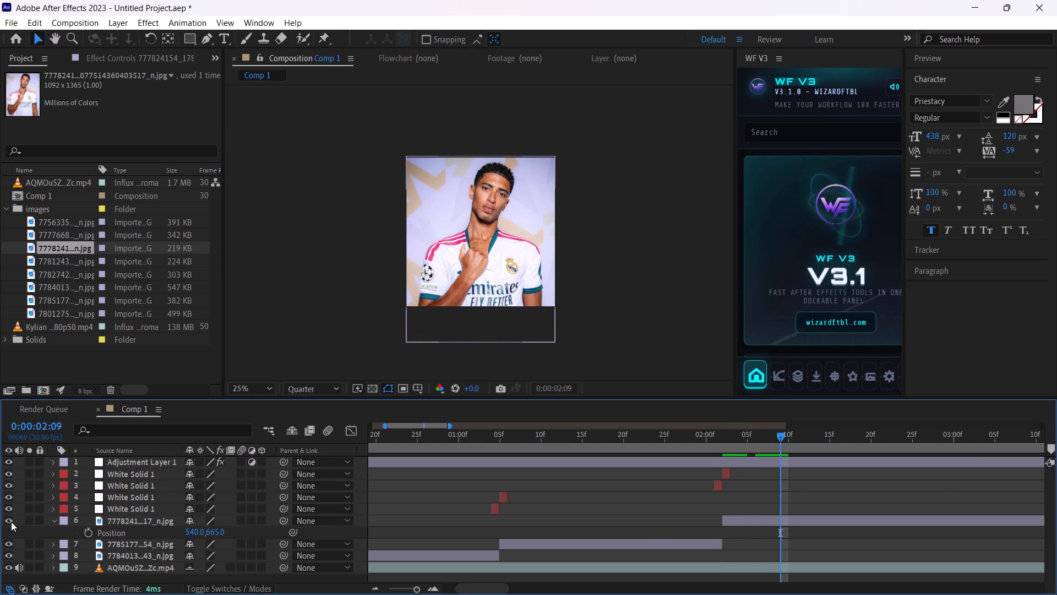
key("u")
Hide the third player photo to find the reference video's next cut, and trim the photo layer to end at 0:00:02:29.
left_click(11, 522)
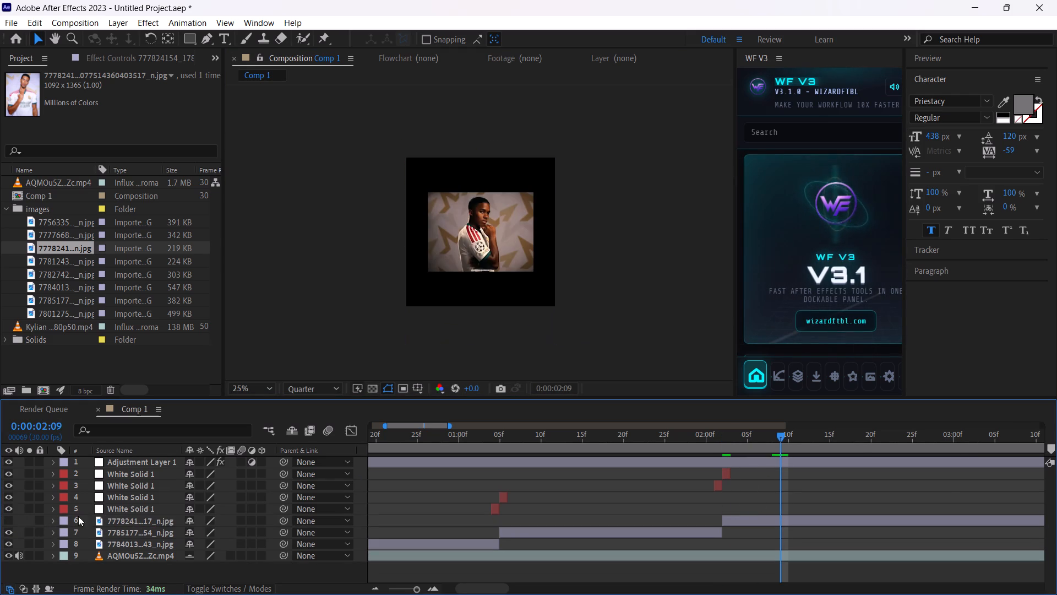
left_click_drag(789, 438, 977, 437)
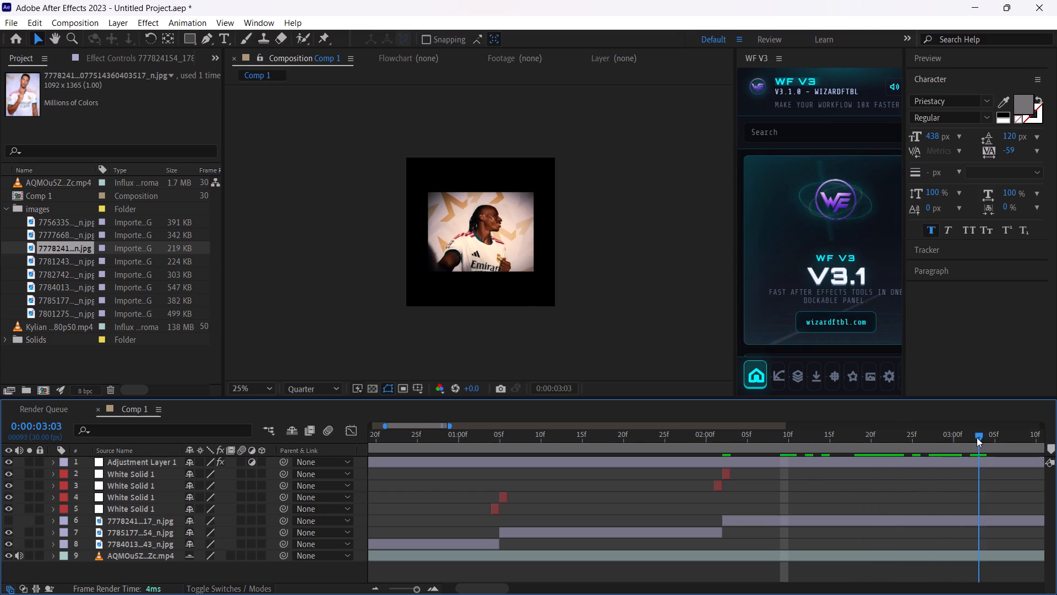
left_click_drag(977, 437, 933, 443)
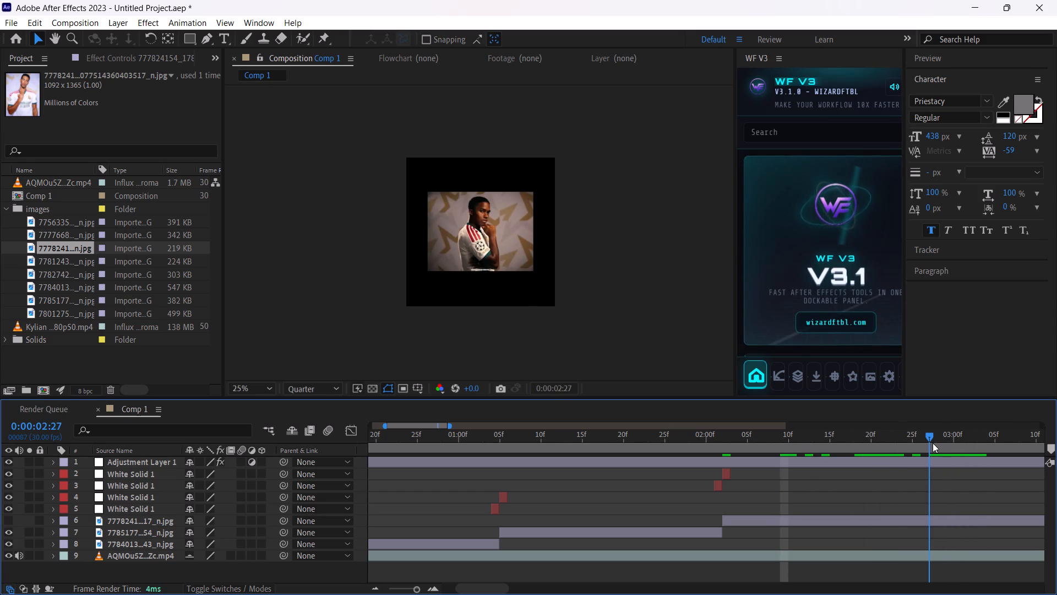
left_click_drag(933, 443, 935, 443)
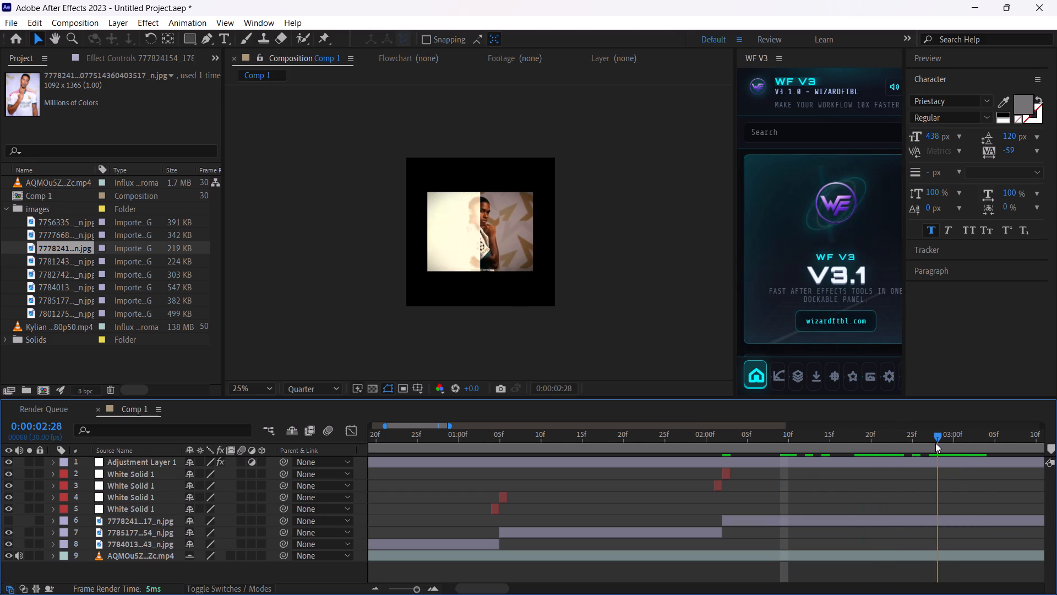
left_click_drag(935, 443, 941, 443)
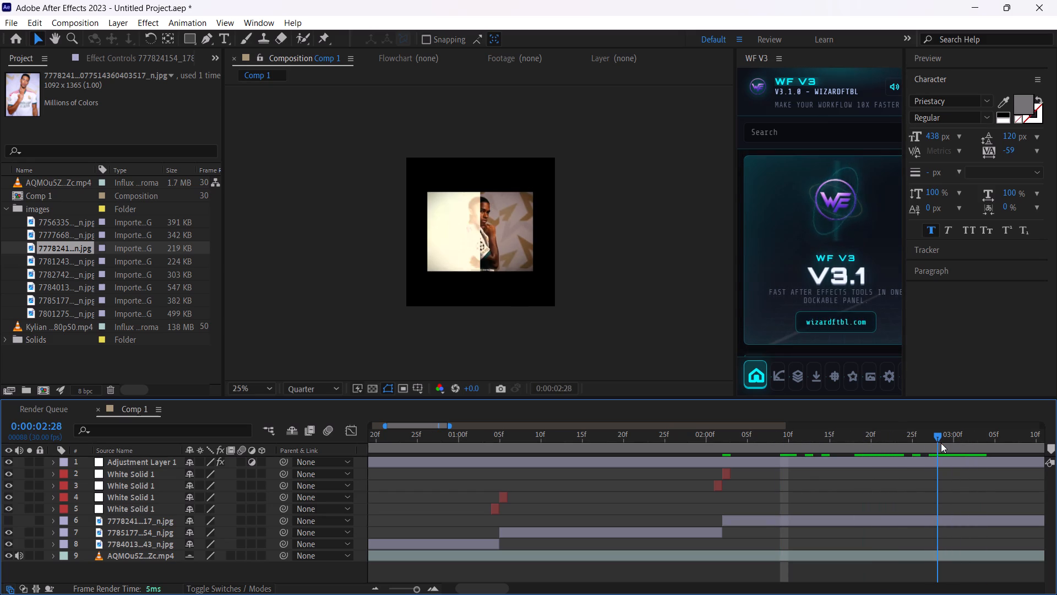
left_click_drag(941, 443, 942, 443)
left_click(959, 515)
double_click(959, 515, "ctrl")
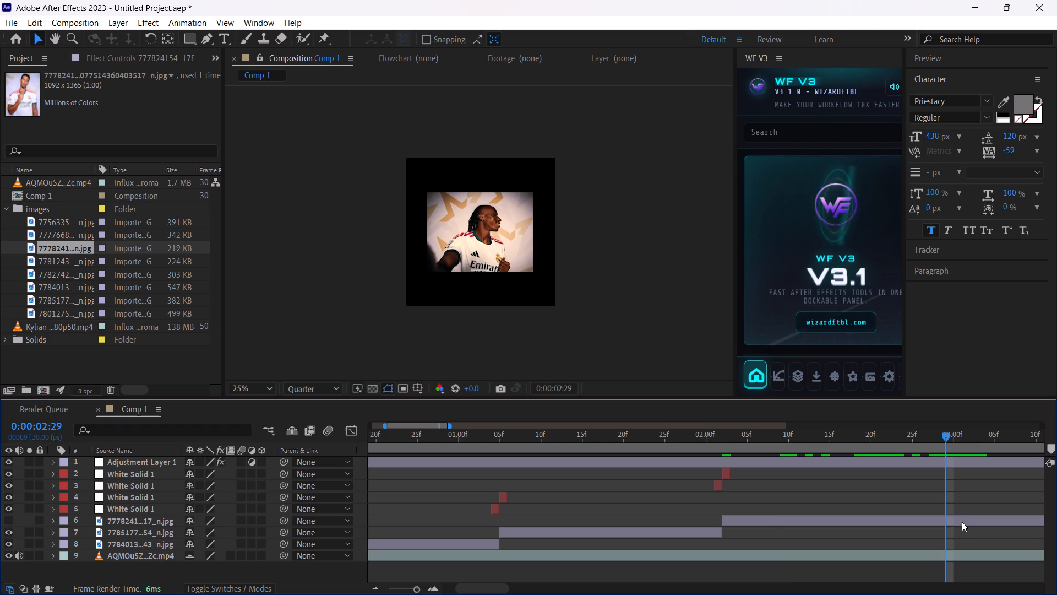
left_click(962, 522)
key("ctrl+shift+d")
key("Delete")
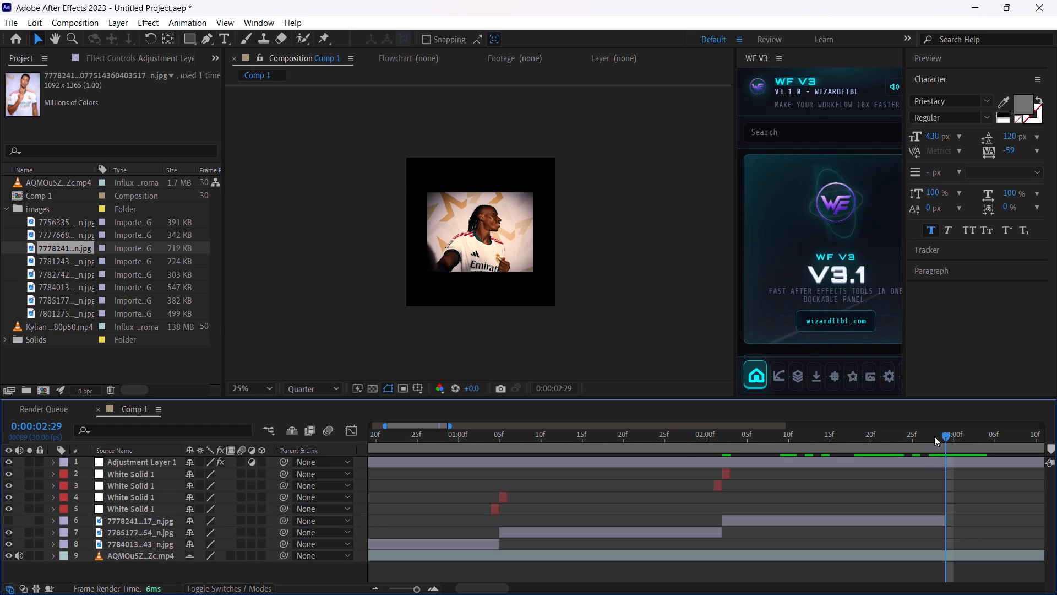
Show the third player photo layer again and play back the edit from 0:00:02:02 through its end.
left_click_drag(934, 436, 725, 449)
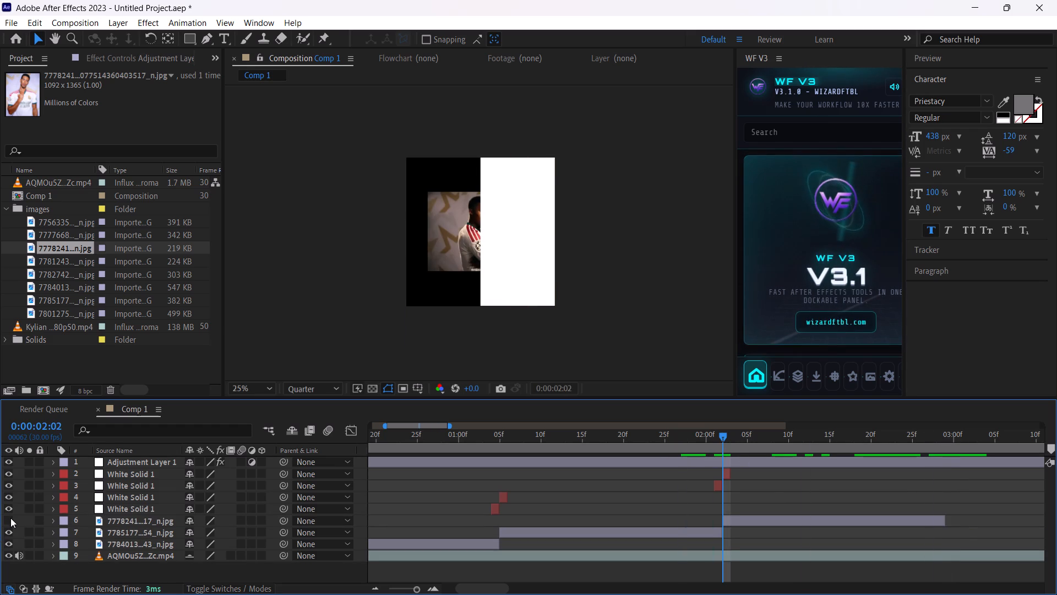
left_click(10, 518)
key("space")
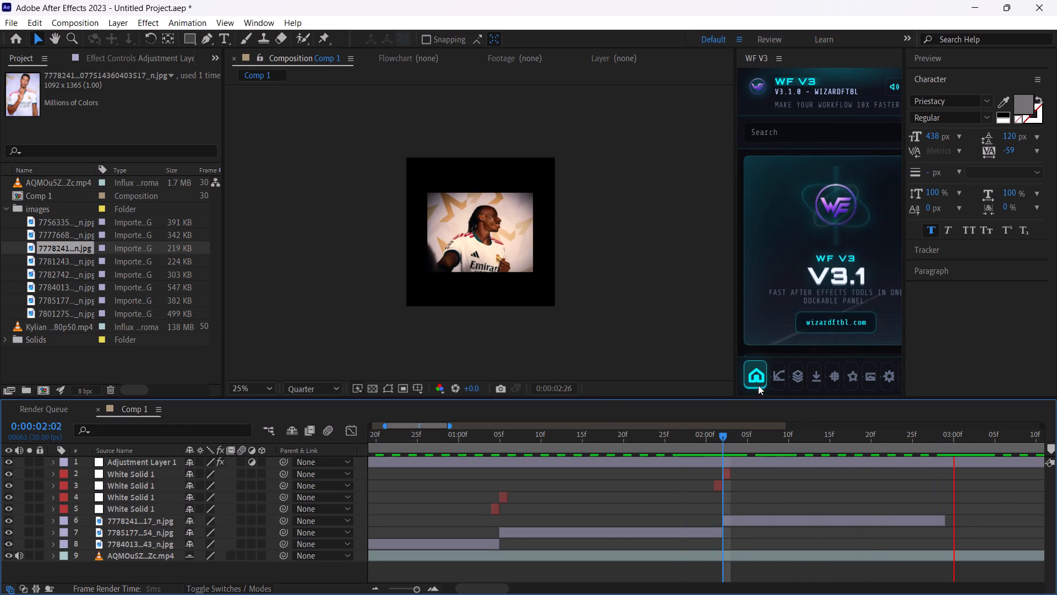
key("space")
left_click_drag(906, 435, 942, 432)
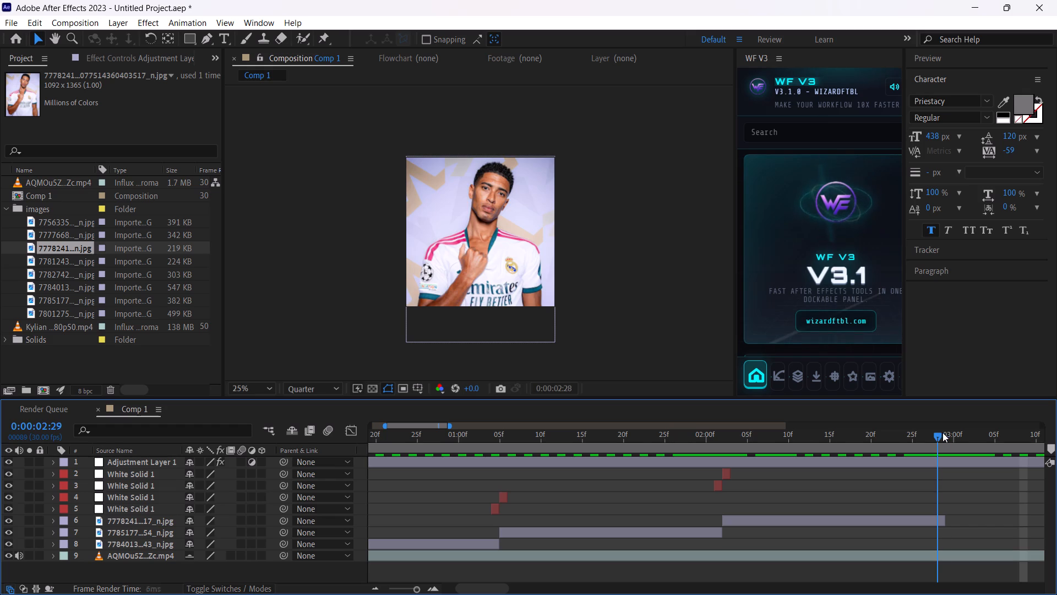
left_click_drag(942, 432, 1056, 435)
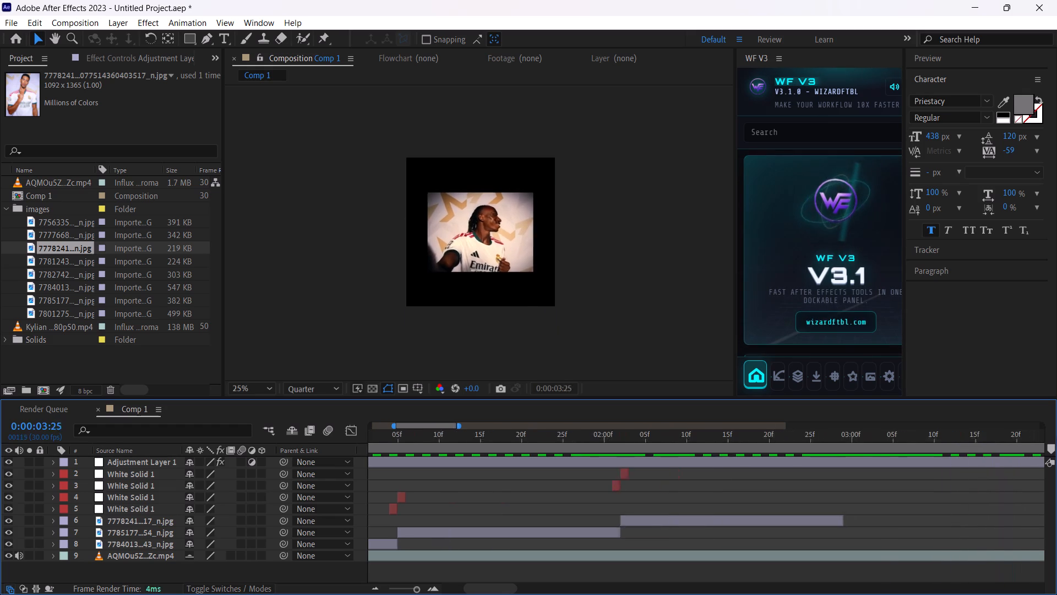
left_click_drag(1056, 435, 701, 457)
left_click(9, 524)
left_click(9, 524)
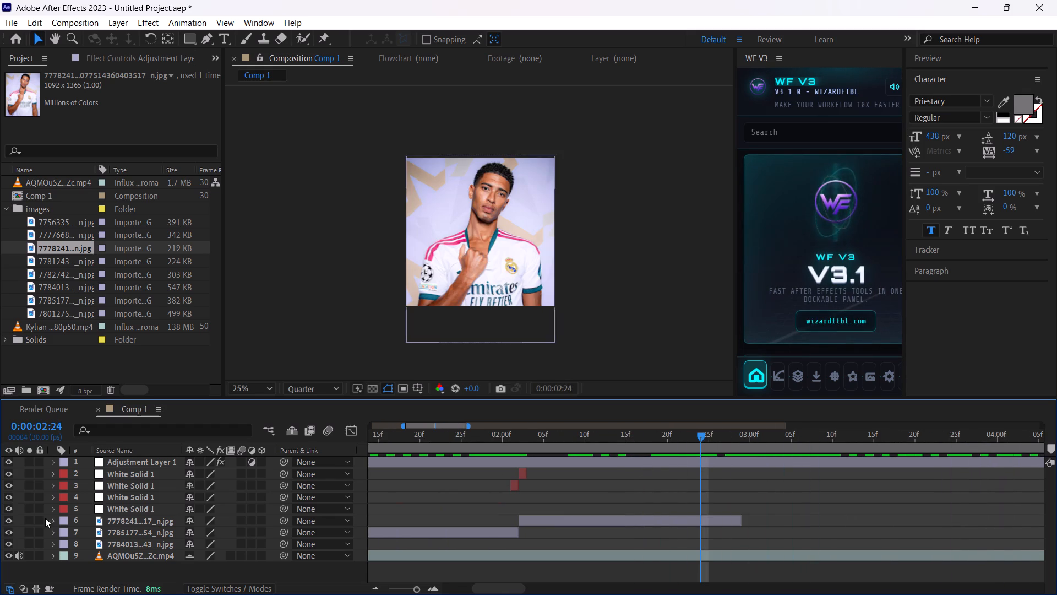
Duplicate the two white flash solids from the 0:00:02:02 cut, stack the copies together and move them to start at 0:00:02:28.
left_click_drag(728, 438, 732, 438)
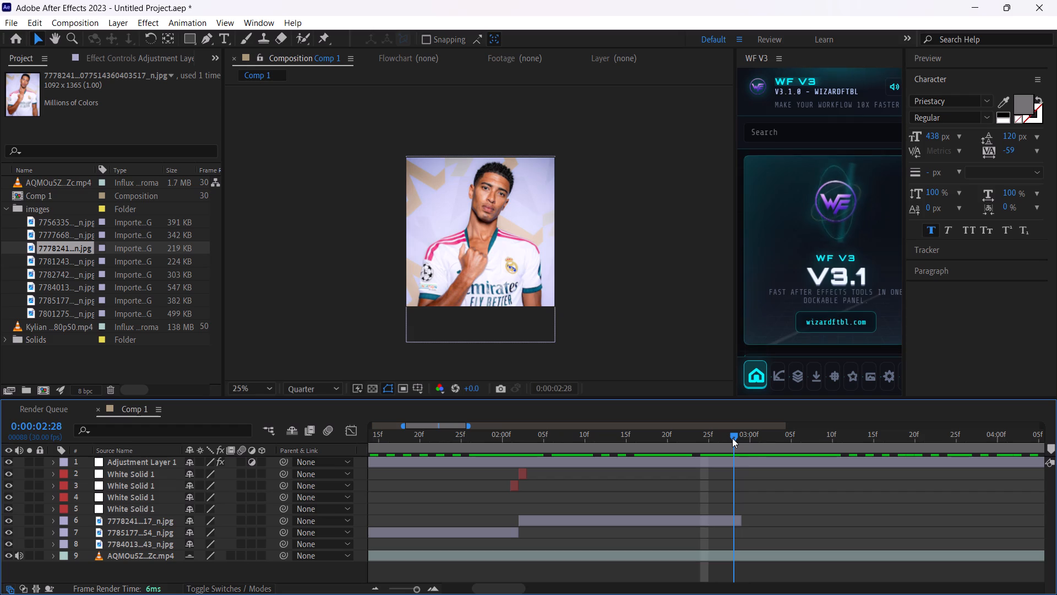
left_click_drag(732, 438, 737, 438)
left_click(514, 485)
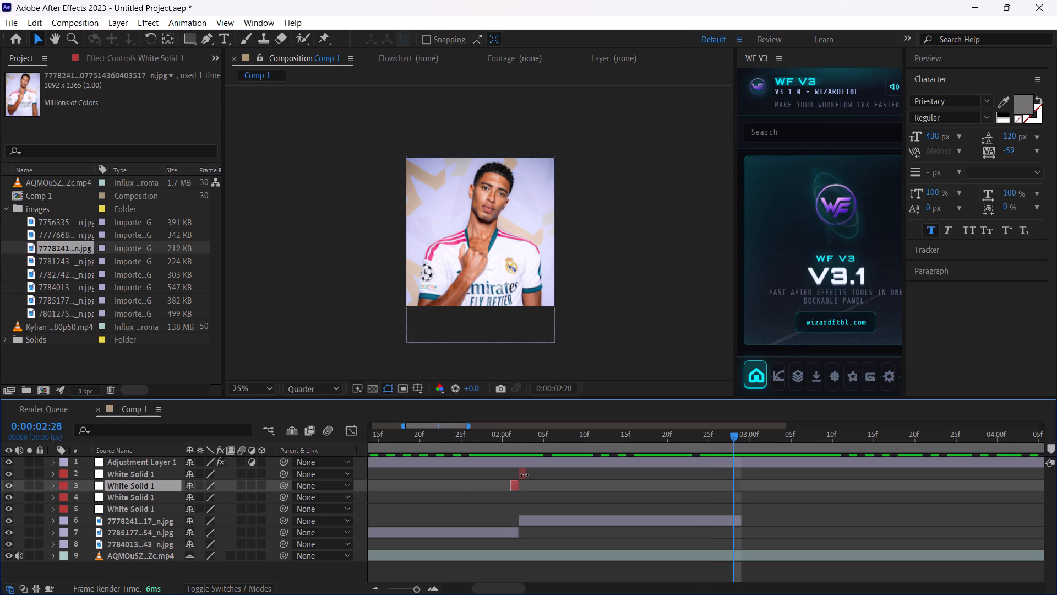
left_click(524, 475, "shift")
key("ctrl+d")
left_click_drag(158, 500, 158, 480)
left_click_drag(515, 487, 535, 487)
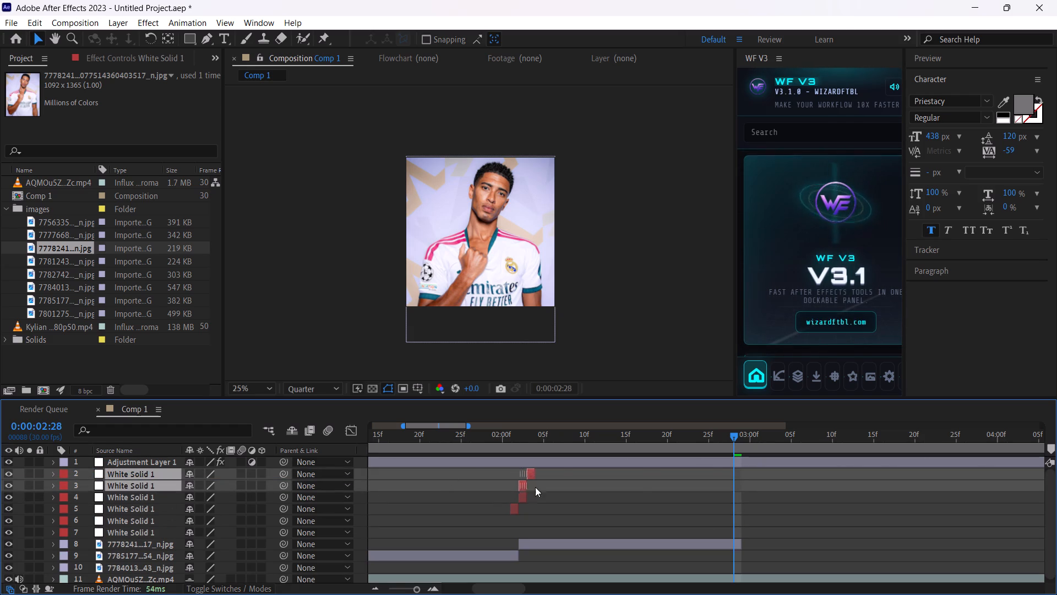
left_click_drag(535, 487, 739, 491)
left_click_drag(733, 434, 747, 434)
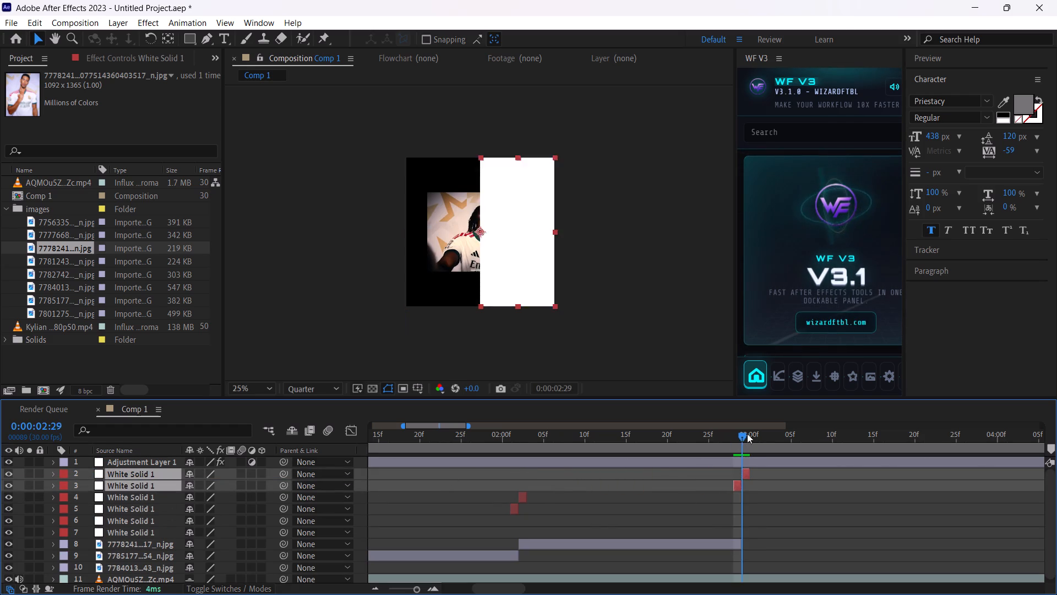
left_click_drag(747, 434, 751, 432)
left_click(758, 484)
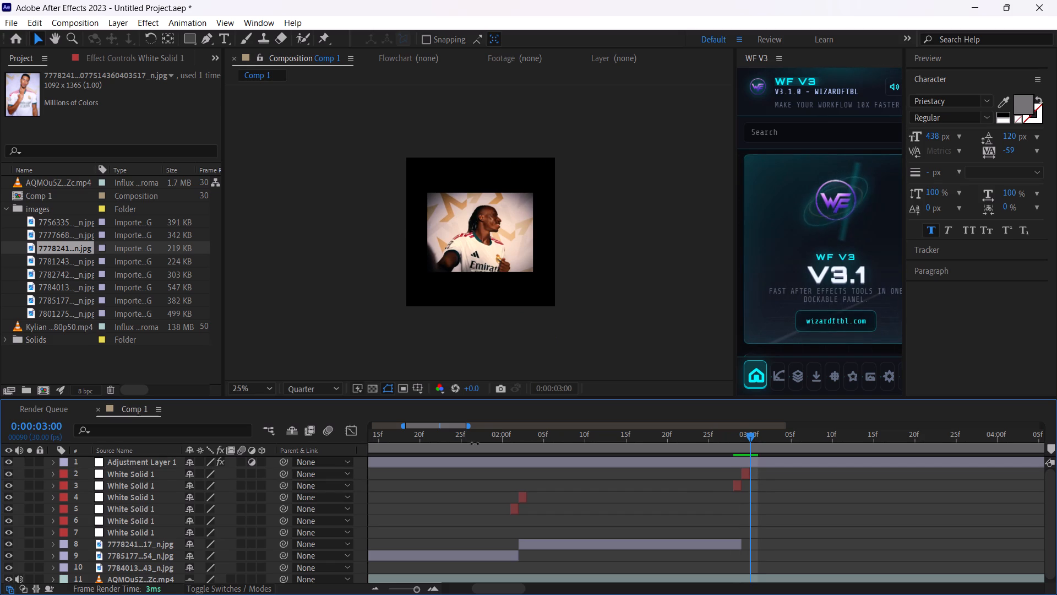
Compare the imported player photos and place the 7781243 image beneath the white solids, starting at 0:00:02:29.
left_click(58, 238)
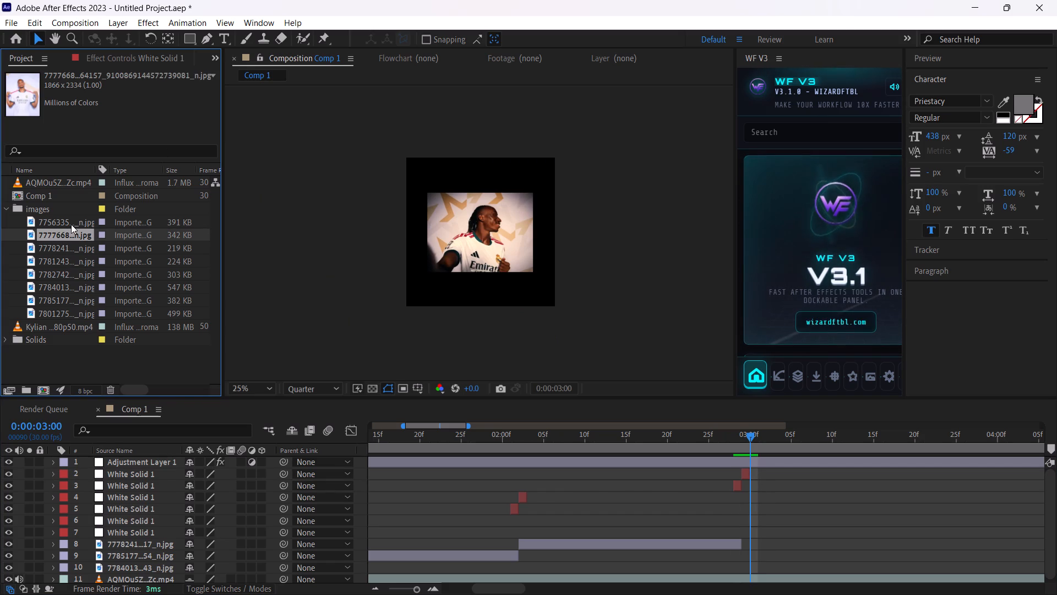
left_click(56, 308)
left_click(60, 286)
left_click(63, 275)
left_click(64, 263)
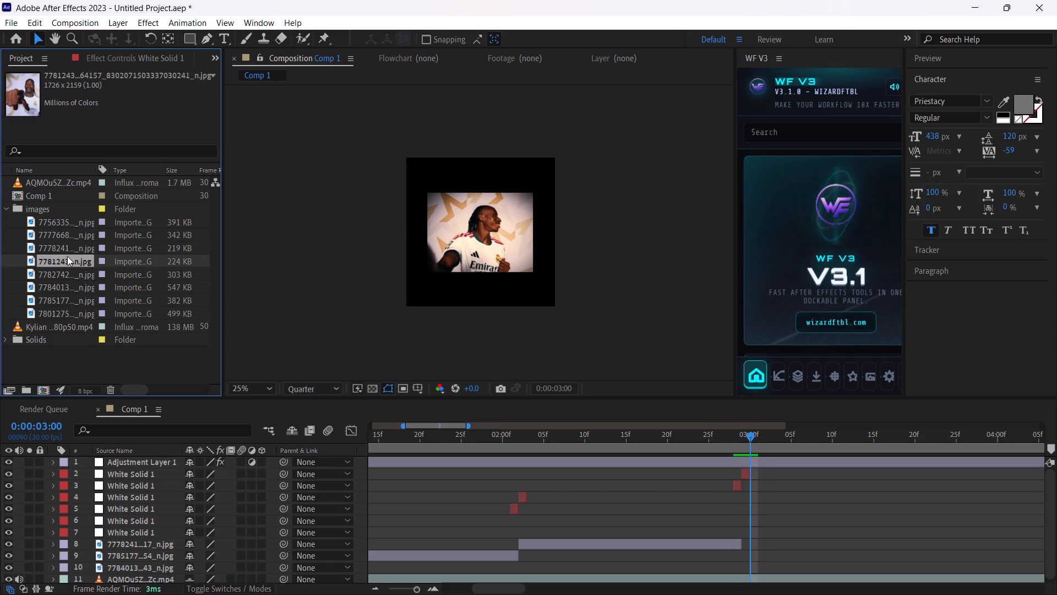
left_click_drag(67, 261, 754, 539)
left_click_drag(781, 541, 766, 541)
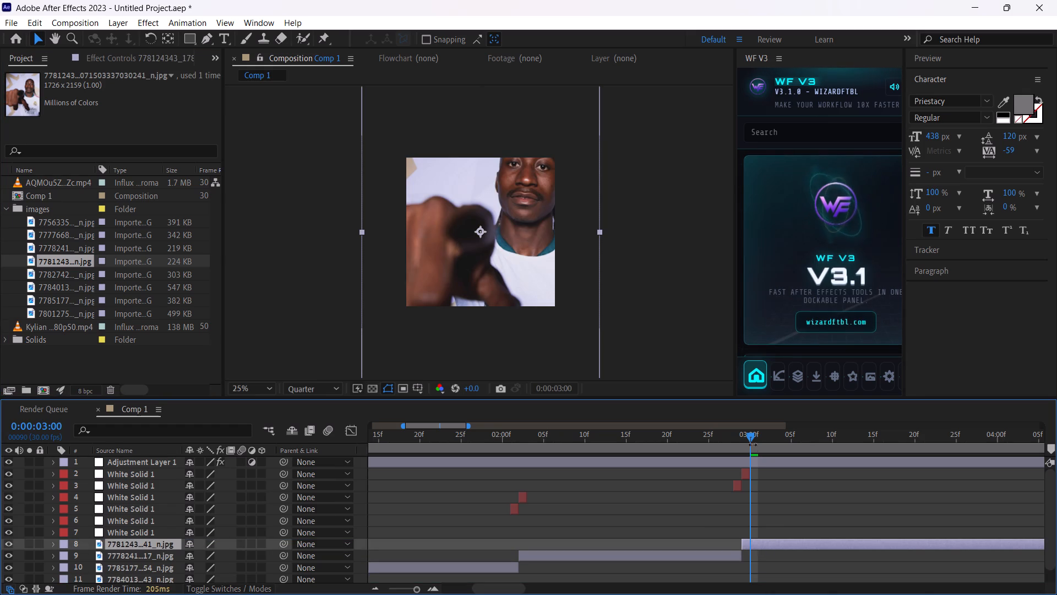
Fit the fourth player photo to the comp width.
right_click(770, 543)
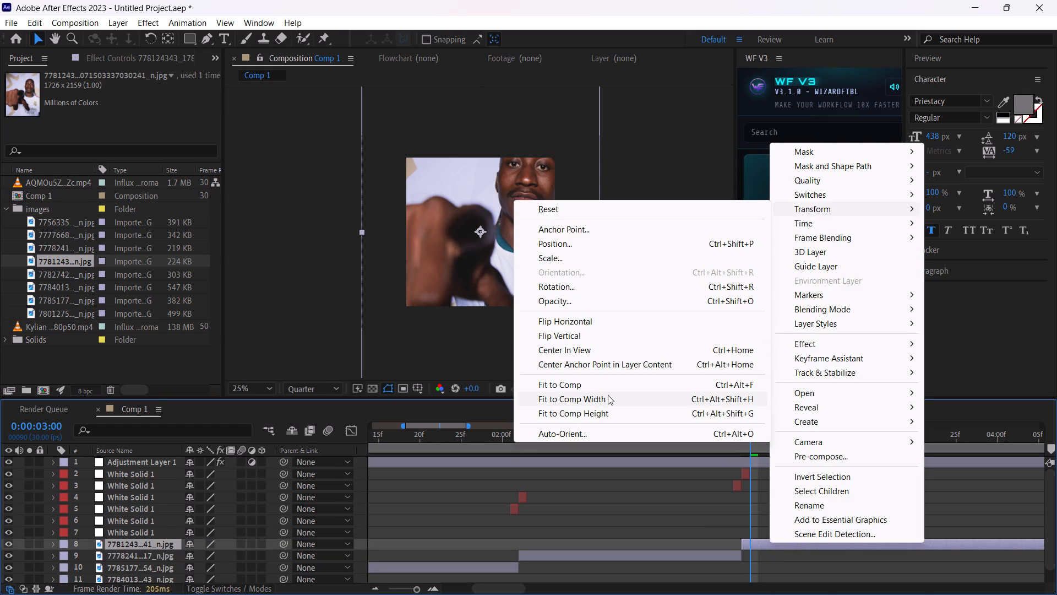
left_click(608, 396)
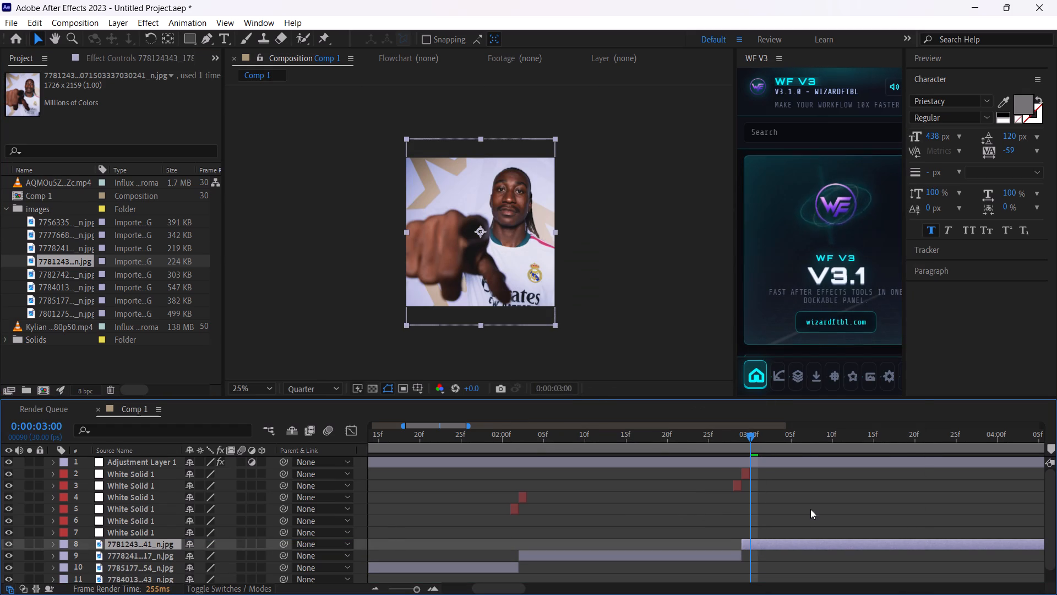
left_click(810, 509)
Hide the fourth player photo to find the reference video's next cut, and trim the photo layer to end at 0:00:03:26.
left_click(9, 547)
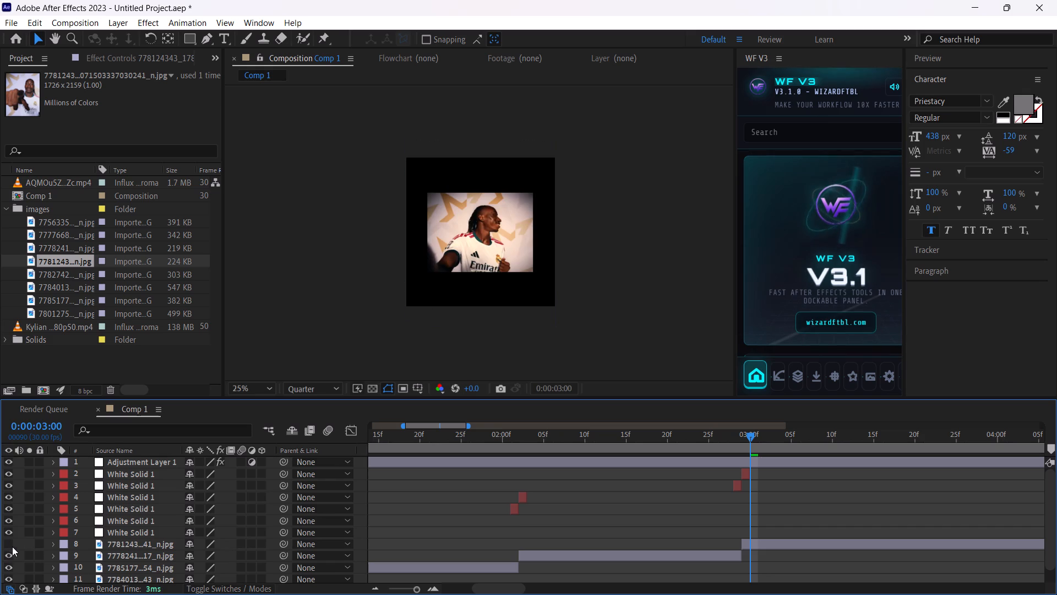
left_click_drag(793, 434, 950, 440)
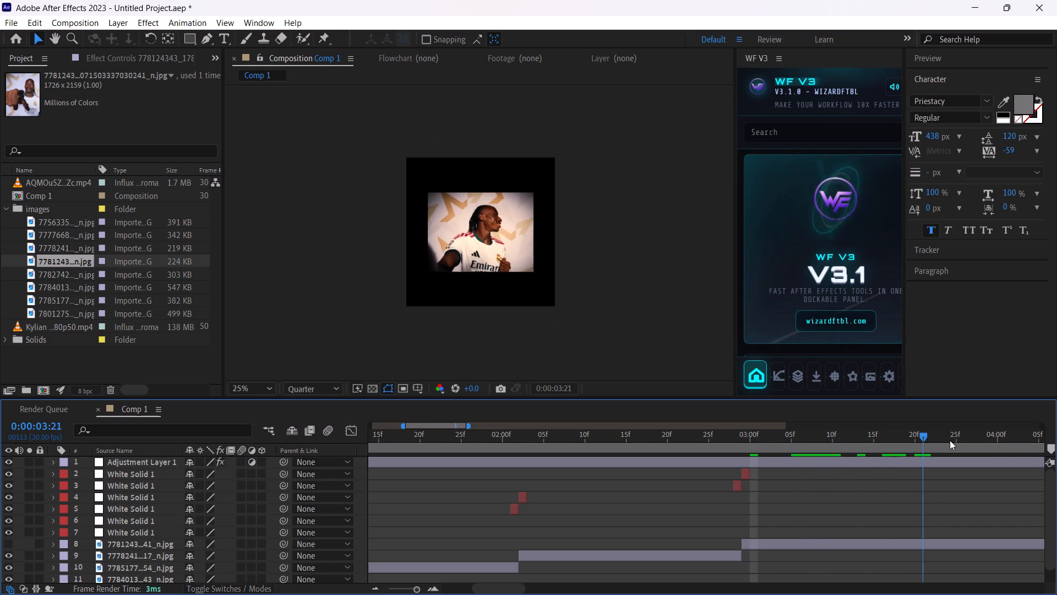
left_click_drag(950, 440, 973, 443)
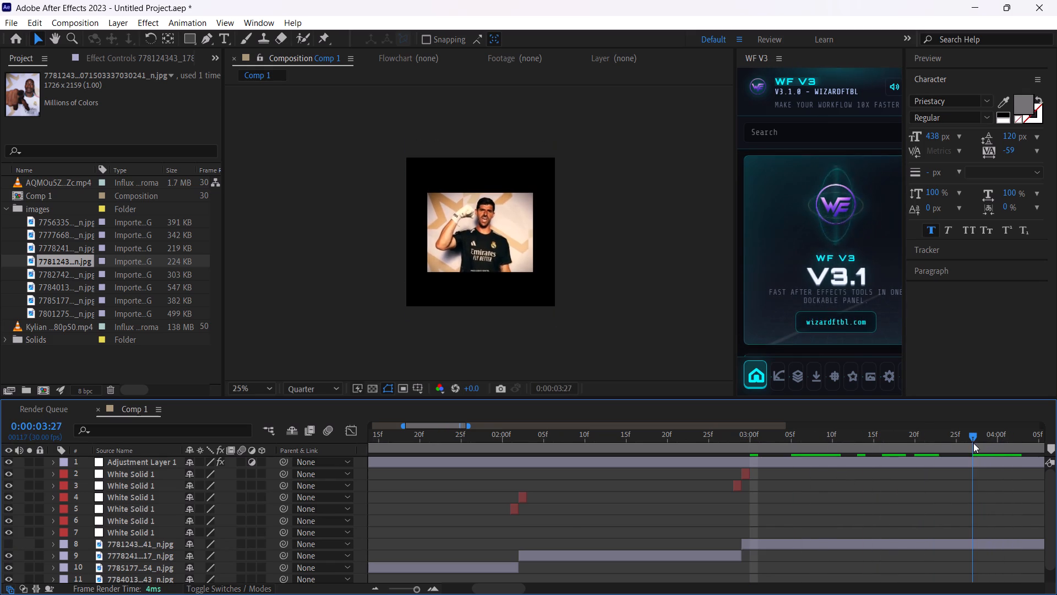
left_click_drag(973, 443, 960, 447)
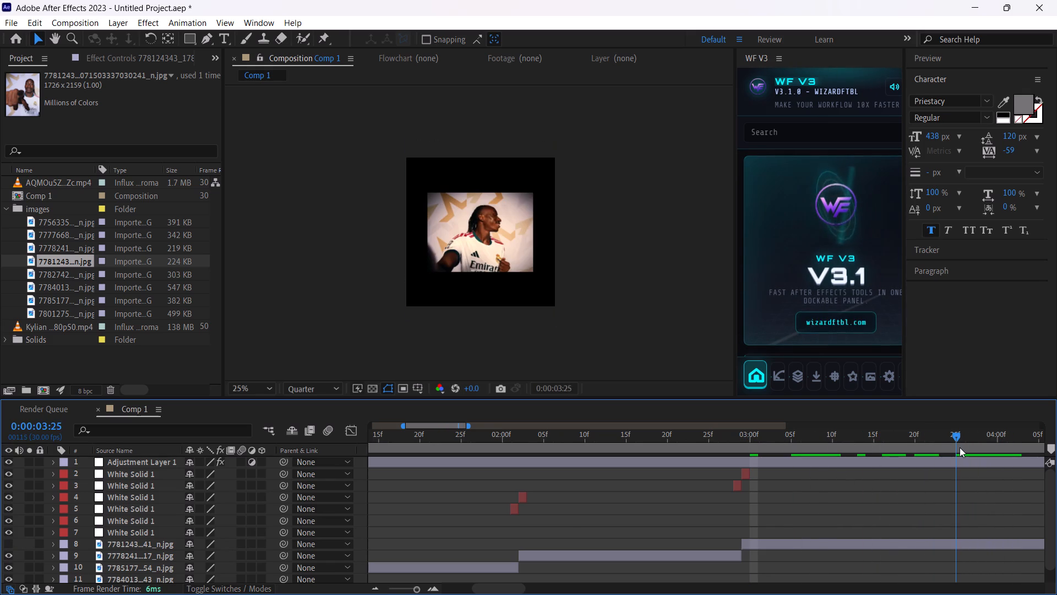
left_click_drag(960, 447, 962, 447)
left_click(960, 548)
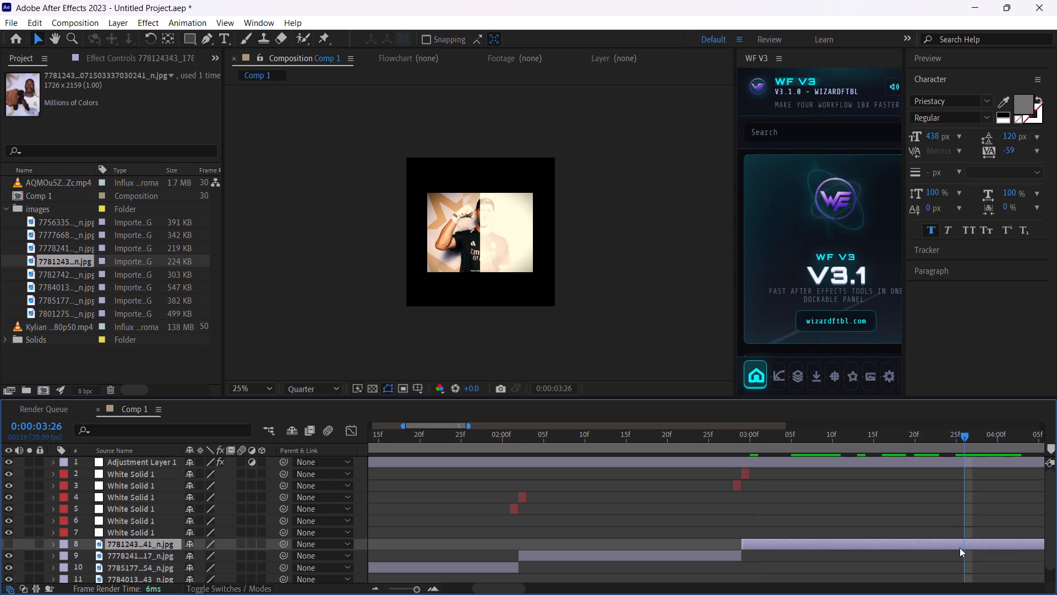
key("ctrl+shift+d")
key("Delete")
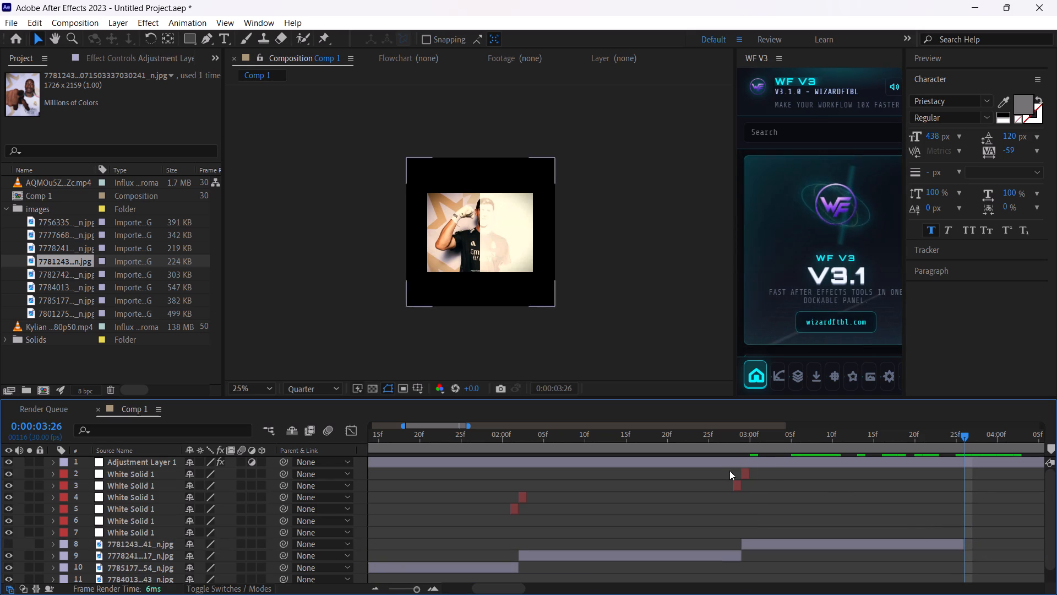
Duplicate the two white flash solids from the 0:00:02:29 cut, stack the copies together and move them to start at 0:00:03:25.
left_click(732, 480)
left_click(746, 475, "shift")
key("ctrl+d")
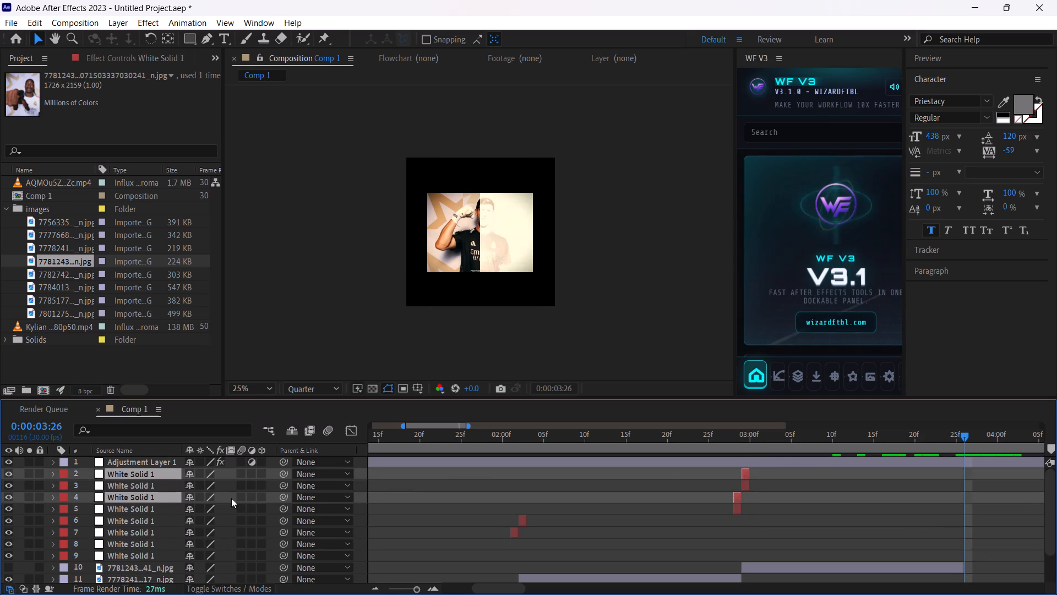
left_click_drag(160, 497, 156, 484)
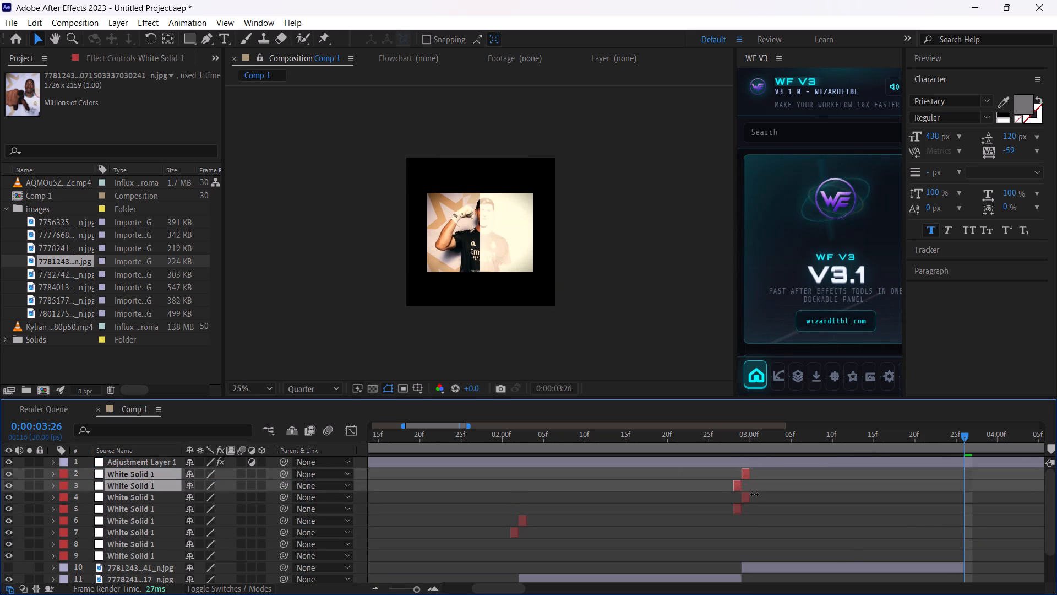
left_click_drag(738, 484, 965, 513)
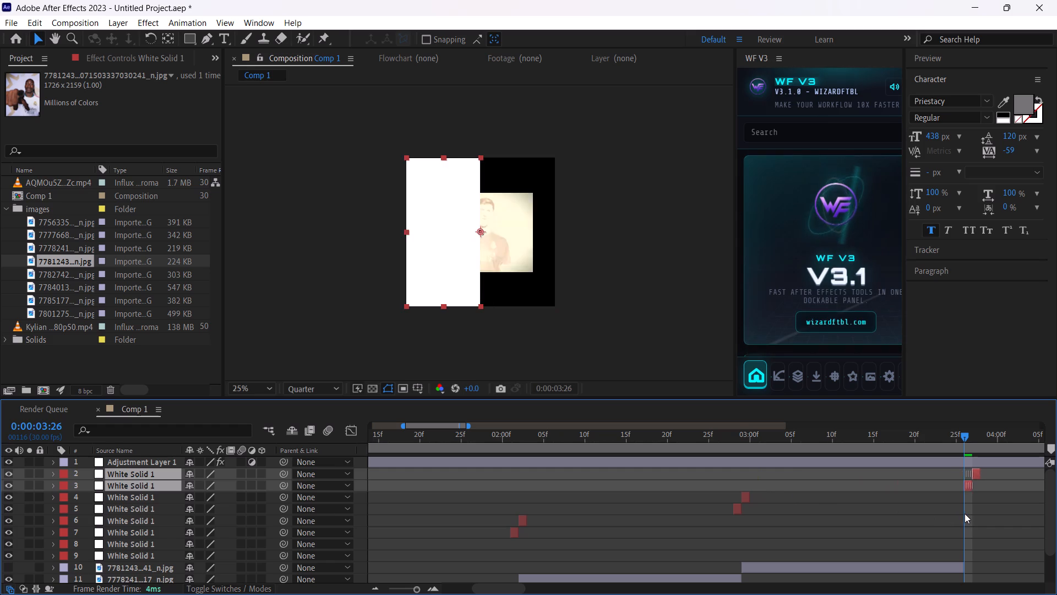
left_click_drag(965, 513, 957, 513)
left_click_drag(961, 438, 963, 438)
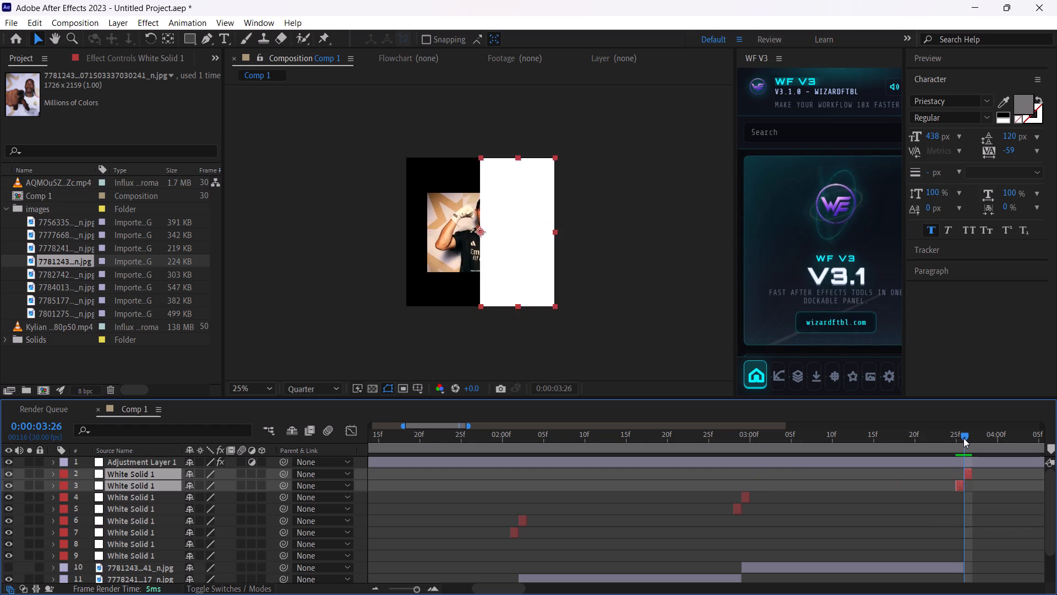
left_click_drag(963, 438, 944, 450)
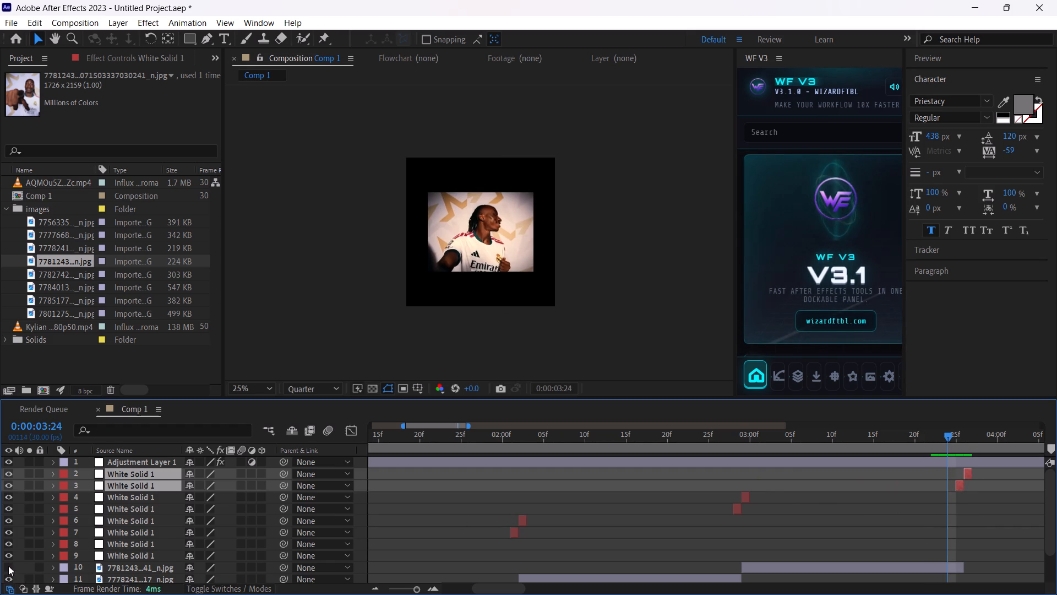
Make the fourth player photo visible again and play back the sequence across the 0:00:03:26 cut.
left_click(8, 566)
key("space")
key("space")
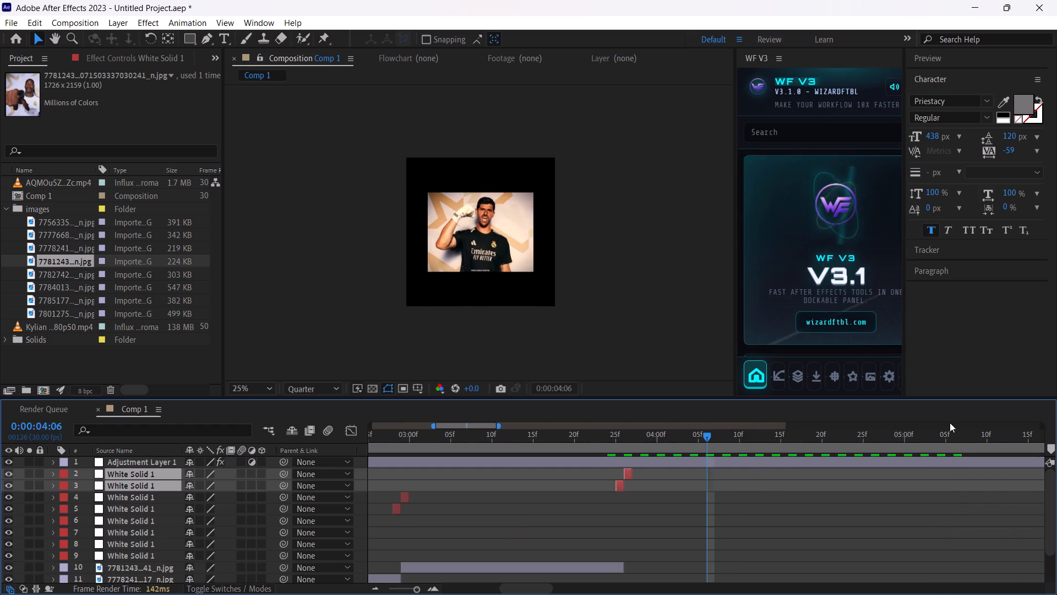
left_click_drag(645, 448, 534, 462)
left_click_drag(534, 438, 347, 454)
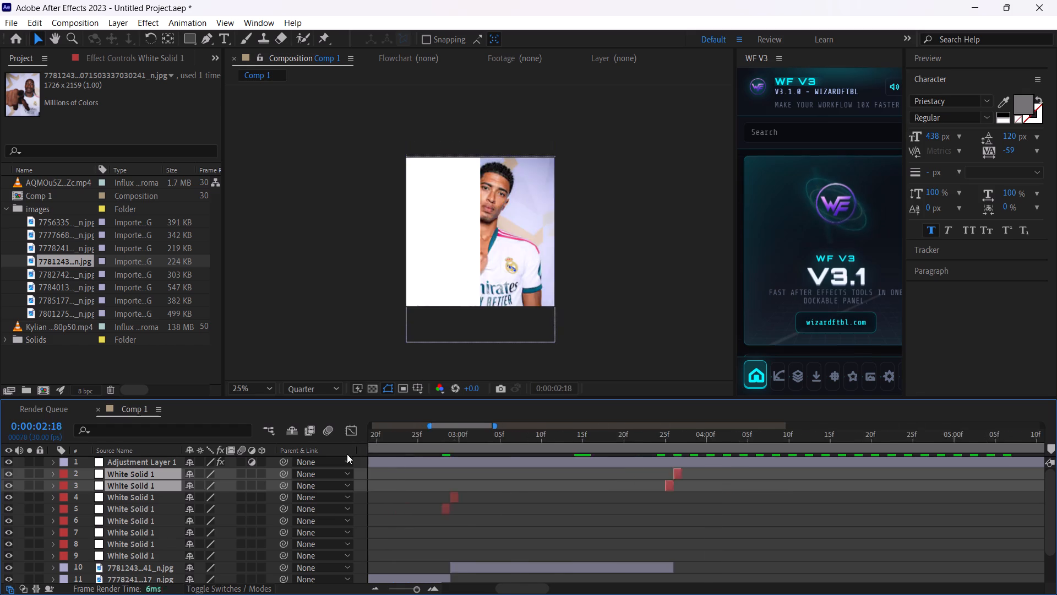
left_click_drag(347, 454, 477, 441)
key("space")
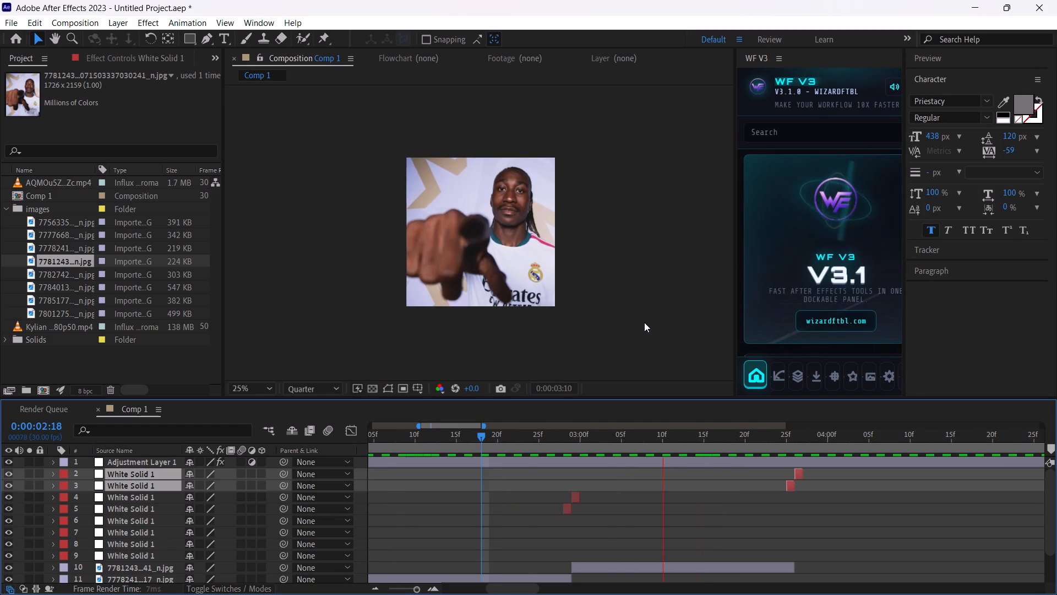
key("space")
Preview the imported player photos and place the 7782742 image beneath the white solids, starting at 0:00:03:26.
left_click_drag(818, 434, 789, 439)
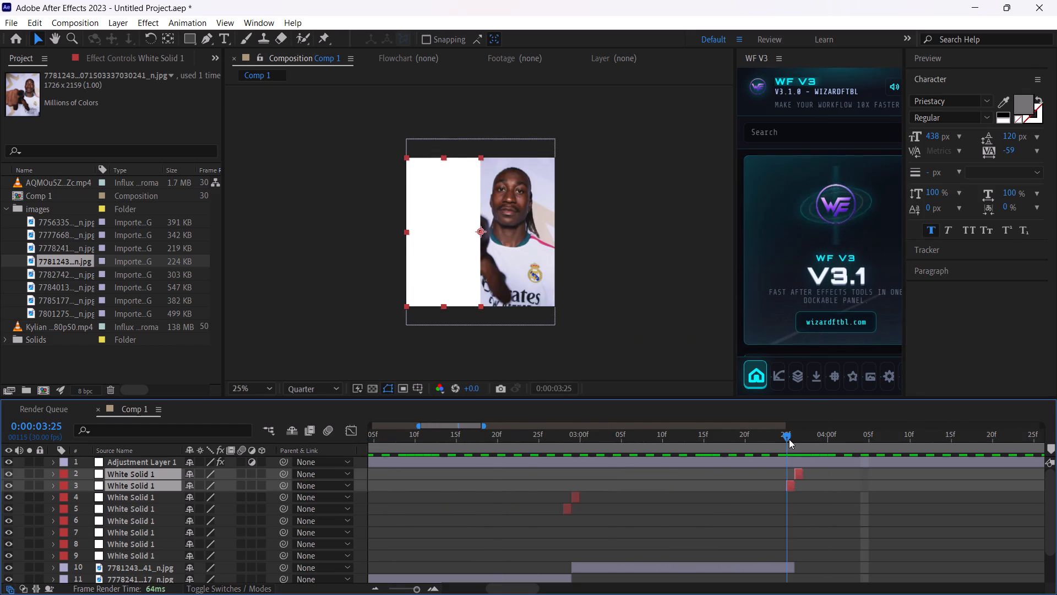
left_click_drag(789, 439, 794, 443)
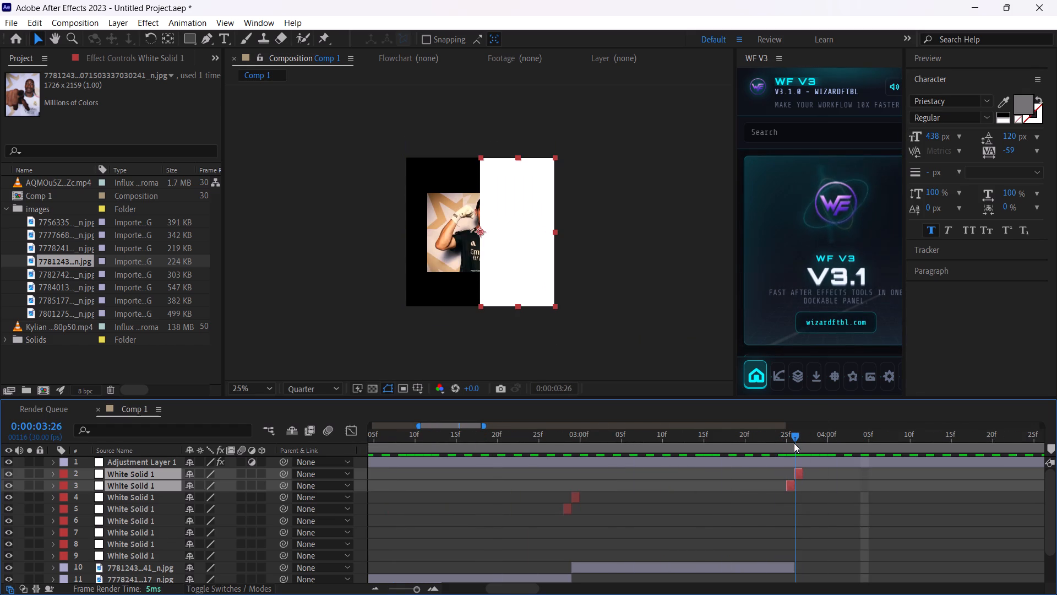
left_click_drag(794, 443, 796, 443)
left_click(55, 244)
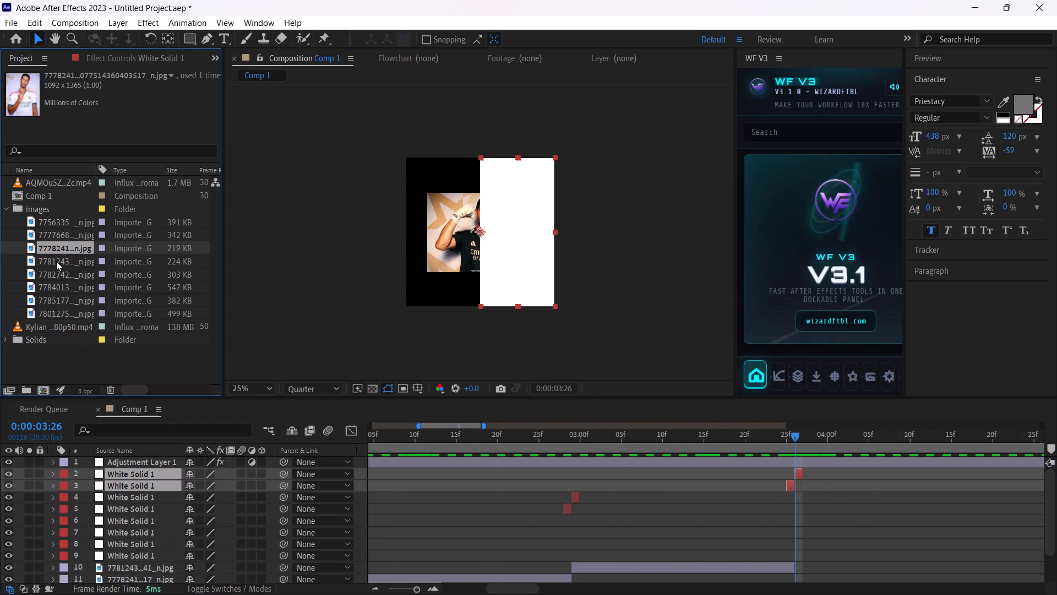
left_click(56, 261)
left_click(56, 285)
left_click(53, 271)
double_click(53, 274)
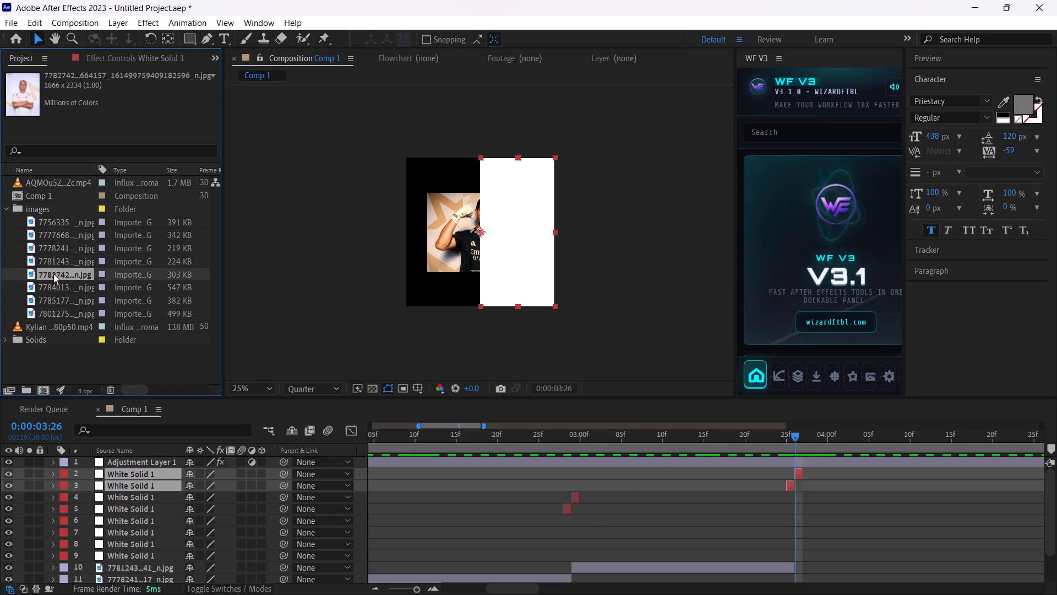
left_click(389, 61)
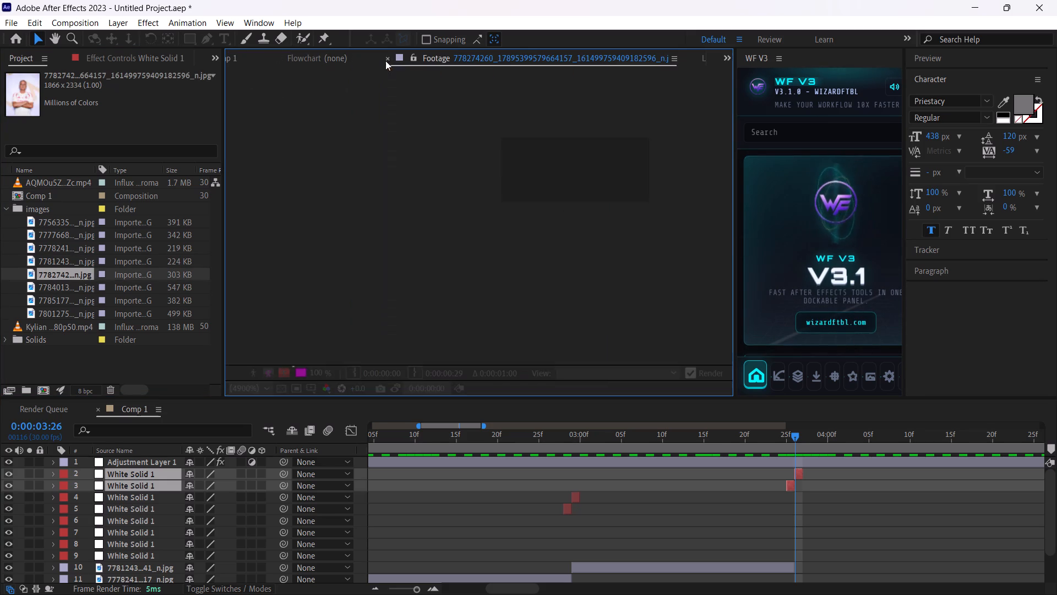
left_click(281, 64)
left_click_drag(59, 272, 754, 545)
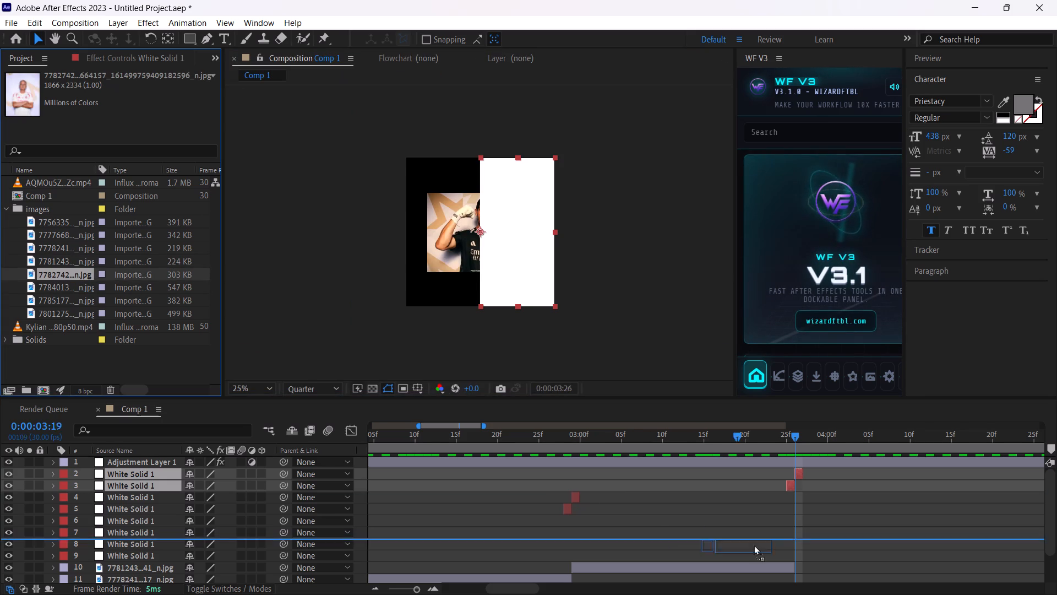
left_click_drag(754, 545, 803, 558)
Fit the fifth player photo, 7782742, to the comp width.
left_click_drag(831, 569, 824, 567)
right_click(815, 565)
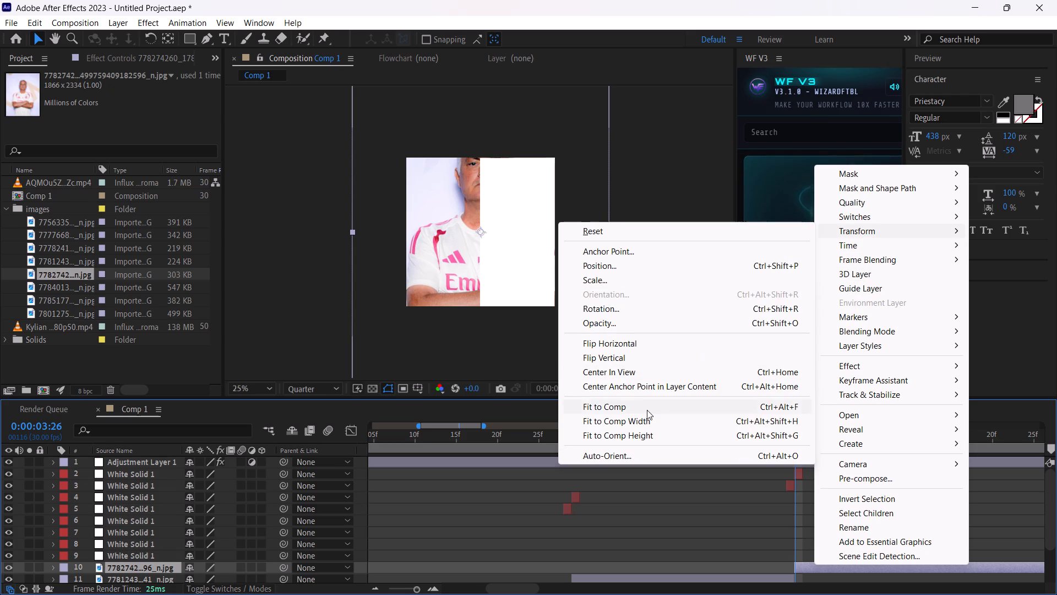
left_click(644, 423)
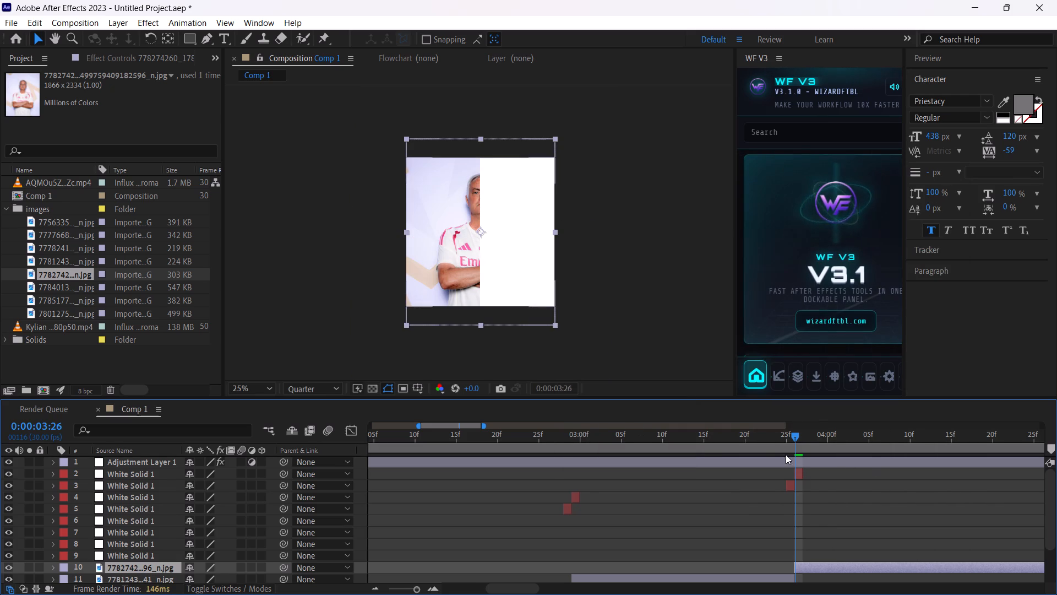
Hide the fifth player photo to find the reference video's next cut, trim it to end at 0:00:04:23, and show it again.
left_click(7, 567)
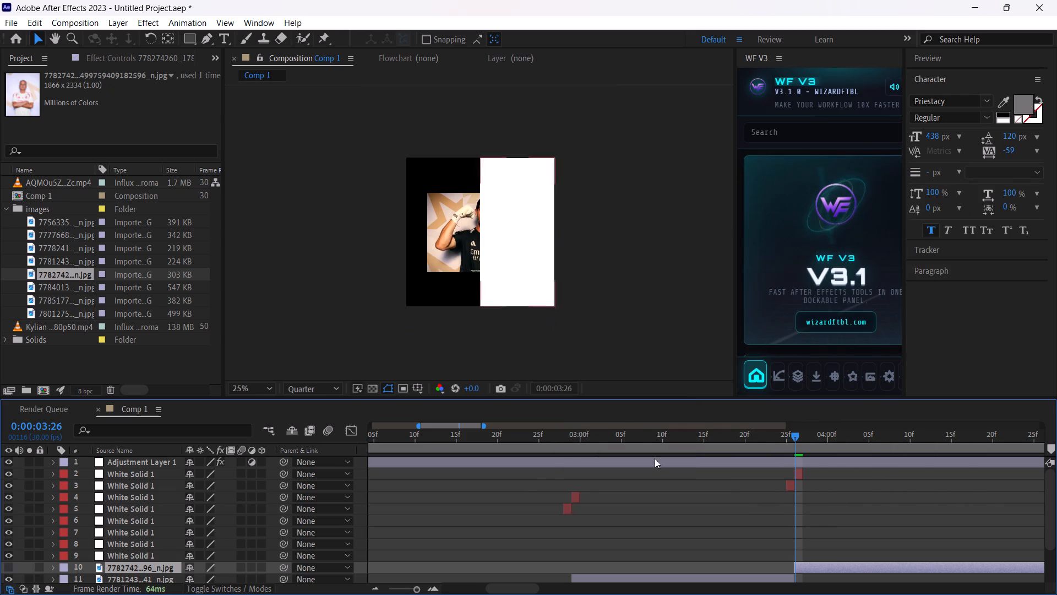
left_click_drag(799, 437, 1056, 453)
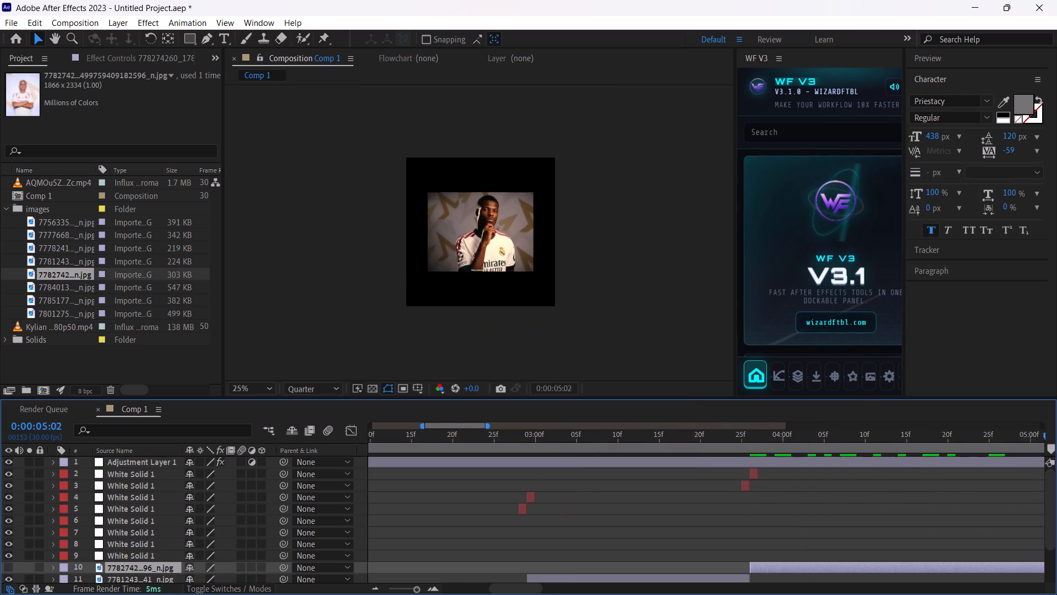
left_click_drag(1056, 453, 887, 469)
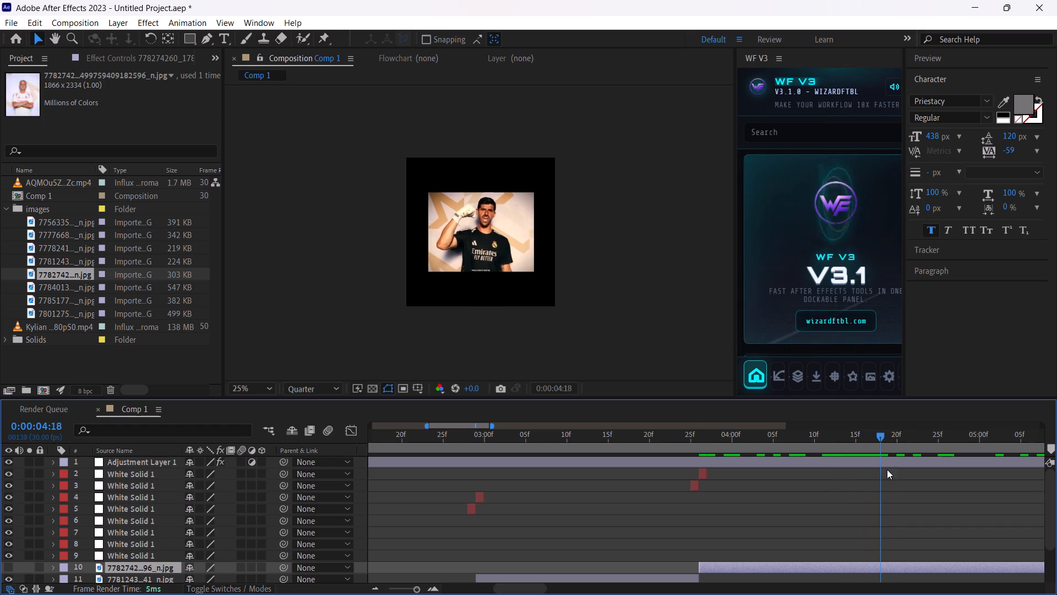
left_click_drag(887, 469, 912, 461)
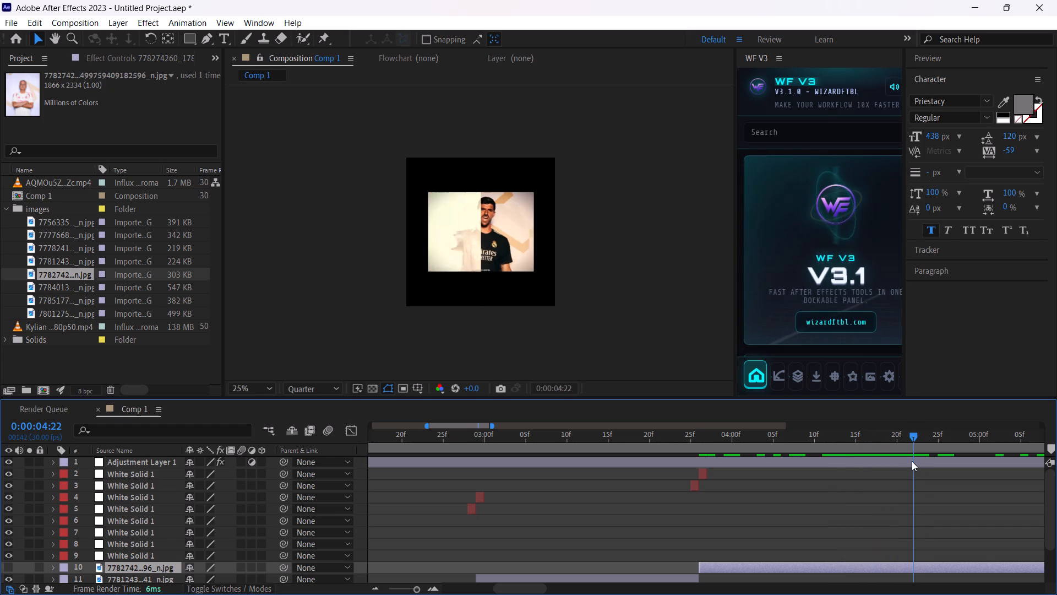
left_click_drag(912, 461, 920, 460)
key("ctrl+shift+d")
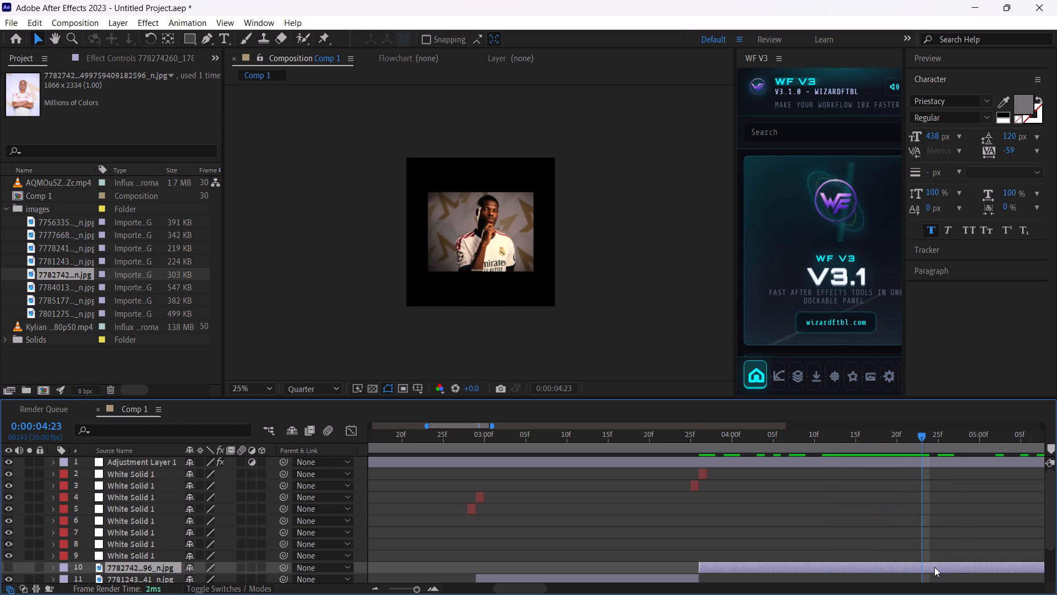
key("Delete")
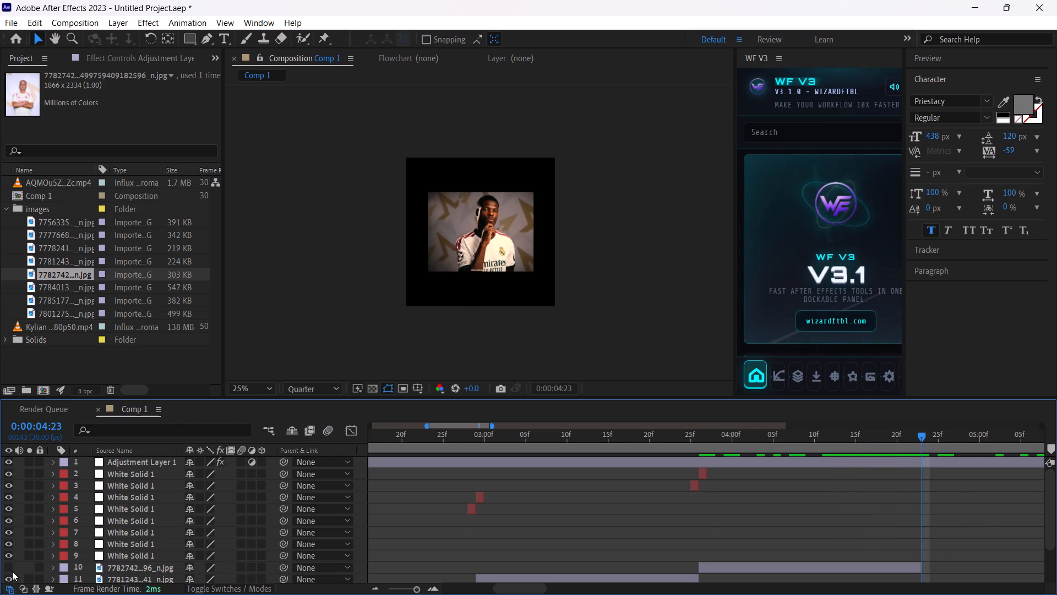
left_click(12, 569)
Duplicate the two white flash solids from the 0:00:03:26 cut, stack the copies together and move them to start at 0:00:04:22.
left_click_drag(730, 471, 667, 494)
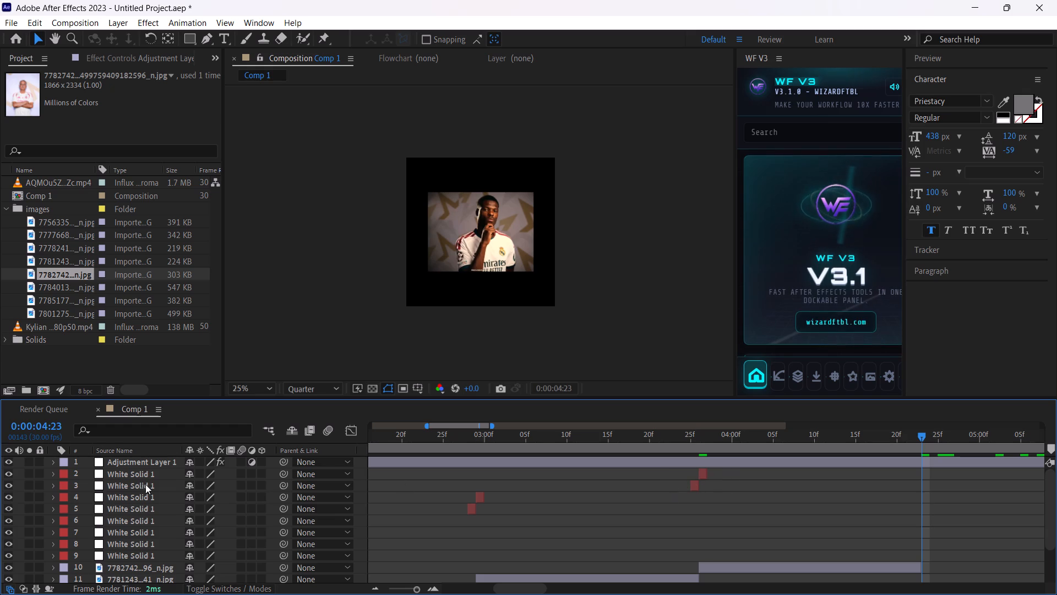
left_click(123, 491)
left_click(144, 474, "shift")
key("ctrl+d")
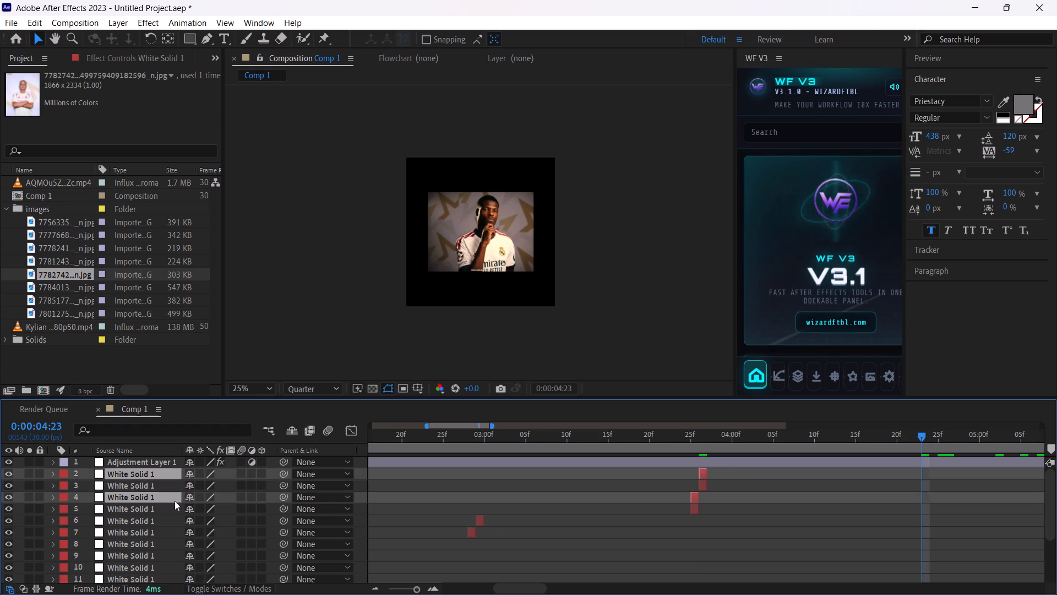
left_click_drag(166, 499, 166, 482)
left_click_drag(694, 485, 774, 491)
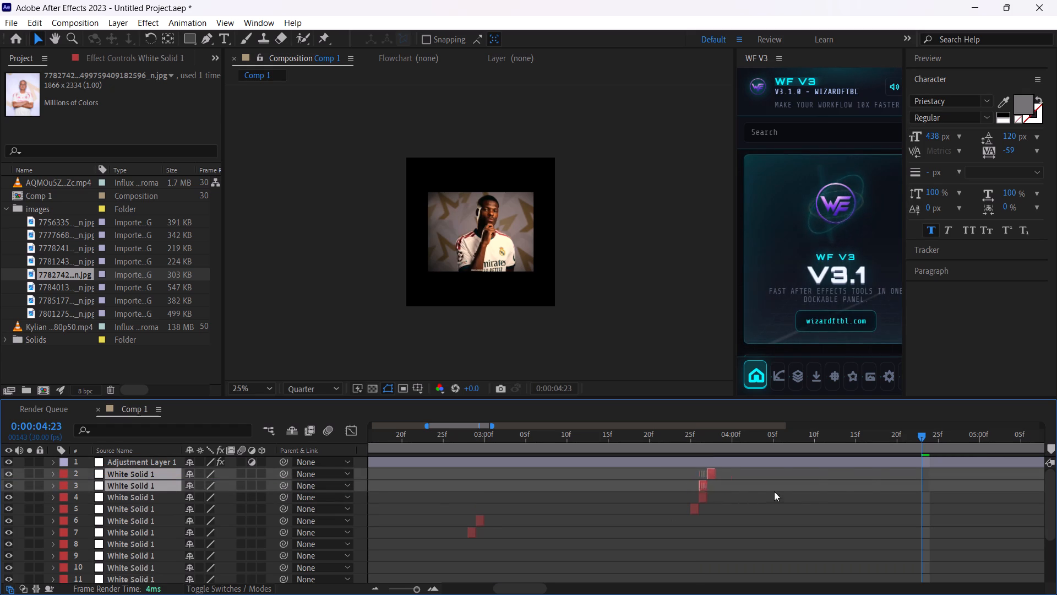
left_click_drag(774, 491, 916, 493)
Play back the sequence from 0:00:03:10 to check the flashes at the 0:00:04:23 cut.
left_click_drag(922, 436, 911, 436)
left_click_drag(856, 438, 569, 451)
key("space")
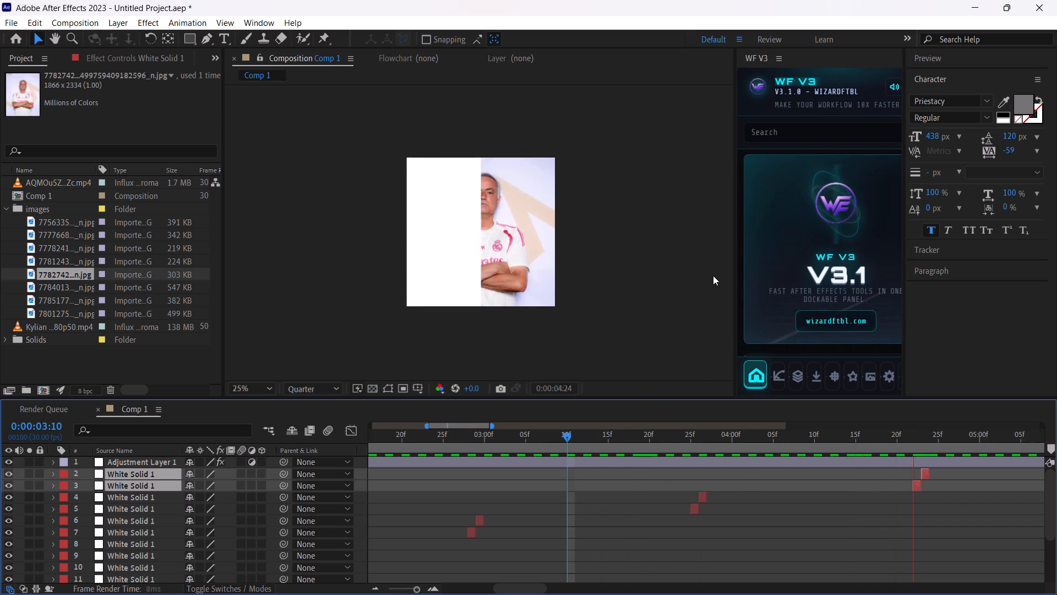
key("space")
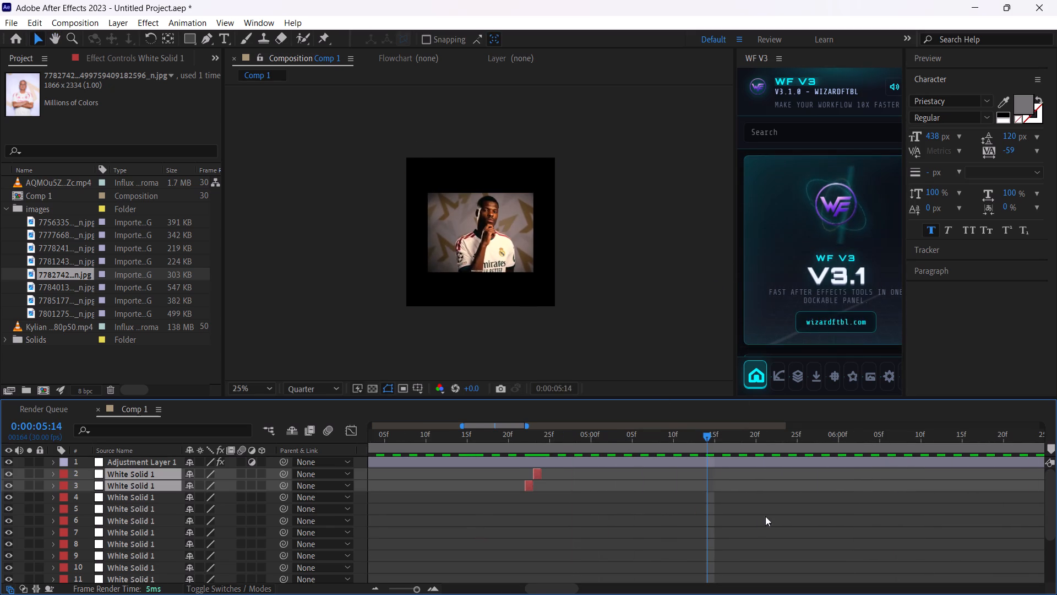
Compare the remaining player photos at the 0:00:04:23 cut and place the 7756335 image beneath the white solids, starting there.
left_click(1056, 479)
left_click_drag(1055, 482, 1048, 497)
left_click_drag(1047, 486, 1047, 500)
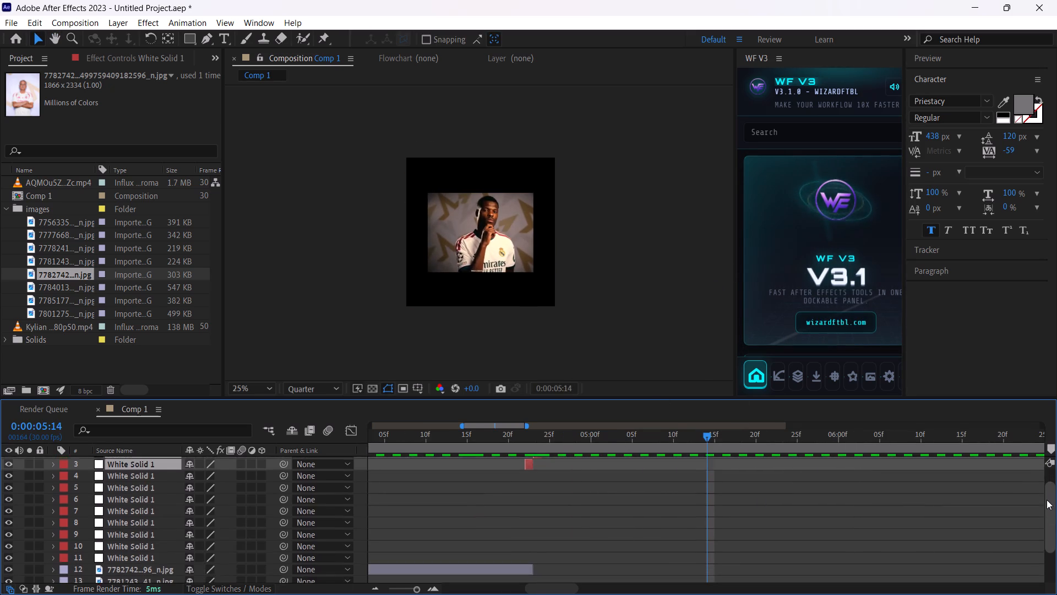
left_click_drag(1047, 500, 1047, 506)
left_click_drag(575, 436, 536, 440)
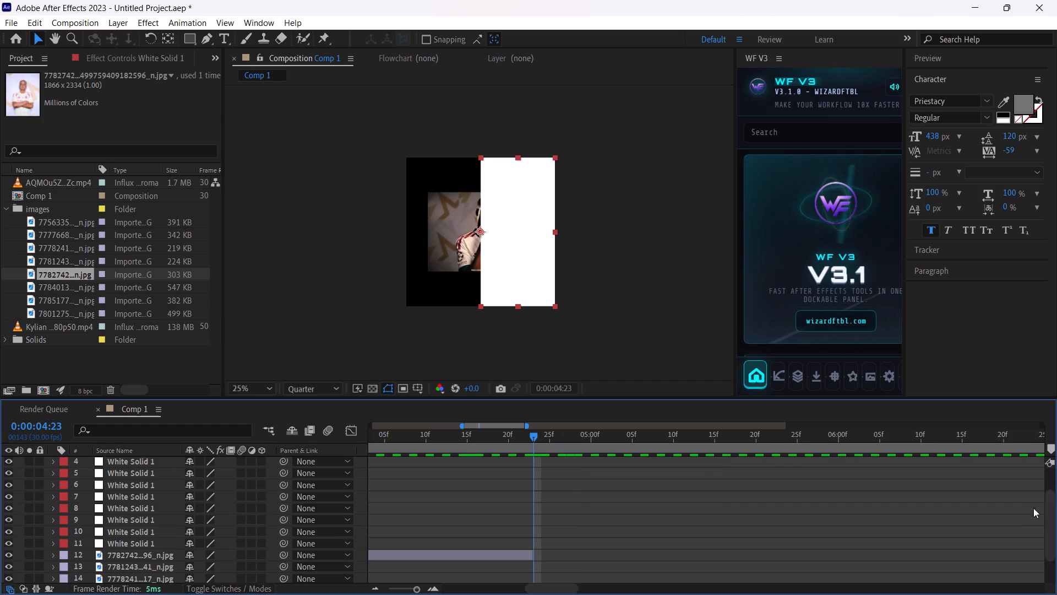
left_click(1056, 520)
left_click_drag(1051, 515, 1049, 493)
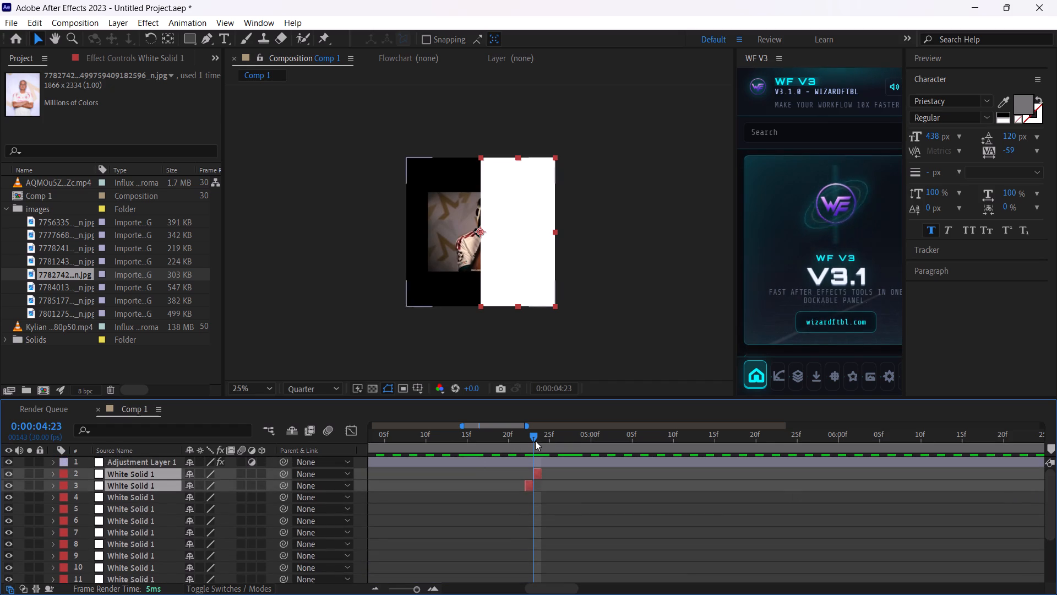
left_click(530, 435)
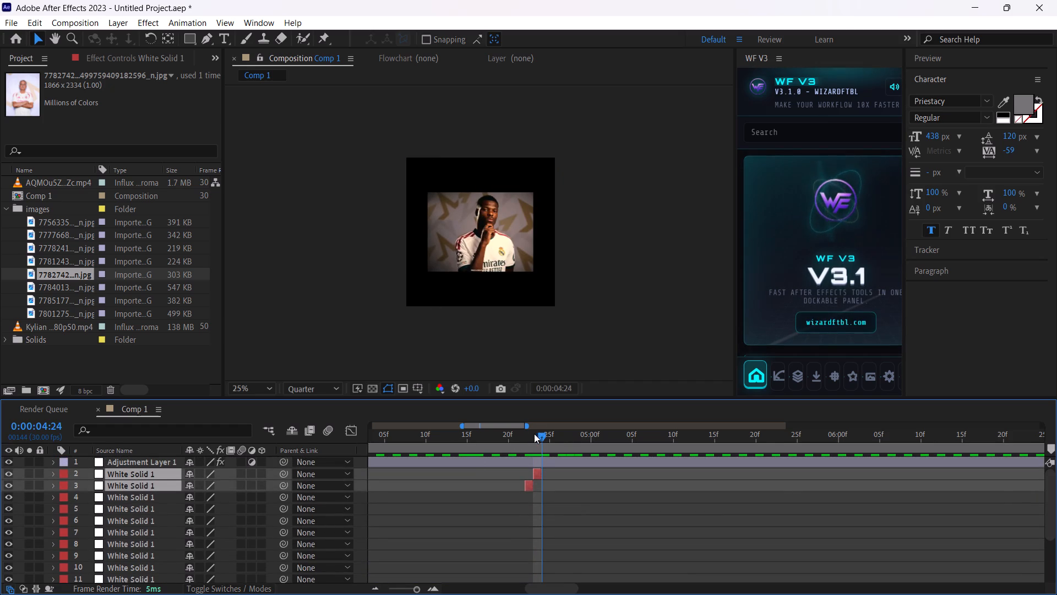
left_click_drag(542, 434, 532, 436)
left_click(57, 282)
left_click(57, 301)
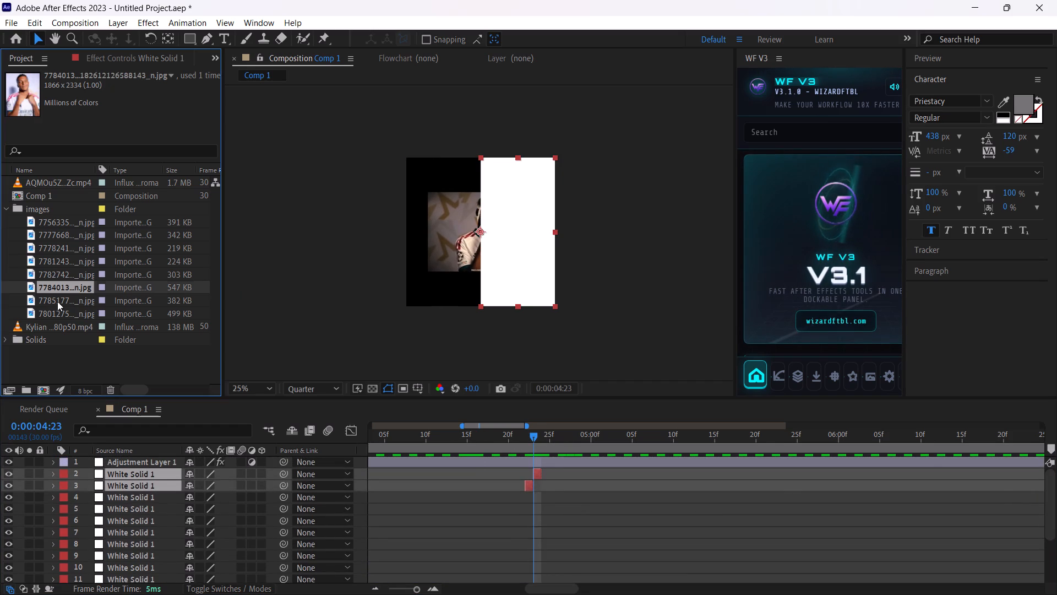
left_click(59, 310)
left_click(60, 299)
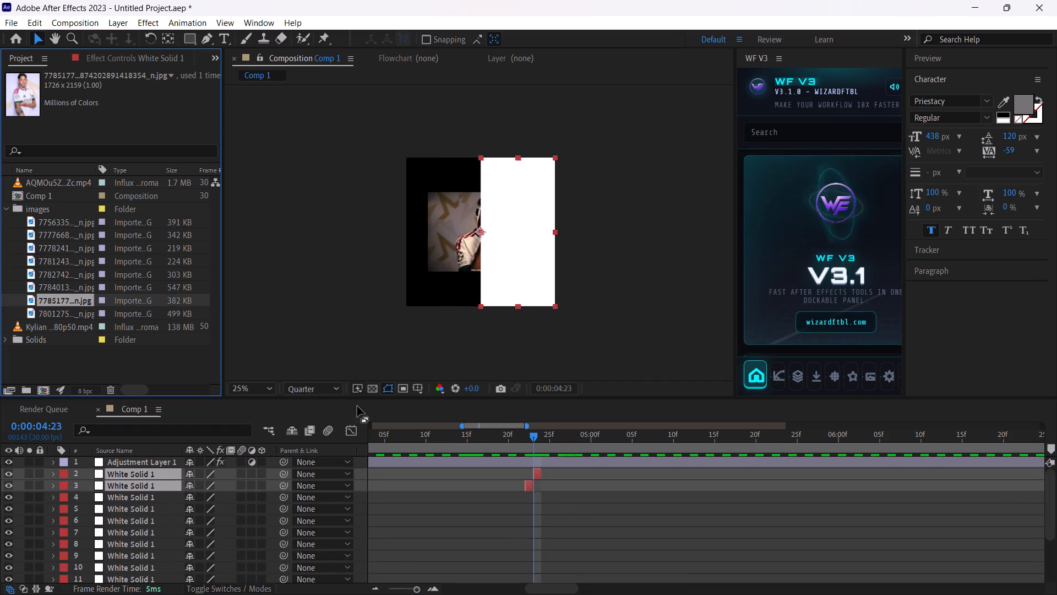
left_click(70, 270)
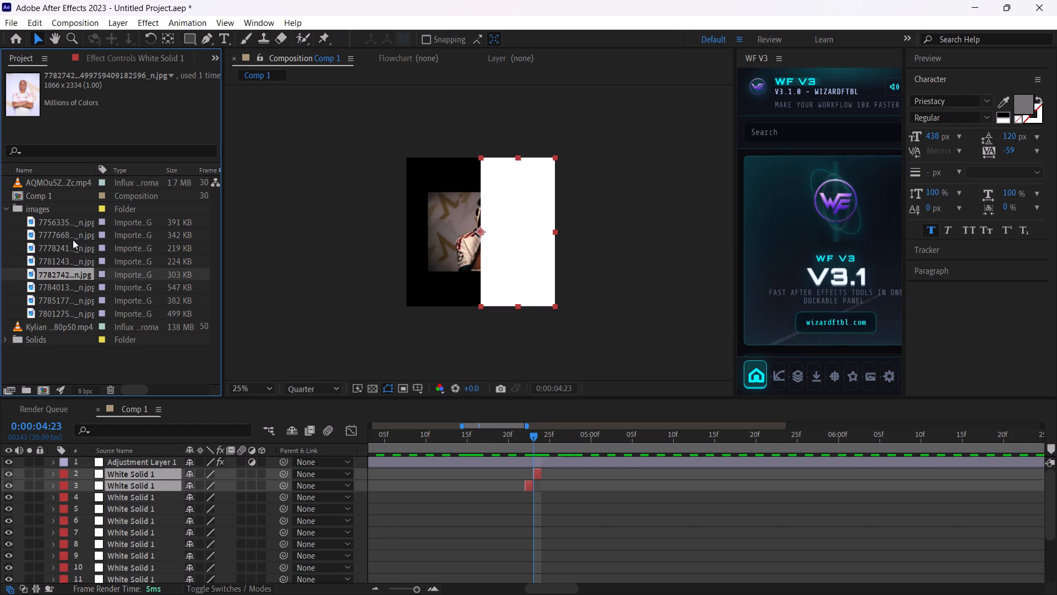
left_click(73, 240)
left_click(75, 216)
left_click_drag(78, 221, 554, 513)
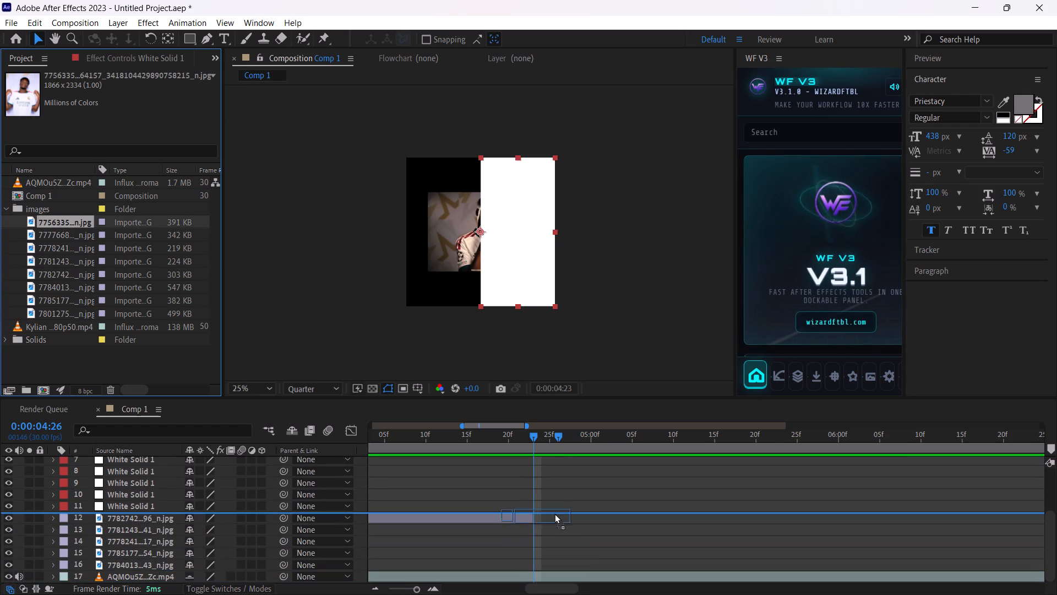
left_click_drag(554, 513, 553, 512)
Fit the sixth player photo, 7756335, to the comp width.
left_click_drag(580, 517, 564, 520)
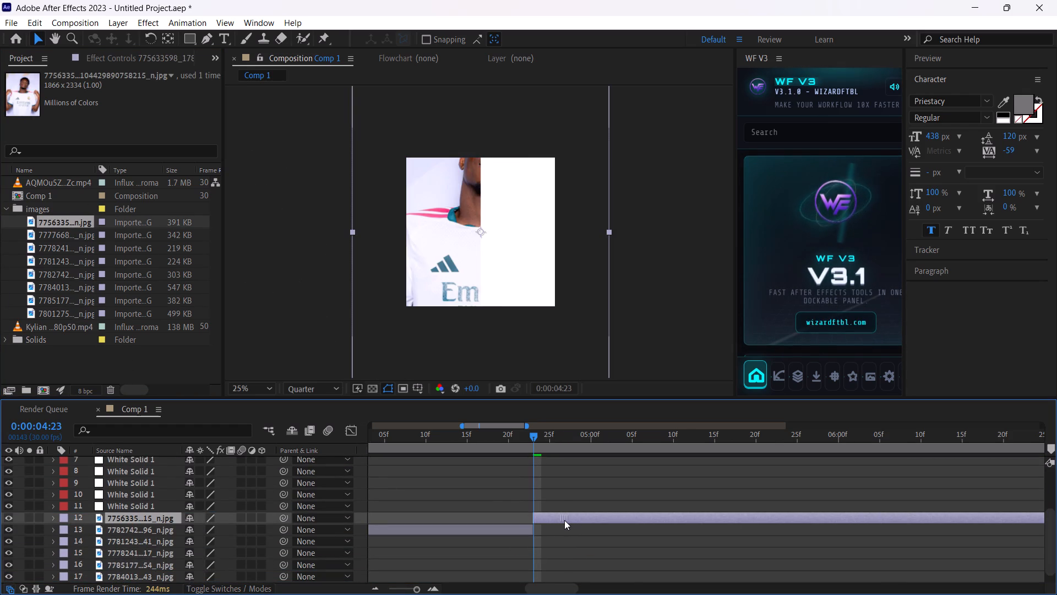
left_click_drag(564, 520, 564, 522)
right_click(564, 522)
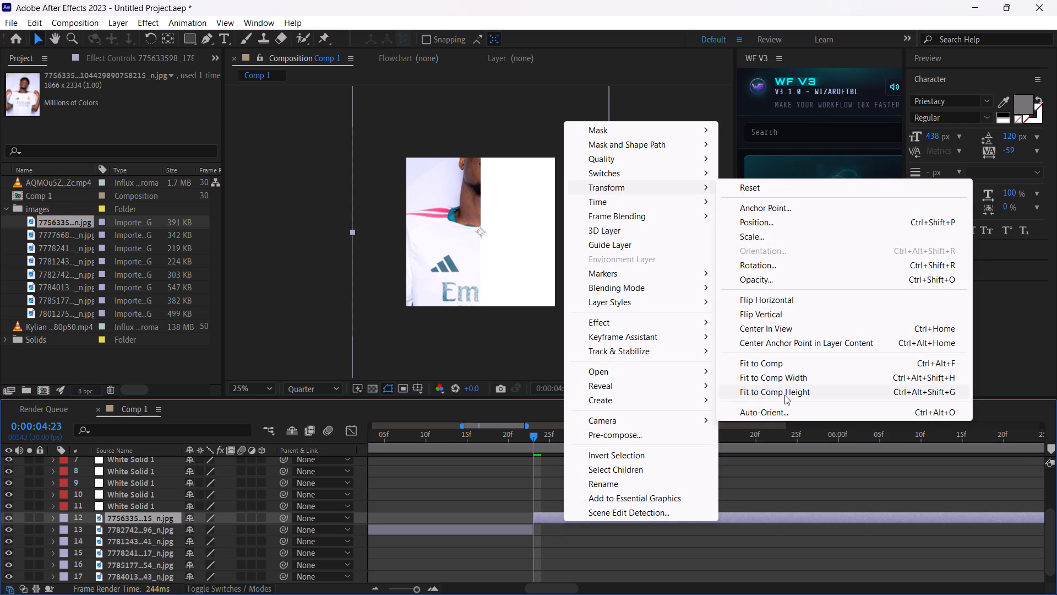
left_click(787, 375)
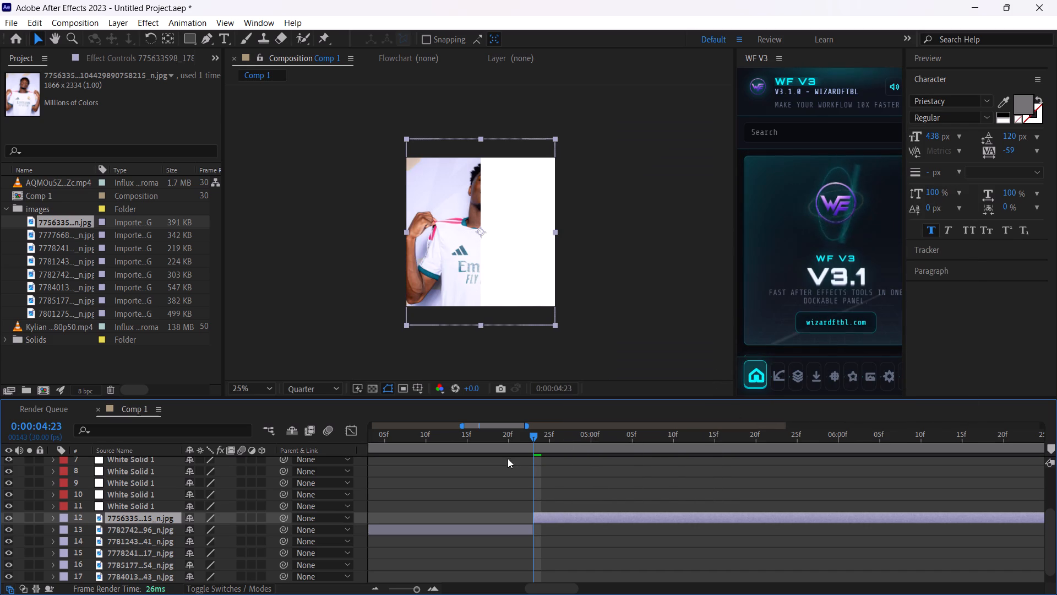
Hide the 7756335 photo to reveal the reference, find the next cut and trim the photo to end at 0:00:05:19.
left_click(7, 519)
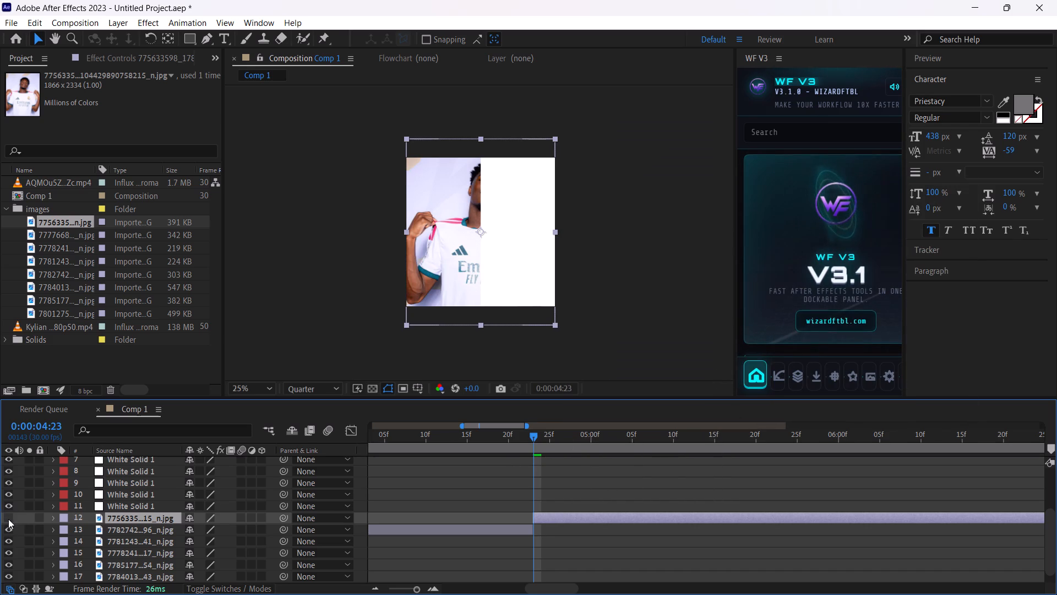
left_click_drag(555, 436, 852, 437)
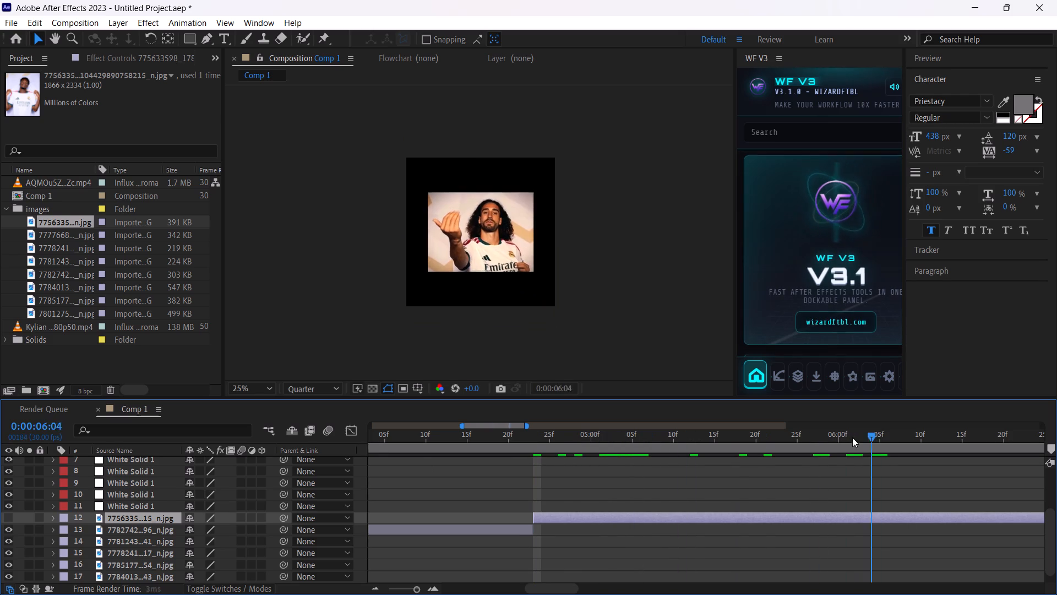
left_click_drag(852, 437, 737, 450)
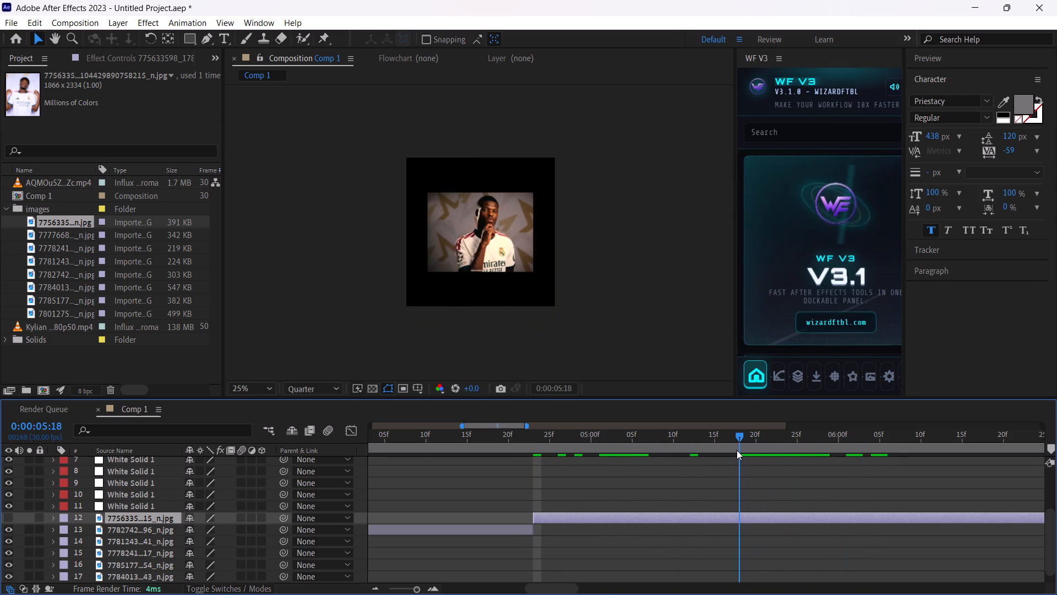
left_click_drag(737, 450, 747, 450)
key("ctrl+shift+d")
key("Delete")
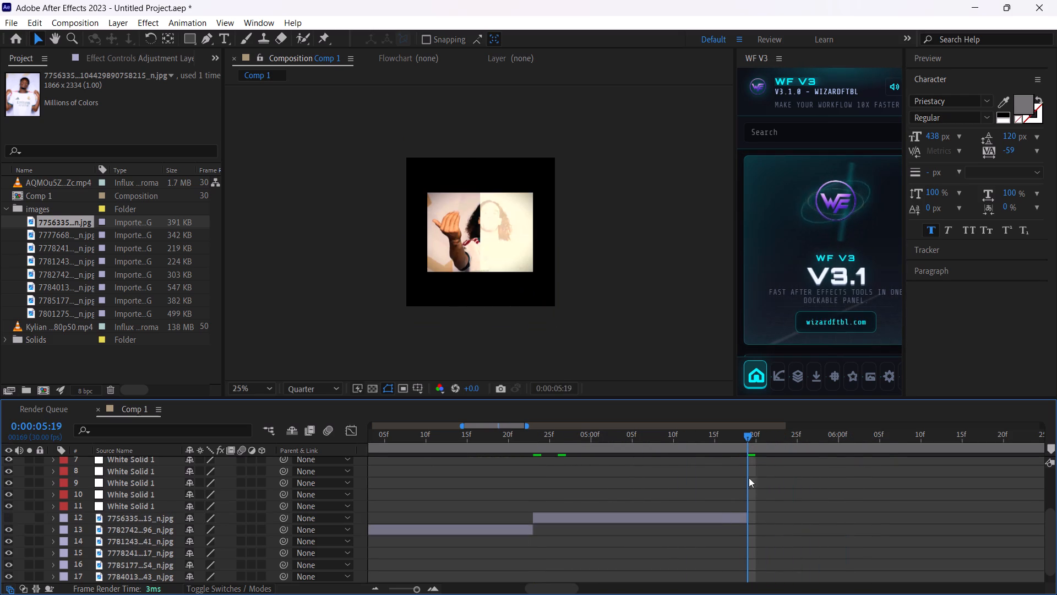
Play back the reference from just before the 0:00:04:23 cut.
left_click_drag(749, 436, 503, 470)
key("space")
key("space")
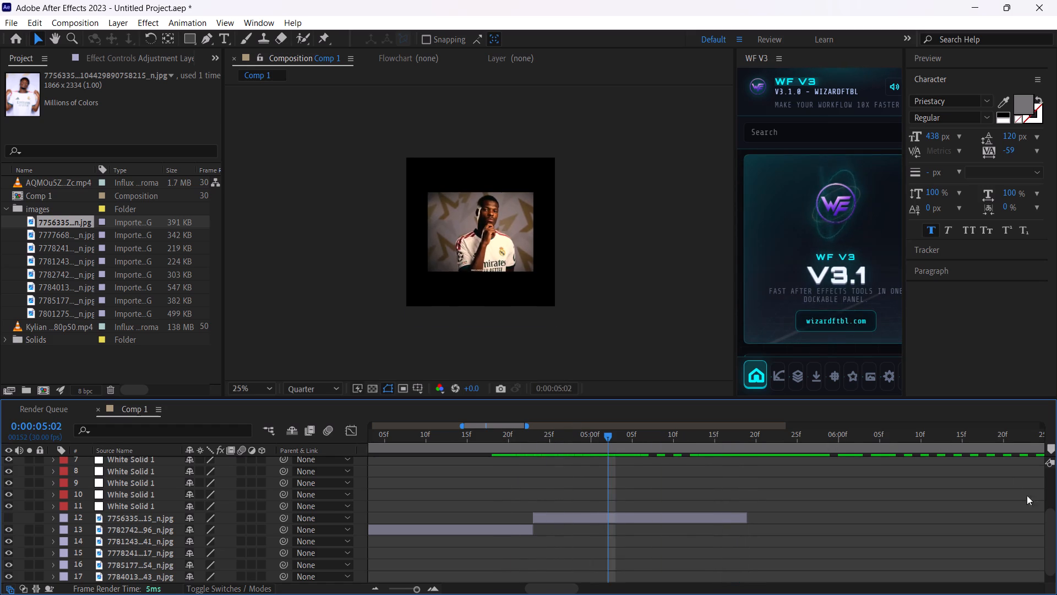
Duplicate the two white flash solids from the 0:00:04:23 cut, stack the copies together and move them to start at 0:00:05:16.
left_click_drag(1049, 515, 1047, 466)
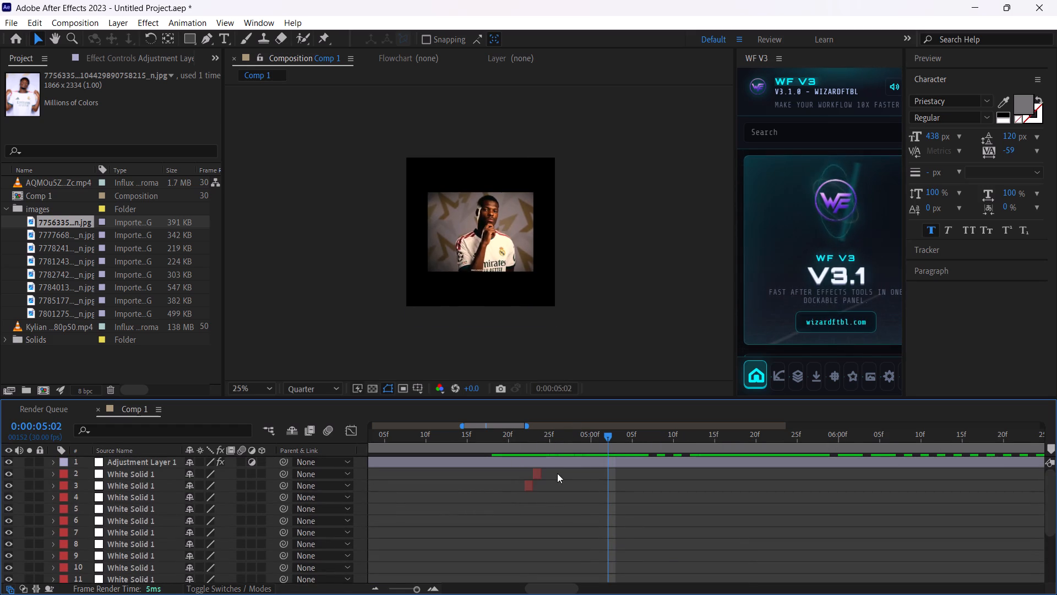
left_click_drag(557, 473, 508, 491)
left_click(131, 482)
left_click(132, 475, "shift")
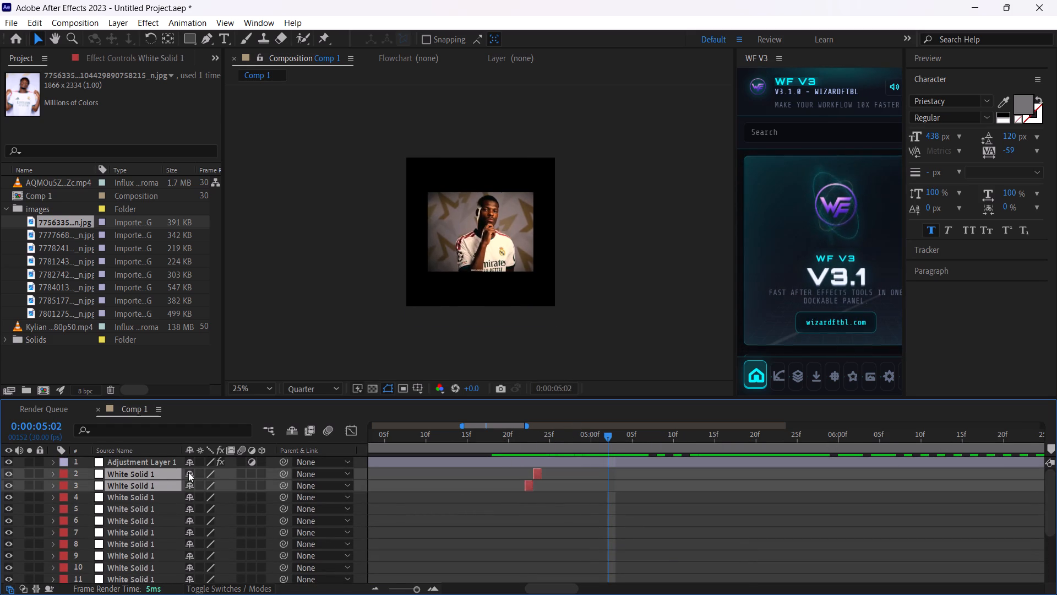
key("ctrl+d")
left_click(161, 473)
left_click_drag(156, 497, 157, 482)
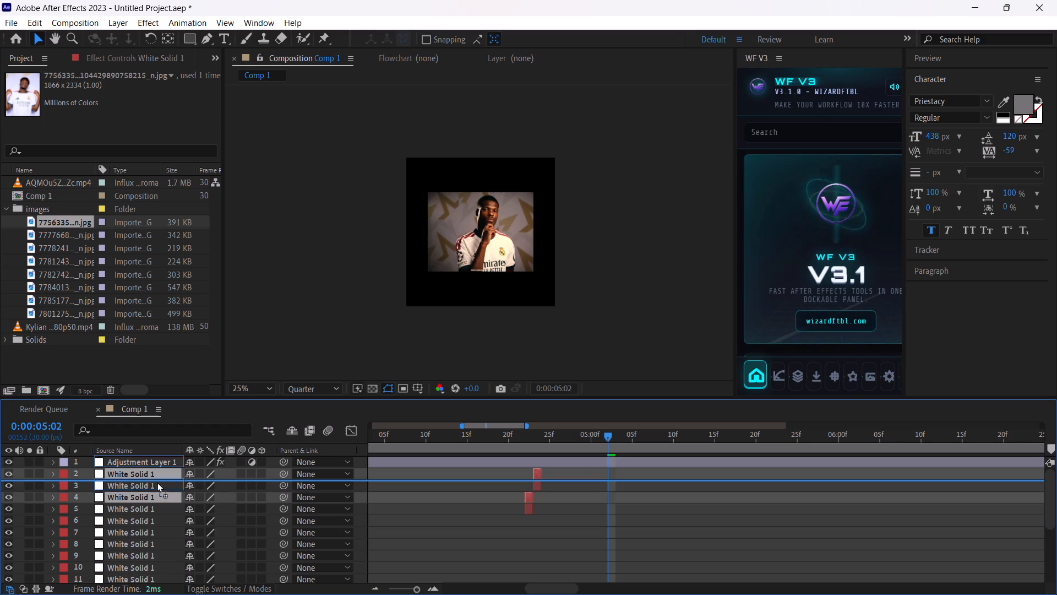
left_click_drag(157, 482, 157, 480)
left_click_drag(531, 487, 717, 490)
key("ctrl+z")
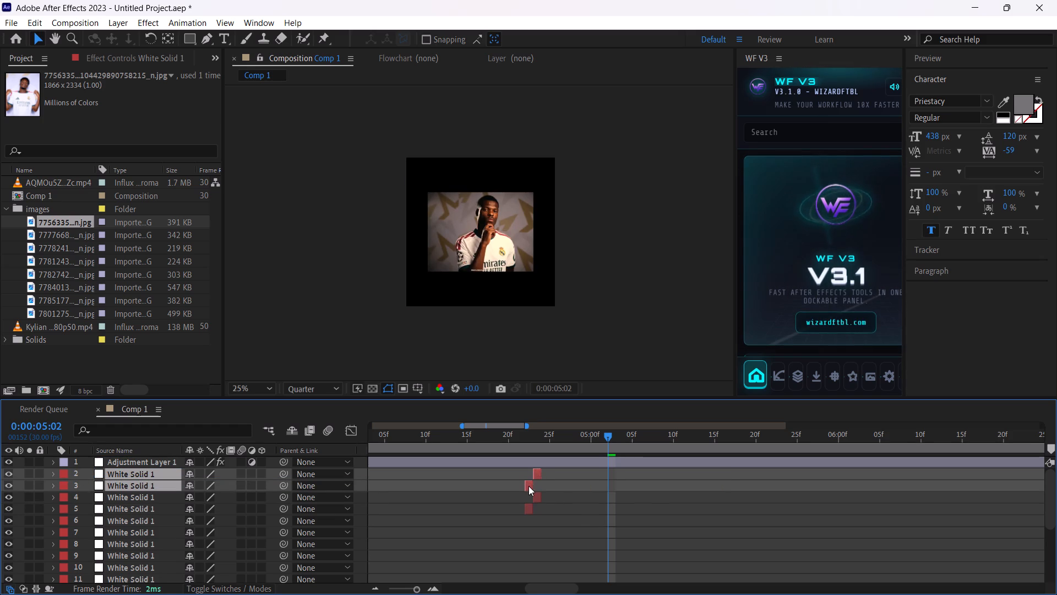
left_click_drag(528, 486, 728, 498)
Make the 7756335 photo visible again and shift the duplicated flash solids to start at 0:00:05:18.
left_click_drag(695, 436, 735, 437)
left_click_drag(1056, 499, 1047, 547)
left_click_drag(1046, 504, 1044, 549)
left_click(13, 522)
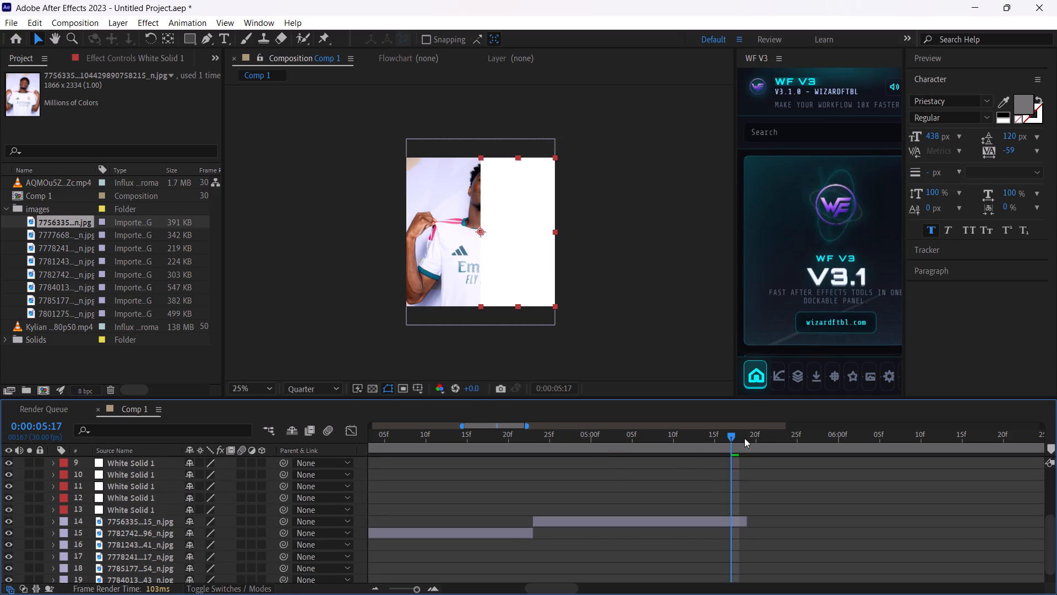
left_click_drag(734, 436, 745, 436)
left_click(737, 436)
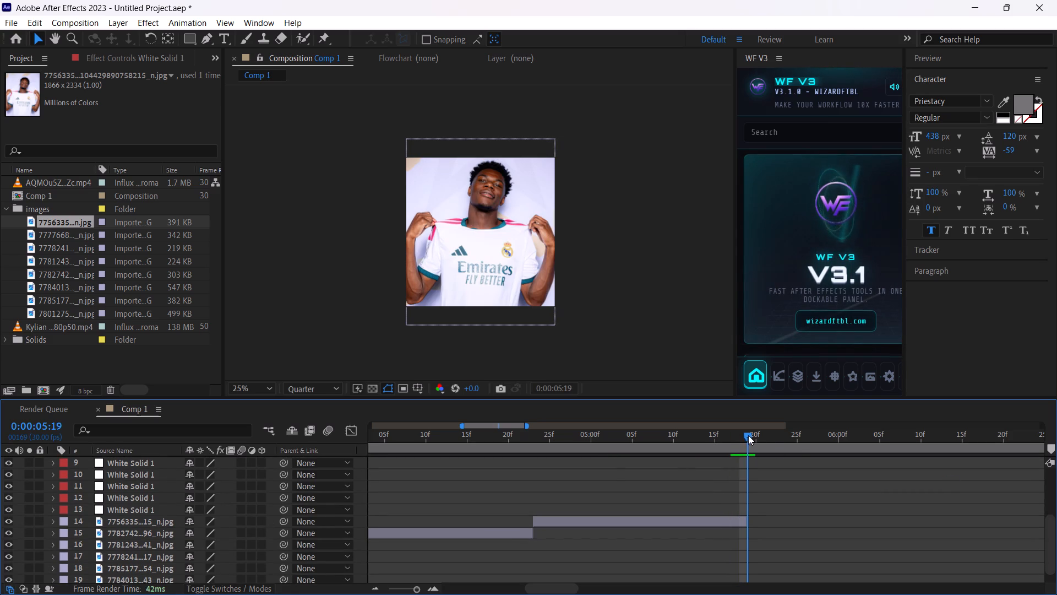
left_click_drag(1053, 523, 1050, 480)
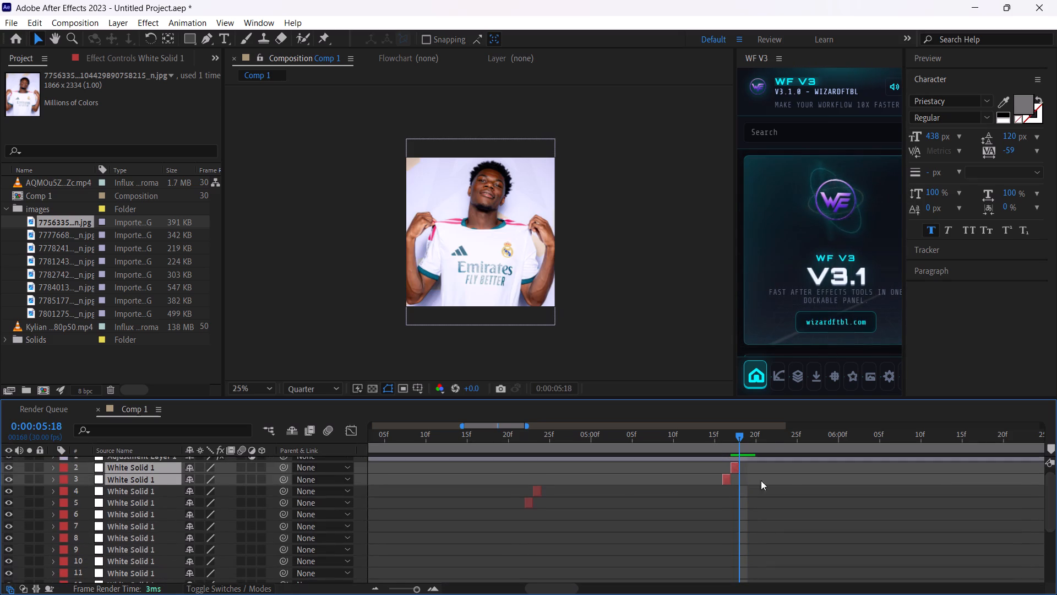
left_click_drag(726, 479, 743, 479)
Check the player in the reference after the 0:00:05:19 cut and place the 7801275 image beneath the white solids, starting there.
left_click_drag(739, 440, 751, 448)
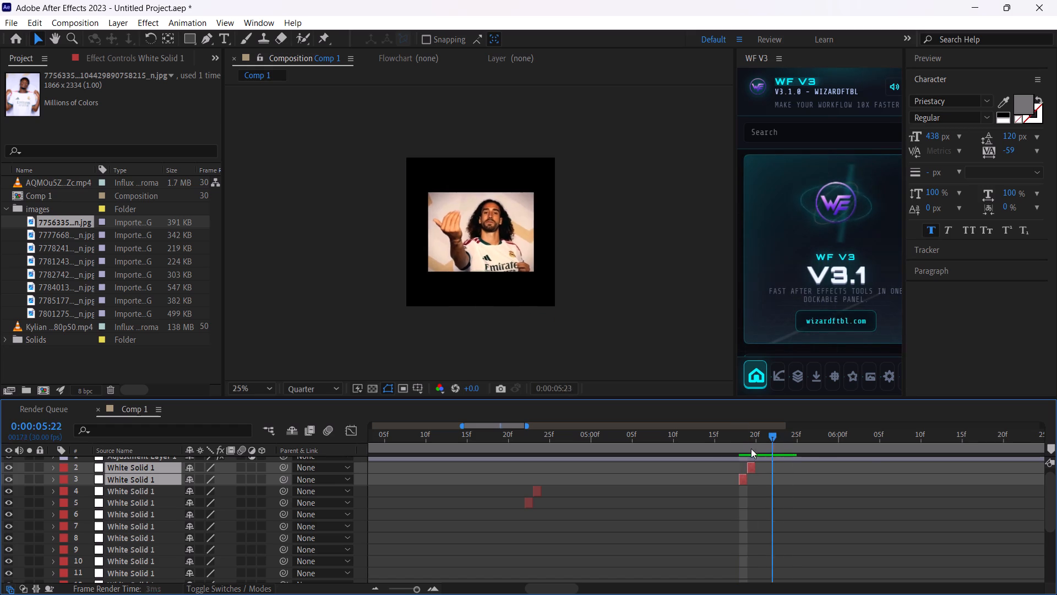
left_click_drag(751, 448, 817, 453)
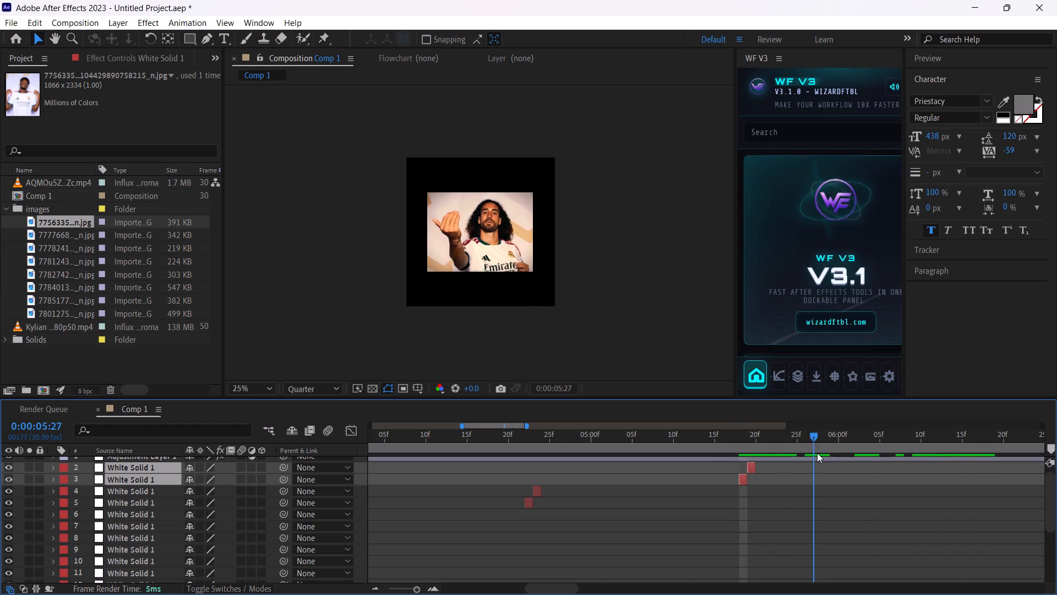
left_click_drag(817, 453, 861, 450)
left_click(67, 310)
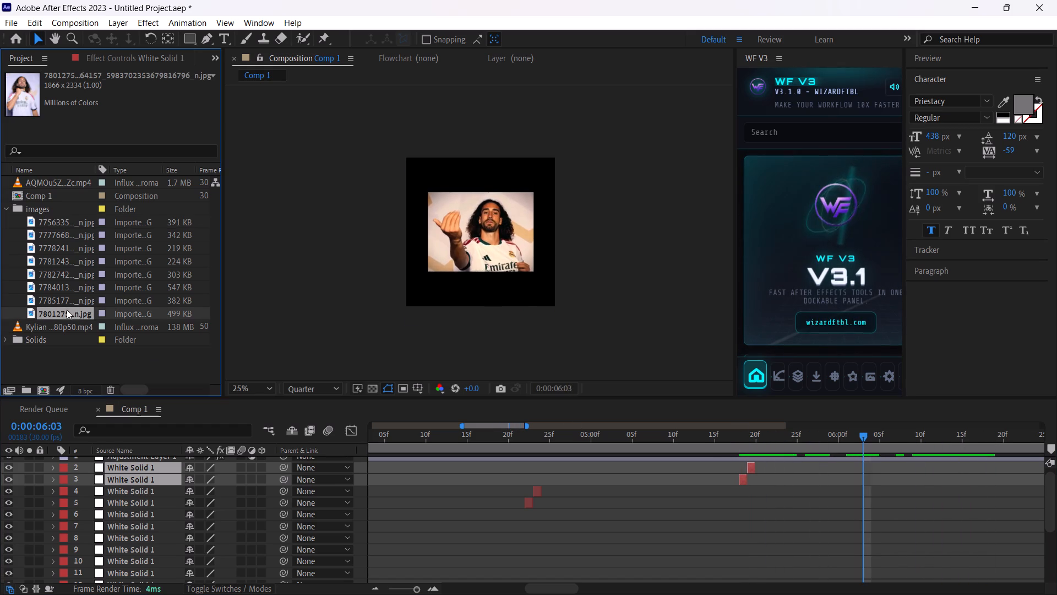
left_click_drag(62, 313, 793, 585)
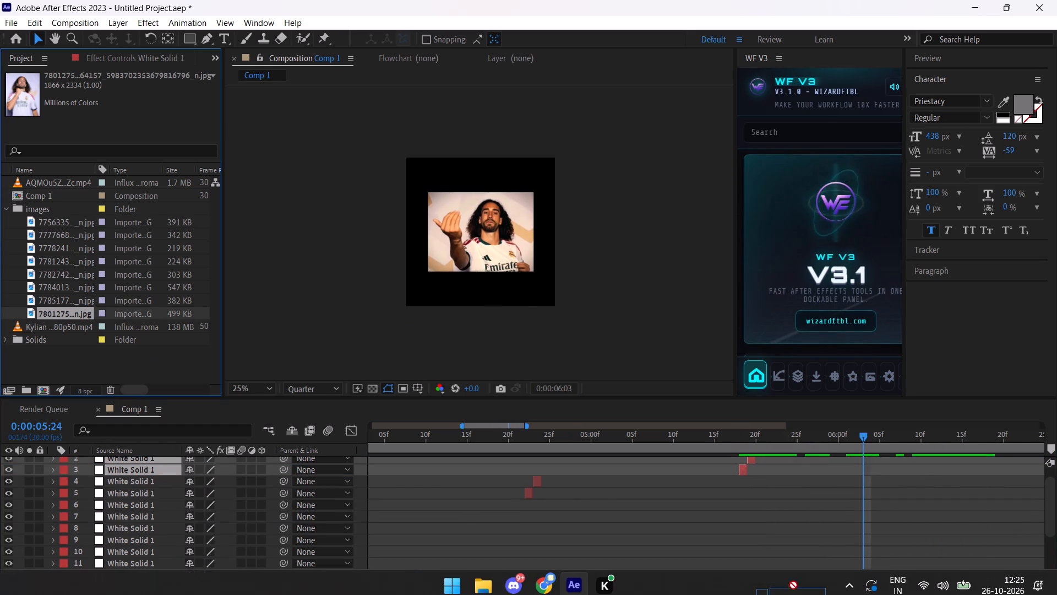
left_click_drag(793, 585, 759, 562)
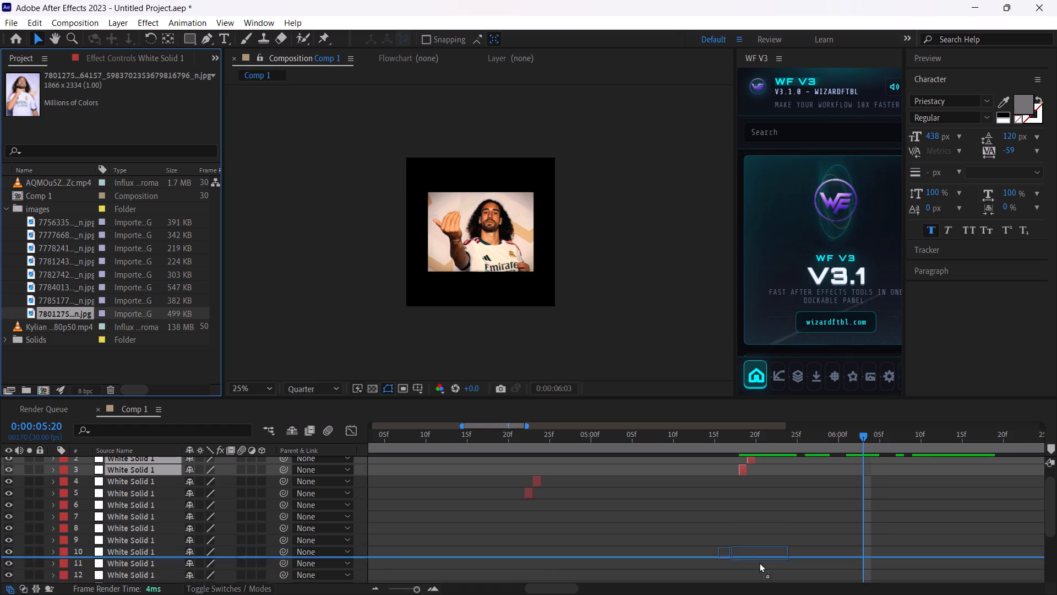
left_click_drag(759, 562, 762, 502)
left_click_drag(781, 505, 761, 506)
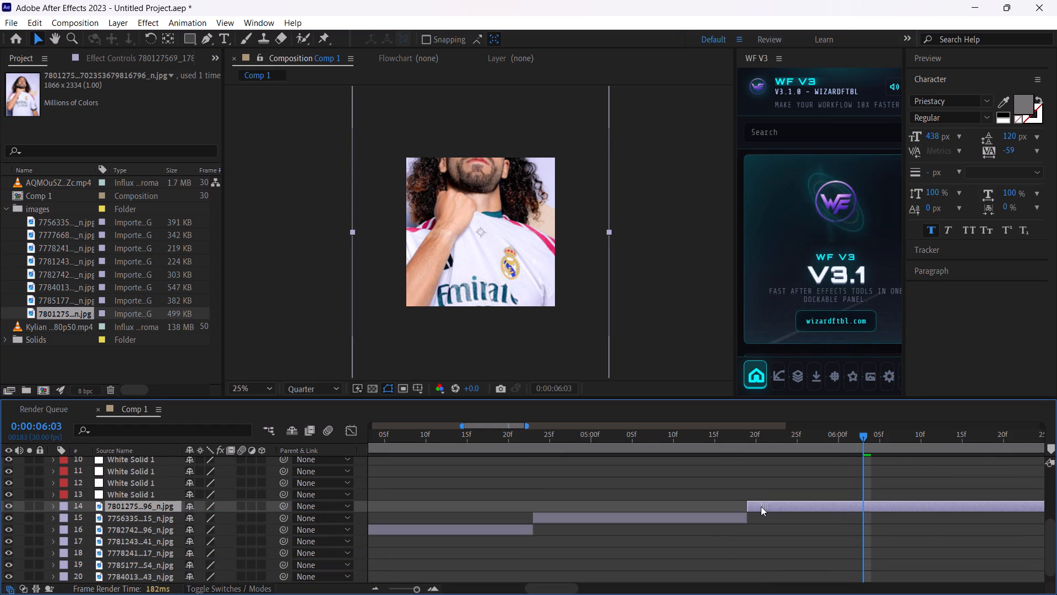
Fit the seventh player photo, 7801275, to the comp width.
right_click(769, 515)
left_click(745, 513)
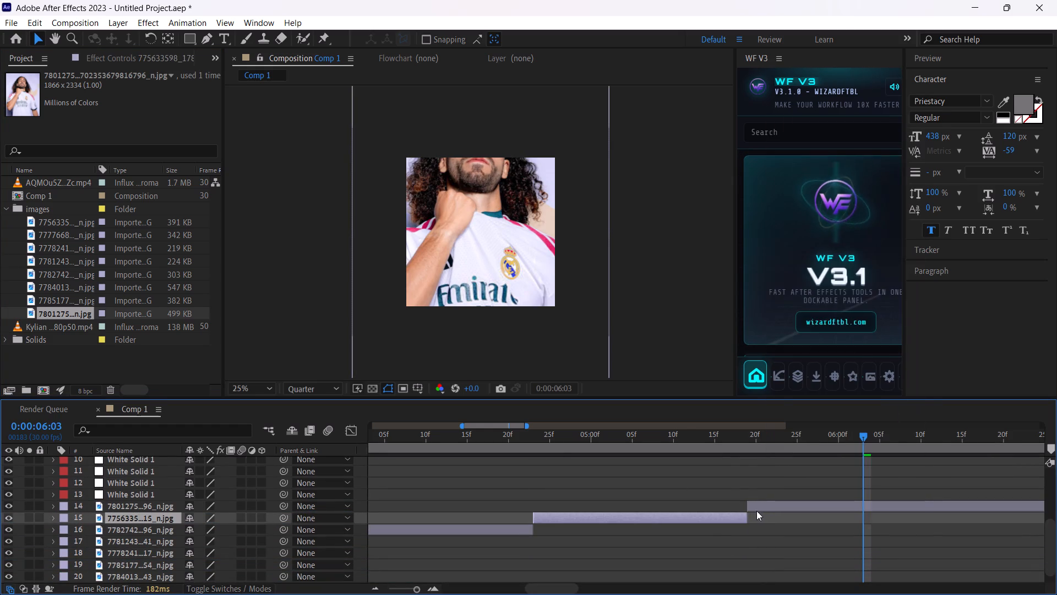
left_click(756, 511)
right_click(756, 511)
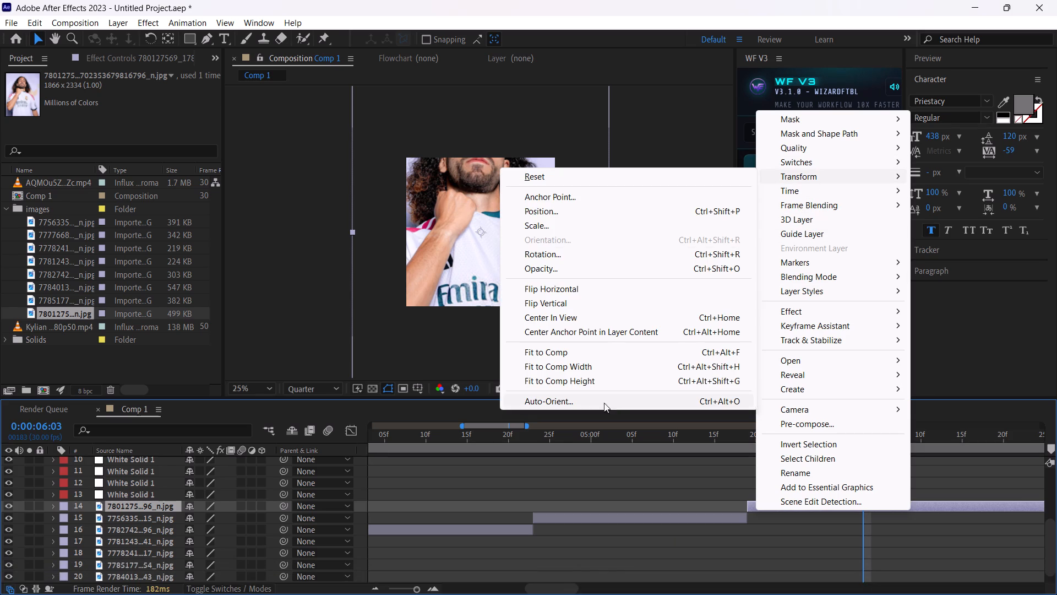
left_click(589, 366)
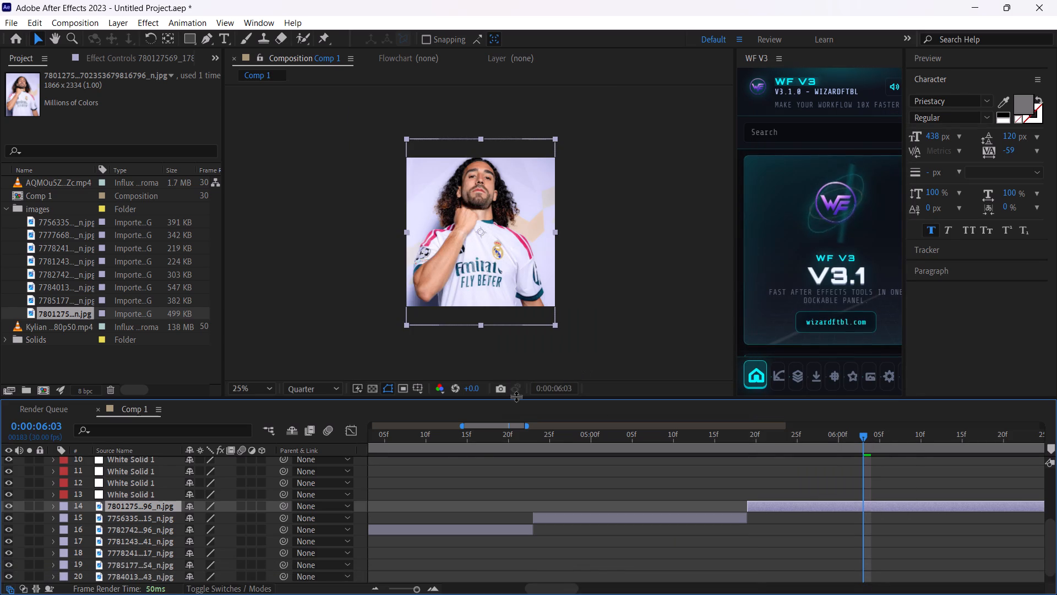
Move the 7801275 photo down in the frame to position 540, 628.
key("p")
left_click_drag(213, 519, 258, 506)
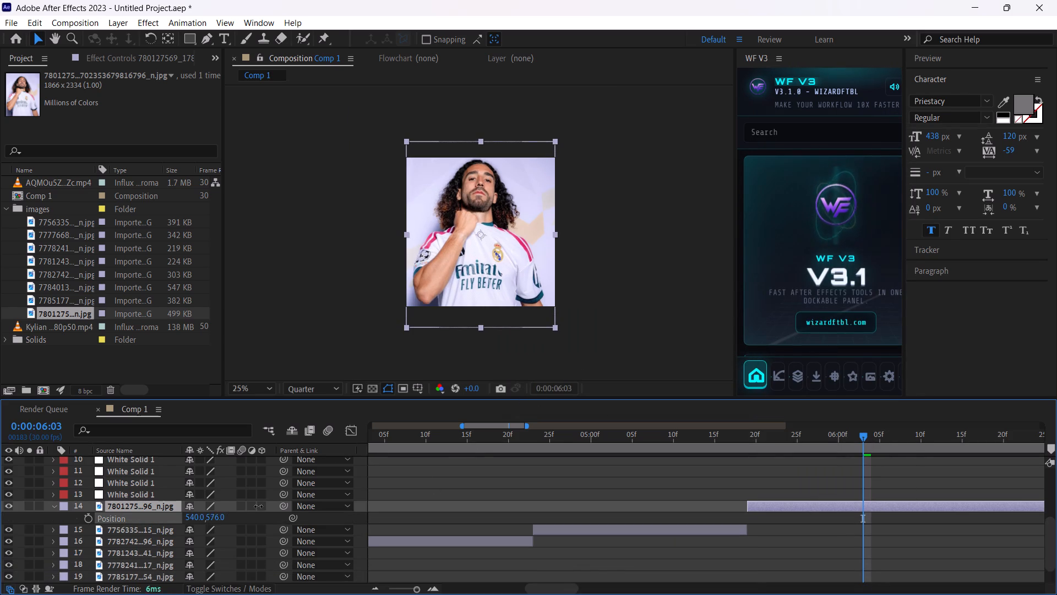
left_click_drag(258, 506, 291, 501)
left_click(696, 269)
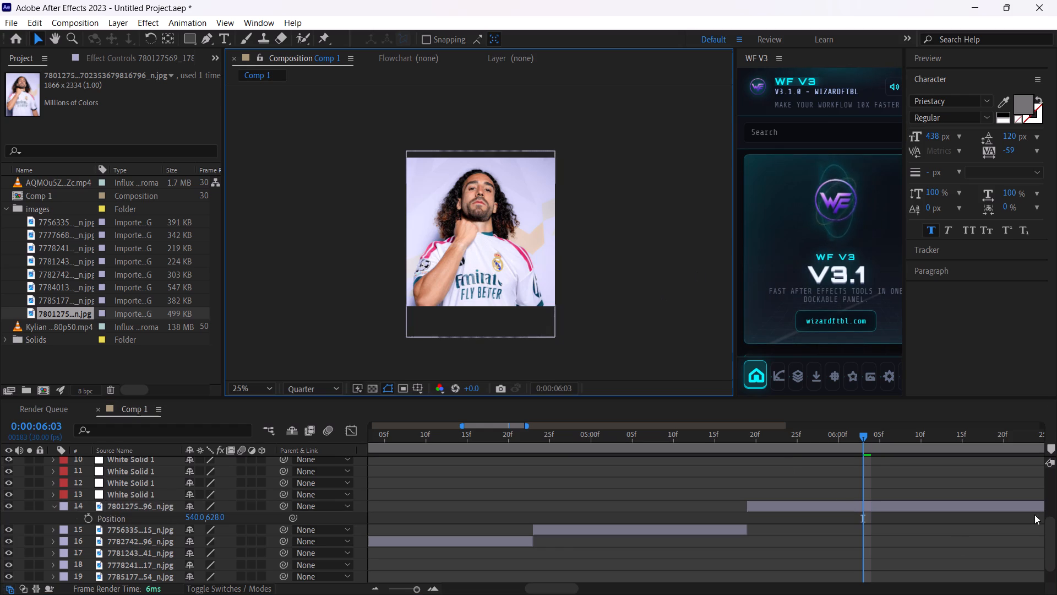
left_click_drag(1049, 528, 1056, 445)
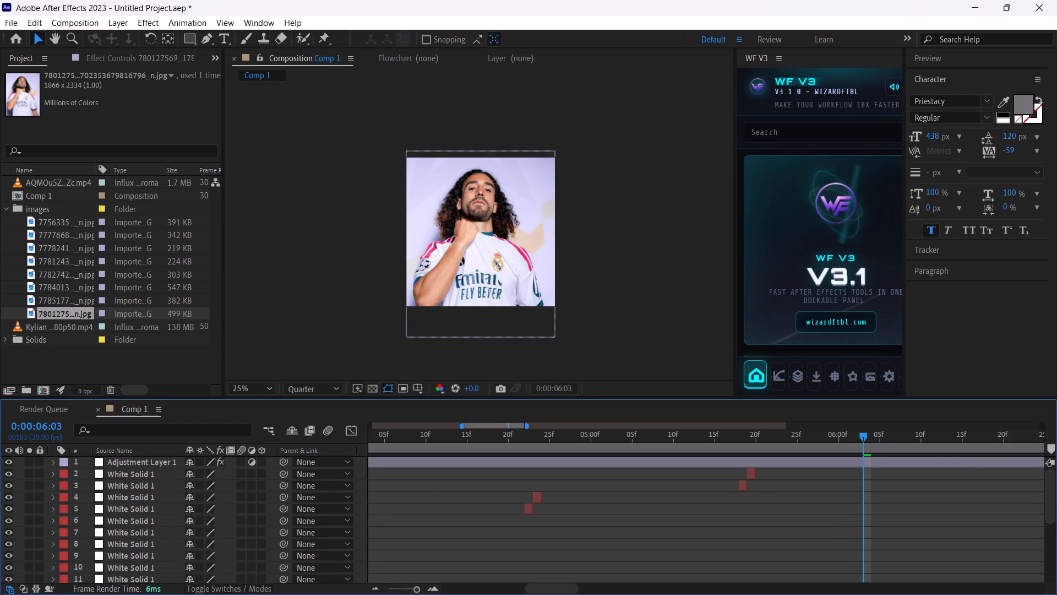
left_click_drag(1046, 501, 1049, 572)
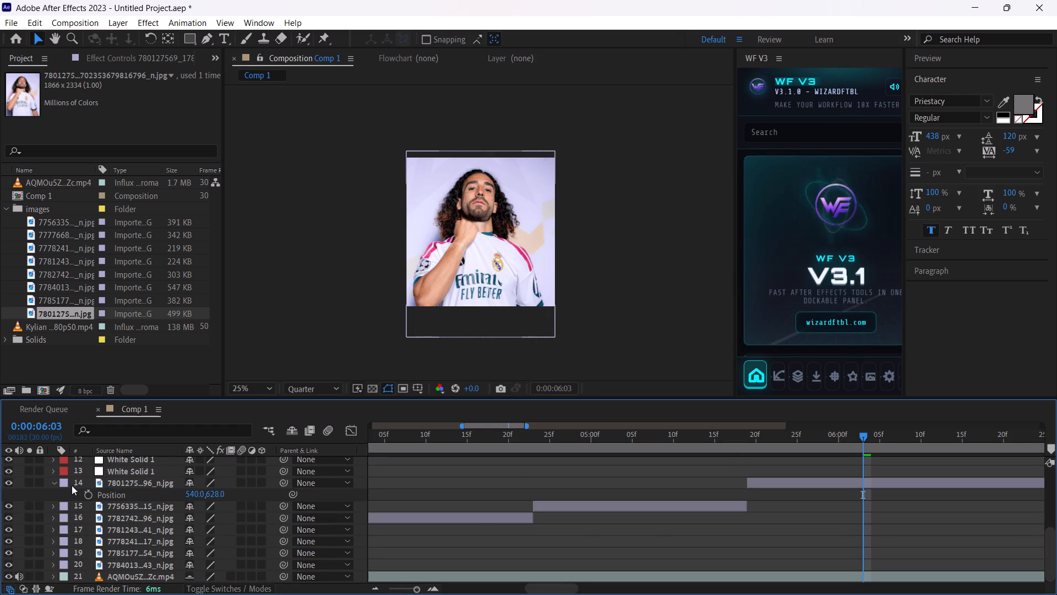
key("u")
Hide the 7801275 photo to reveal the reference, find the next cut and trim the photo to end at 0:00:06:15.
left_click(8, 484)
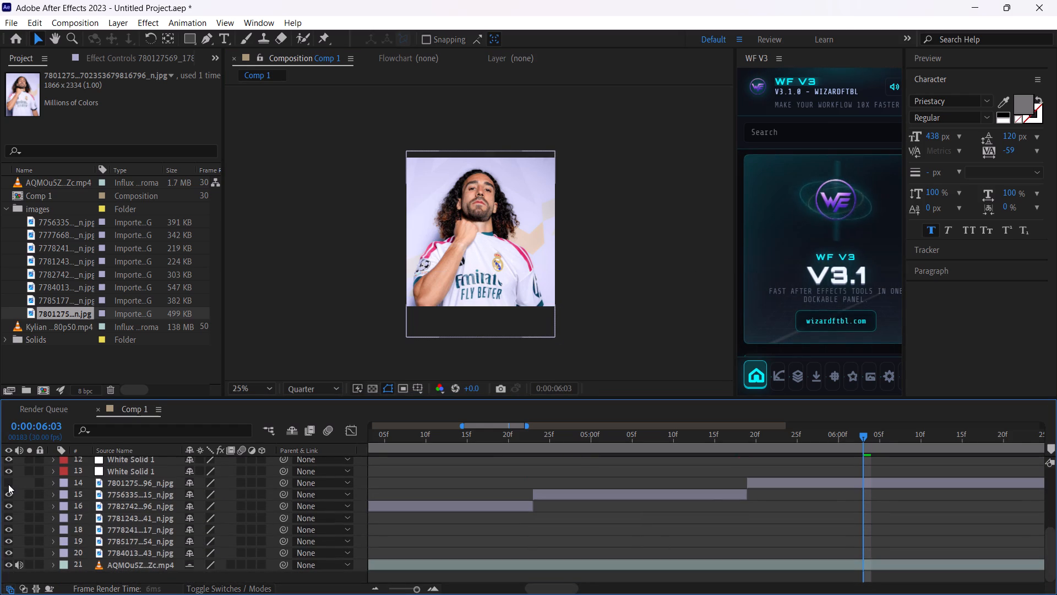
left_click_drag(864, 439, 896, 443)
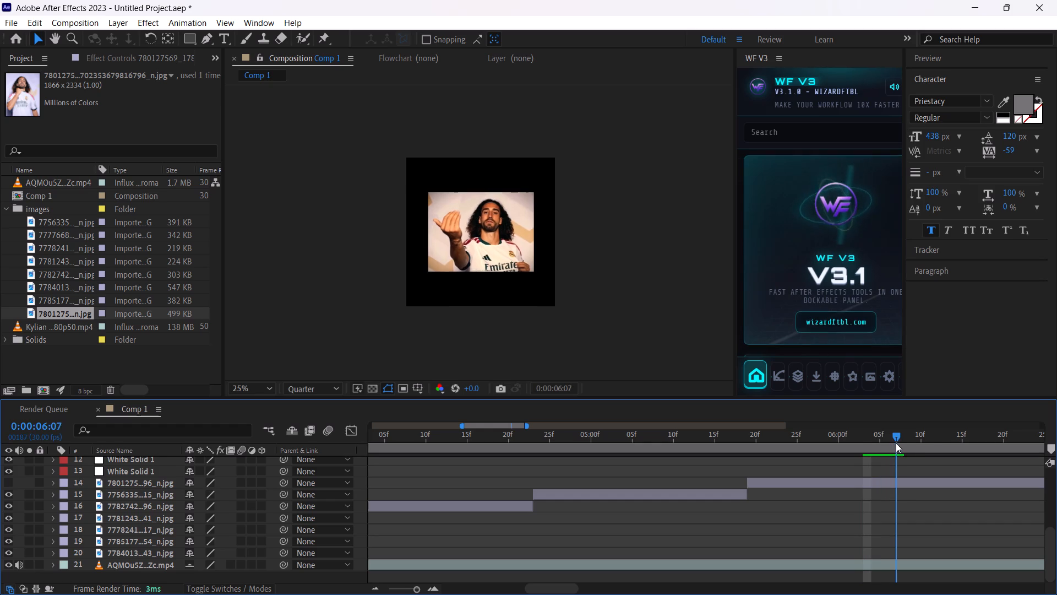
left_click_drag(896, 443, 959, 443)
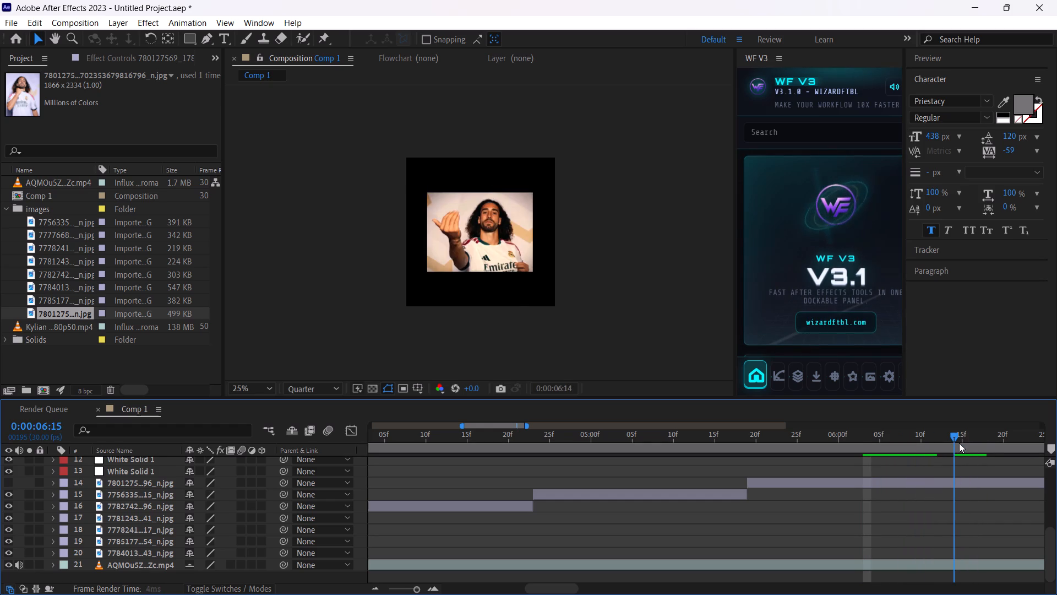
left_click_drag(959, 443, 960, 443)
left_click(976, 487)
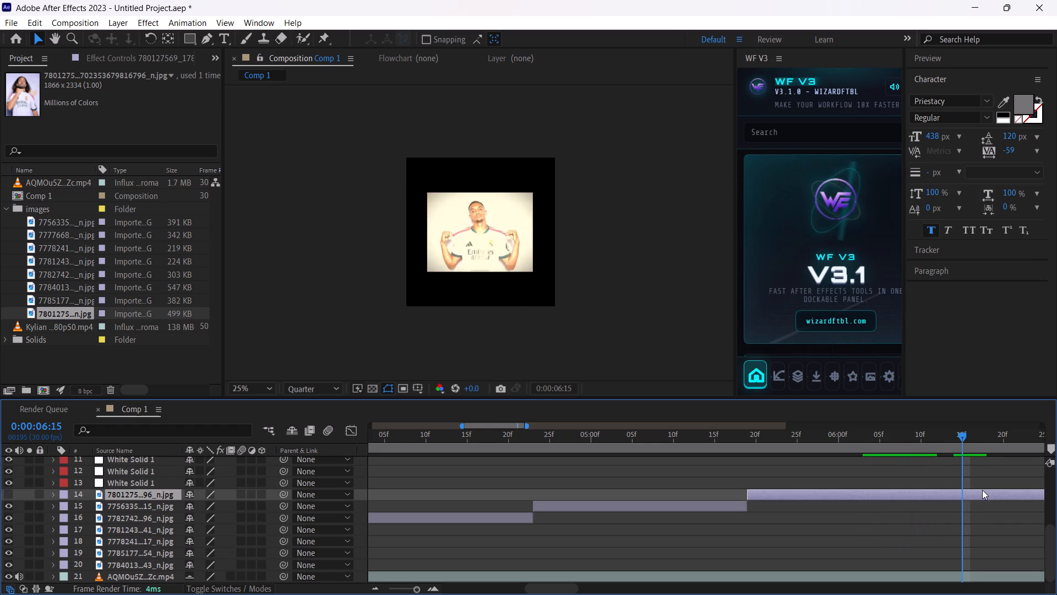
key("ctrl+shift+d")
key("Delete")
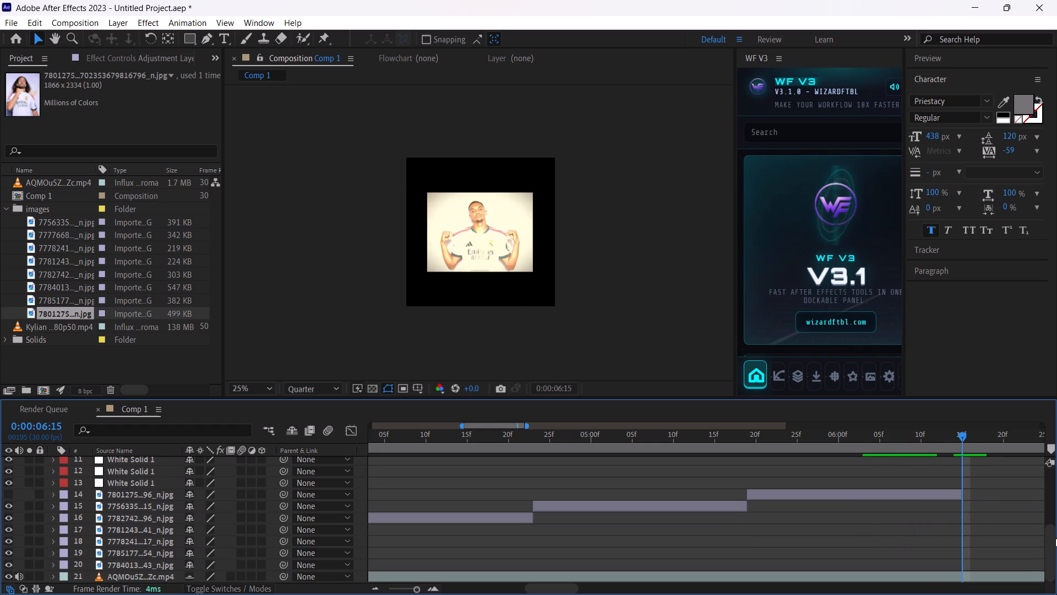
Compare the remaining player photos and place the 7777668 image beneath the white solids, starting at the 0:00:06:15 cut.
left_click_drag(1054, 538, 1056, 501)
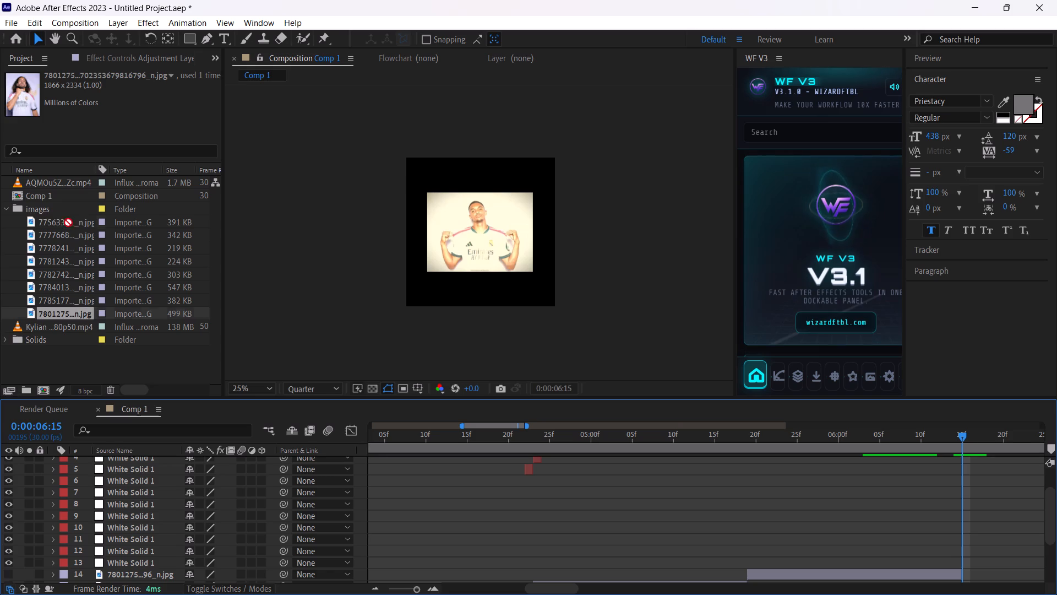
left_click(68, 221)
left_click(64, 231)
left_click(64, 246)
left_click(63, 236)
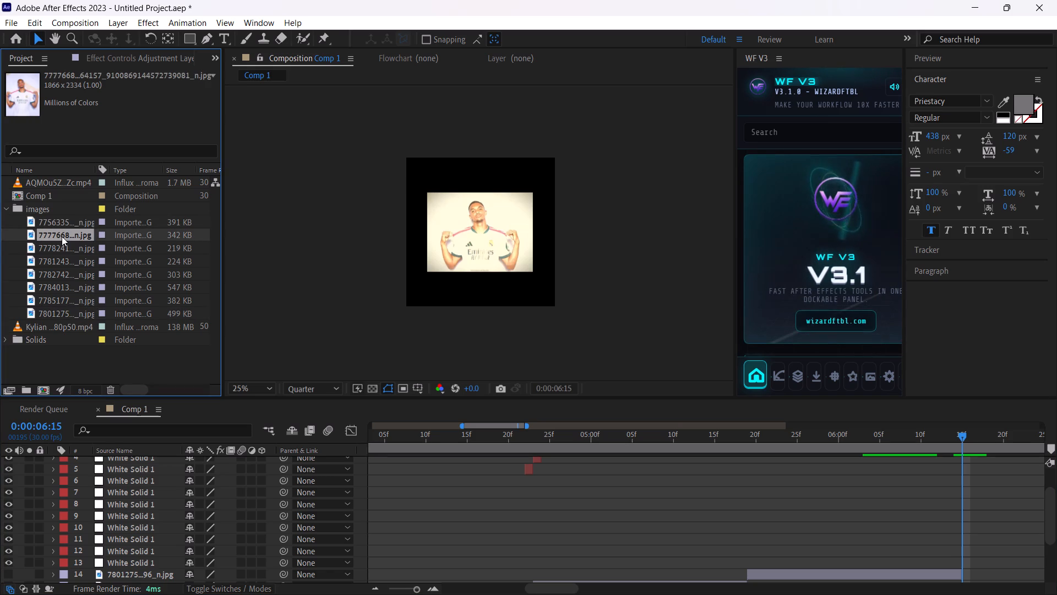
left_click_drag(62, 235, 930, 552)
left_click_drag(946, 560, 976, 564)
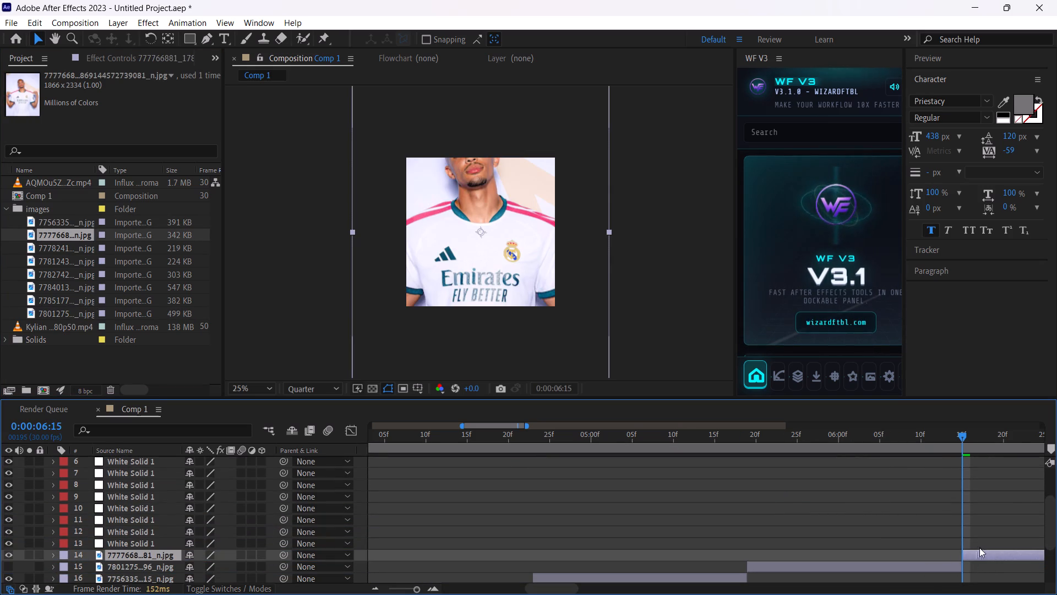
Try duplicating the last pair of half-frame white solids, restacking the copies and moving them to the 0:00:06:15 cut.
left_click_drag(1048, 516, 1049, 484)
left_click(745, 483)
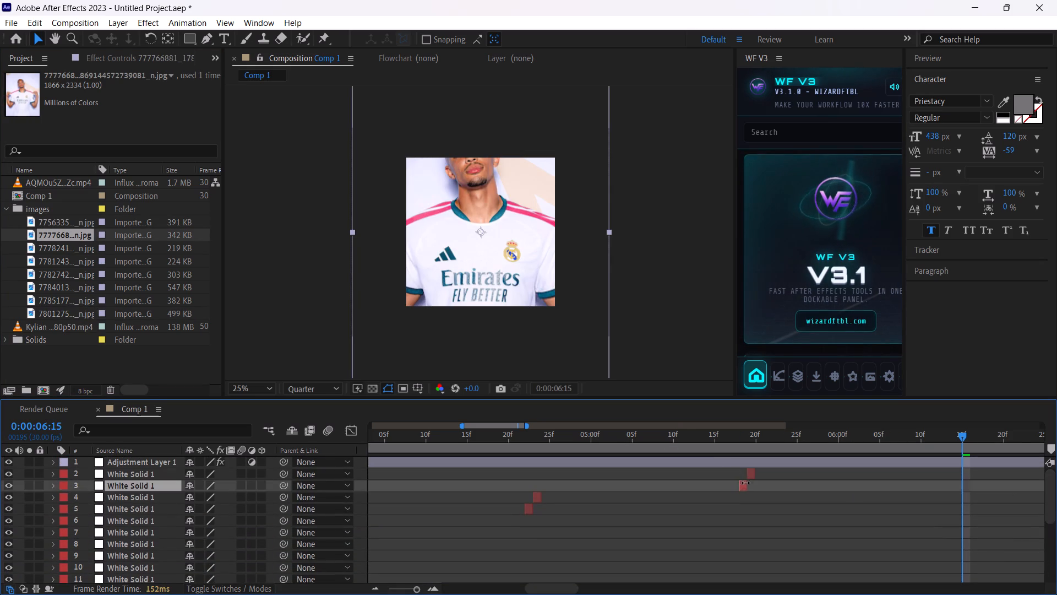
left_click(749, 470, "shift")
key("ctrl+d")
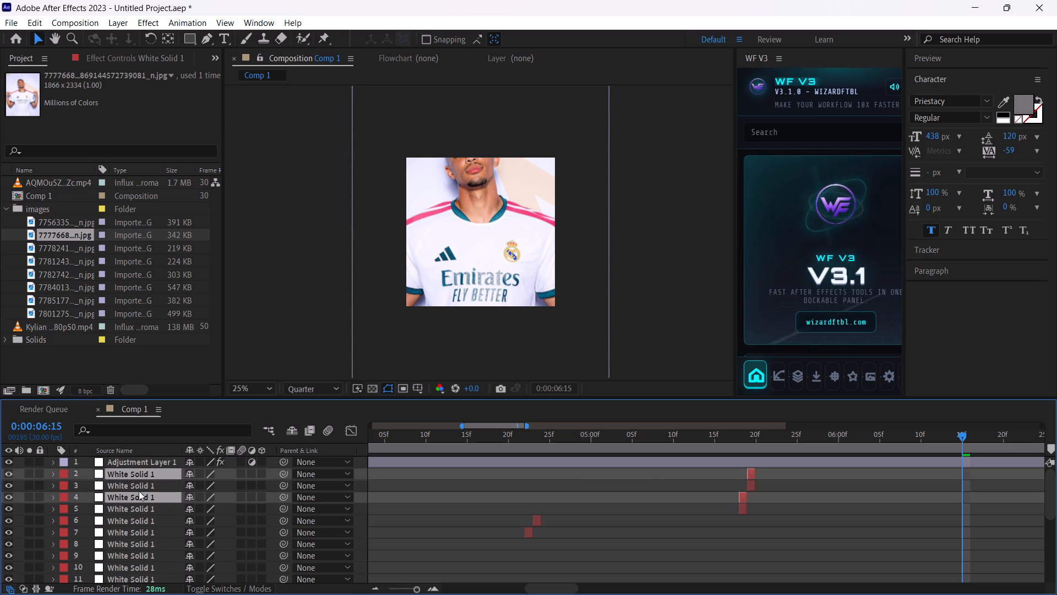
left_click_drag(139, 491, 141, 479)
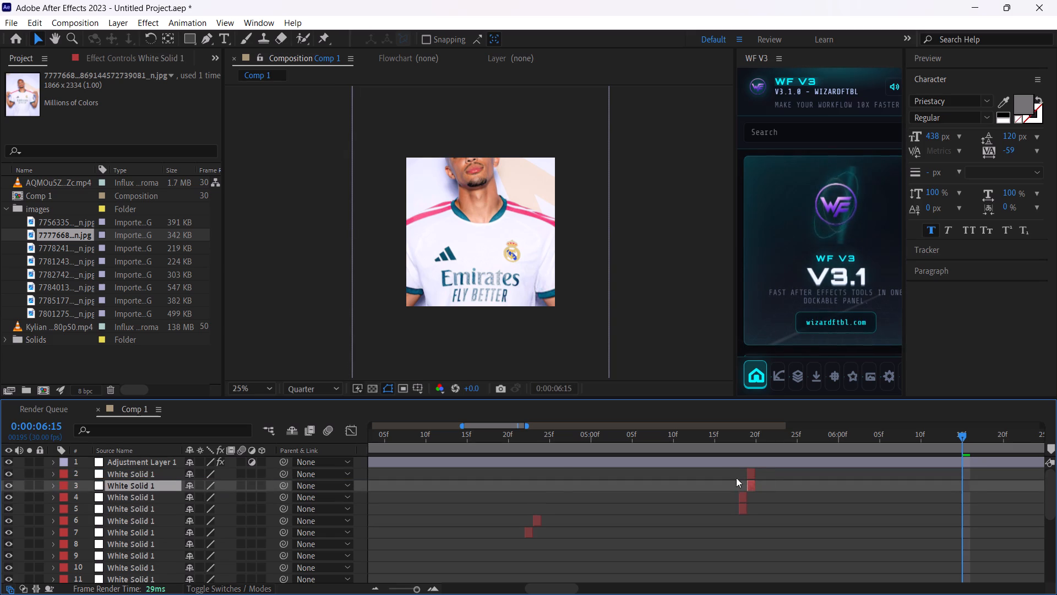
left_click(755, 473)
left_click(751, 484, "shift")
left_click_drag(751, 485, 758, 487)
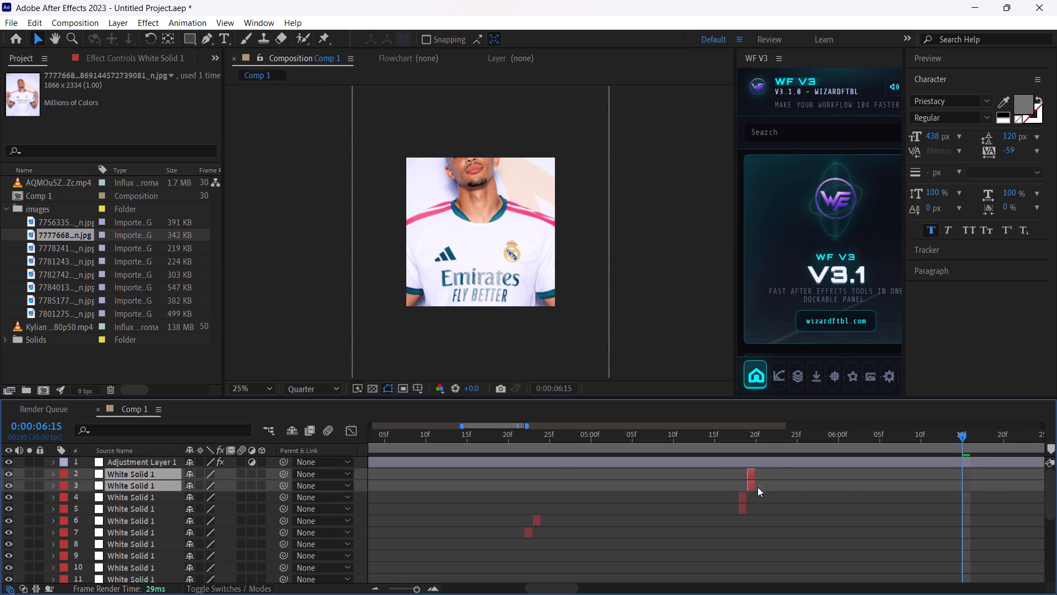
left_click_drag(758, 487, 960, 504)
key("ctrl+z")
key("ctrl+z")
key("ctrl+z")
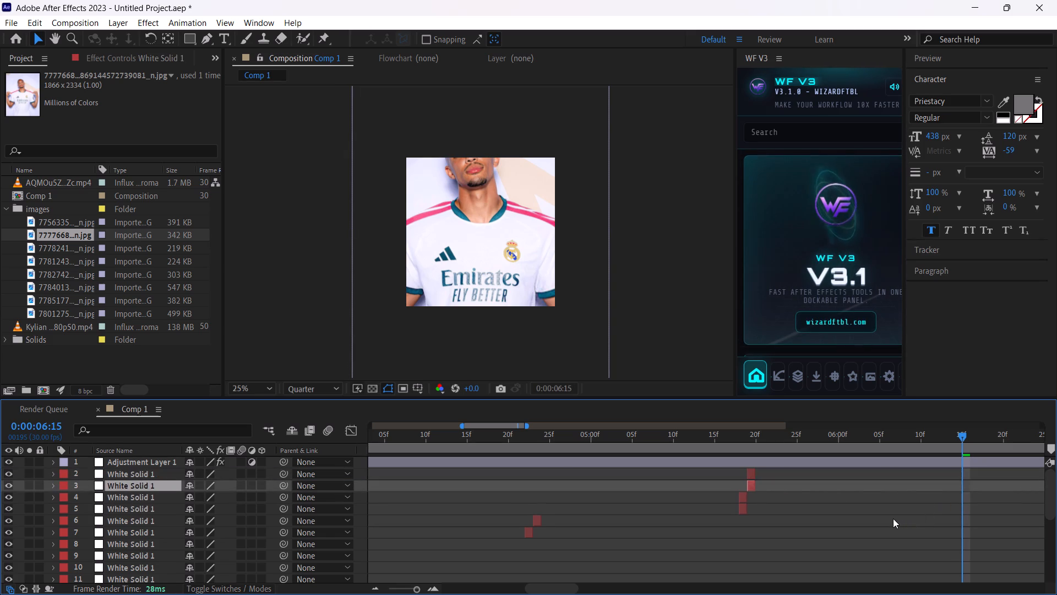
Duplicate the last pair of half-frame white solids, stack the copies below the adjustment layer, and move them to 0:00:06:14 and 0:00:06:15.
key("ctrl+d")
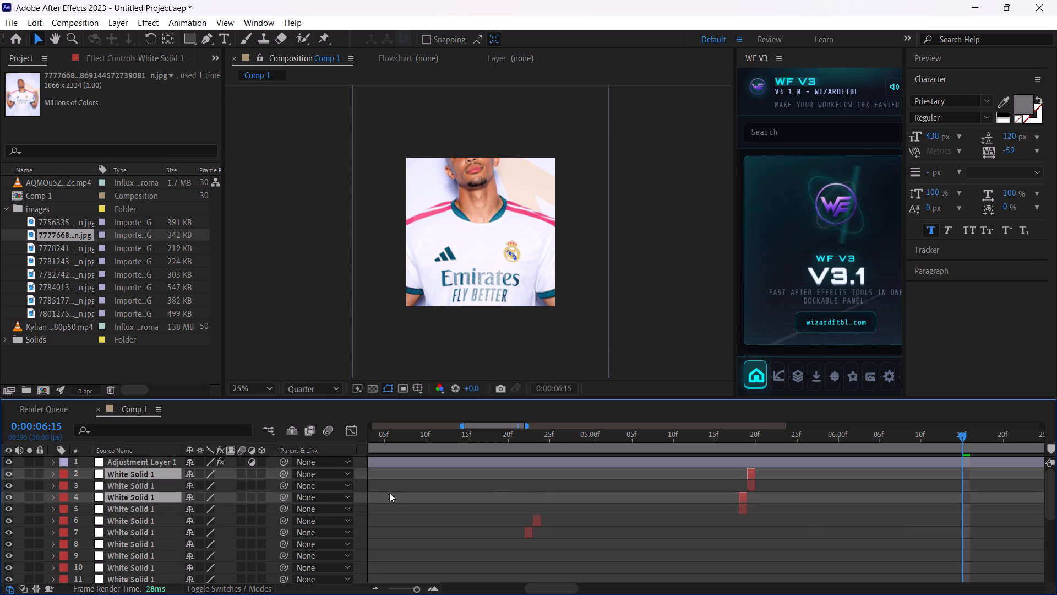
left_click_drag(150, 498, 150, 484)
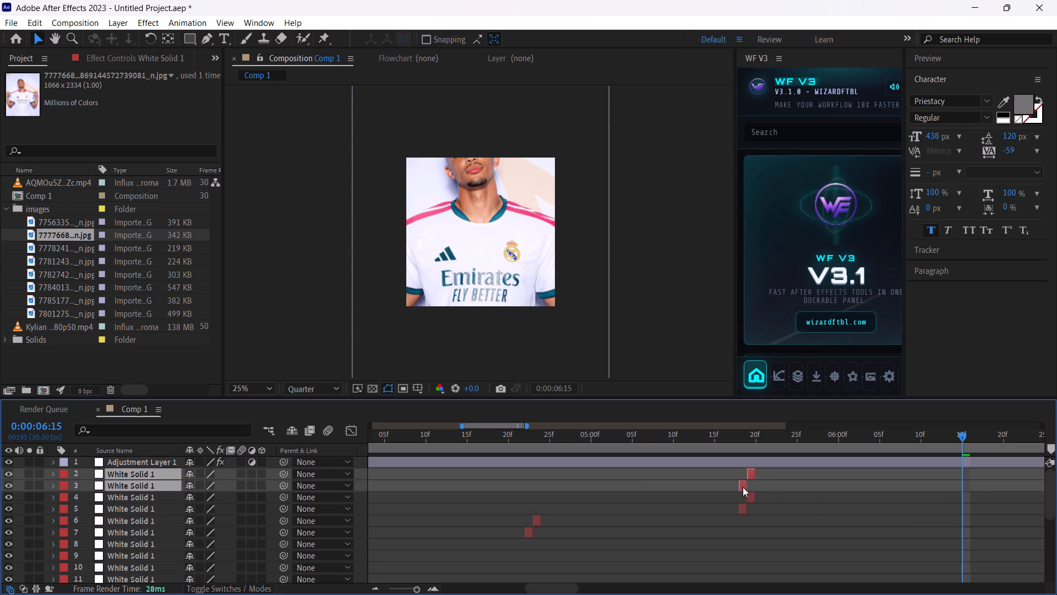
left_click_drag(744, 486, 933, 495)
key("ctrl+z")
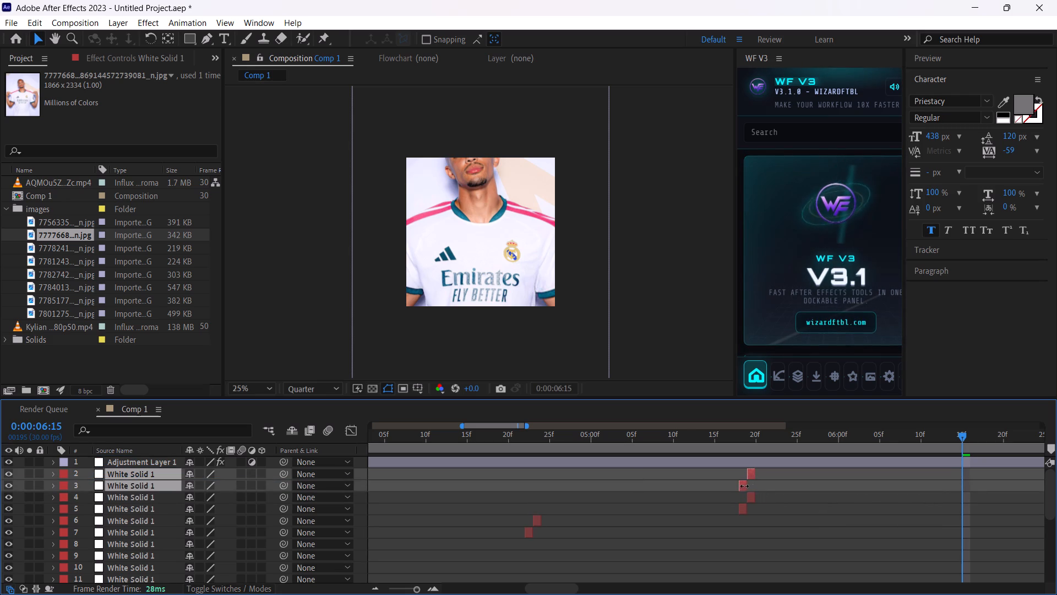
left_click_drag(742, 486, 760, 490)
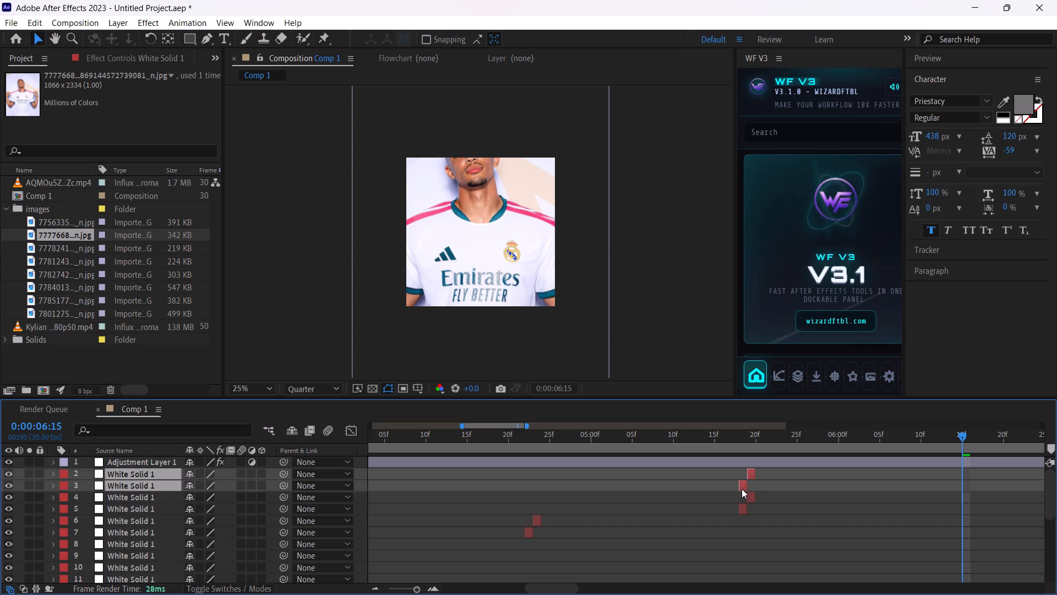
left_click_drag(743, 486, 955, 494)
left_click_drag(951, 432, 950, 439)
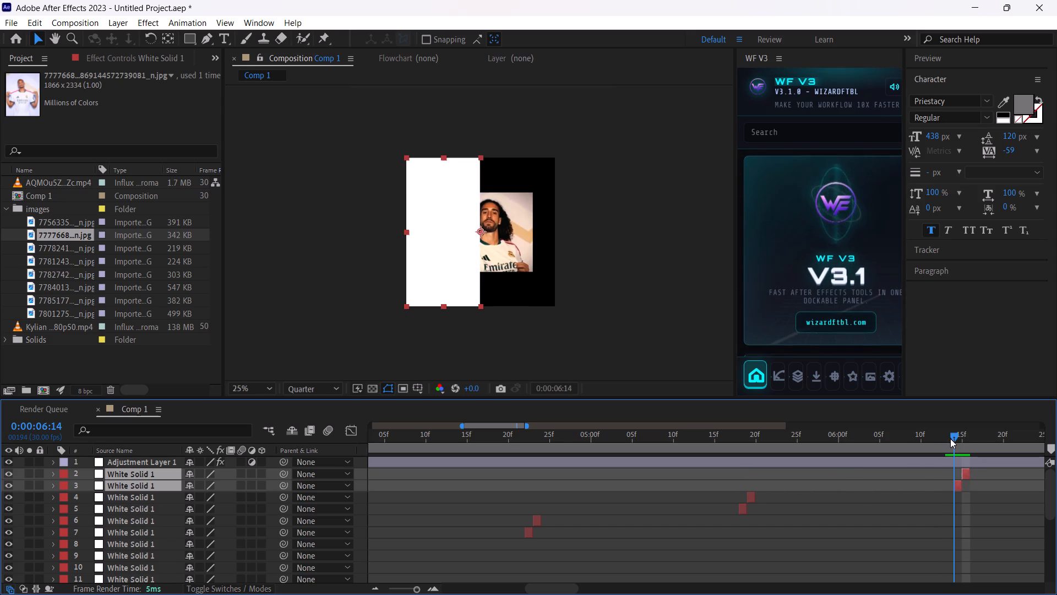
left_click_drag(950, 439, 961, 440)
Fit the eighth player photo, 7777668, to the comp width.
left_click_drag(1054, 490, 1054, 494)
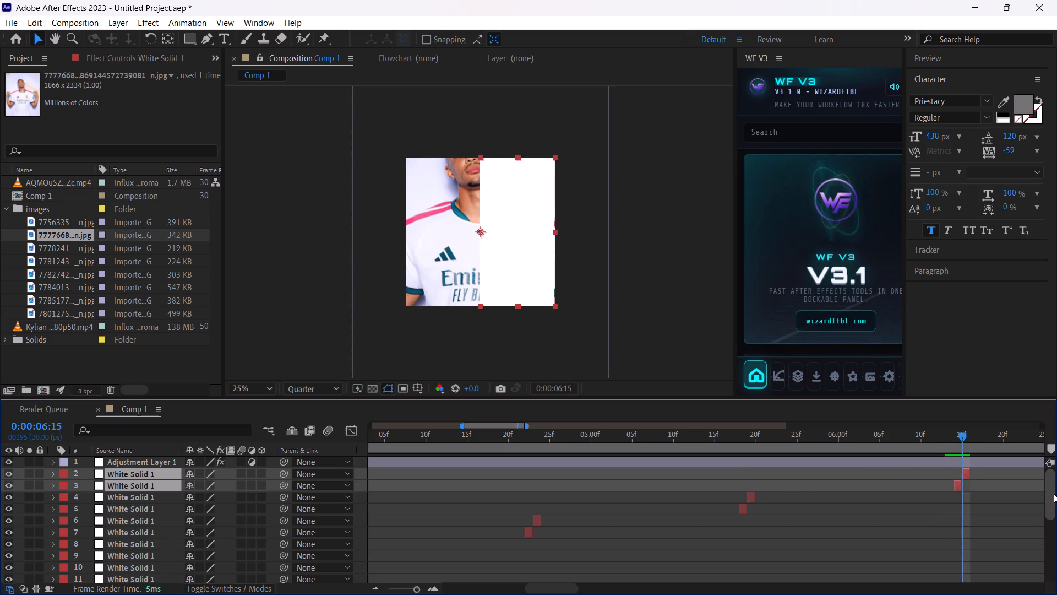
left_click_drag(1054, 494, 1053, 571)
left_click(988, 490)
left_click(988, 484)
right_click(990, 484)
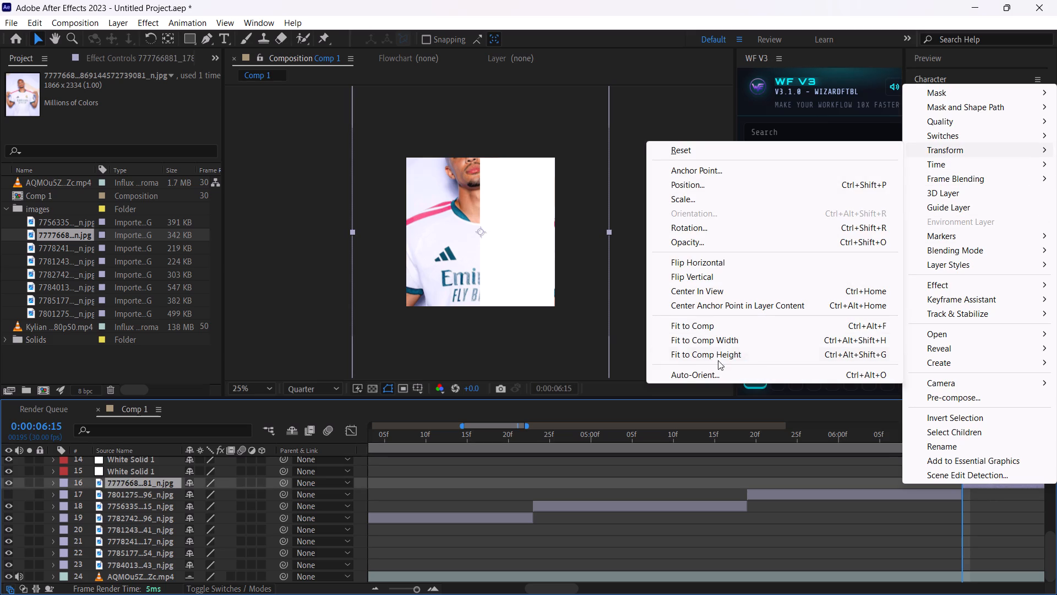
left_click(724, 341)
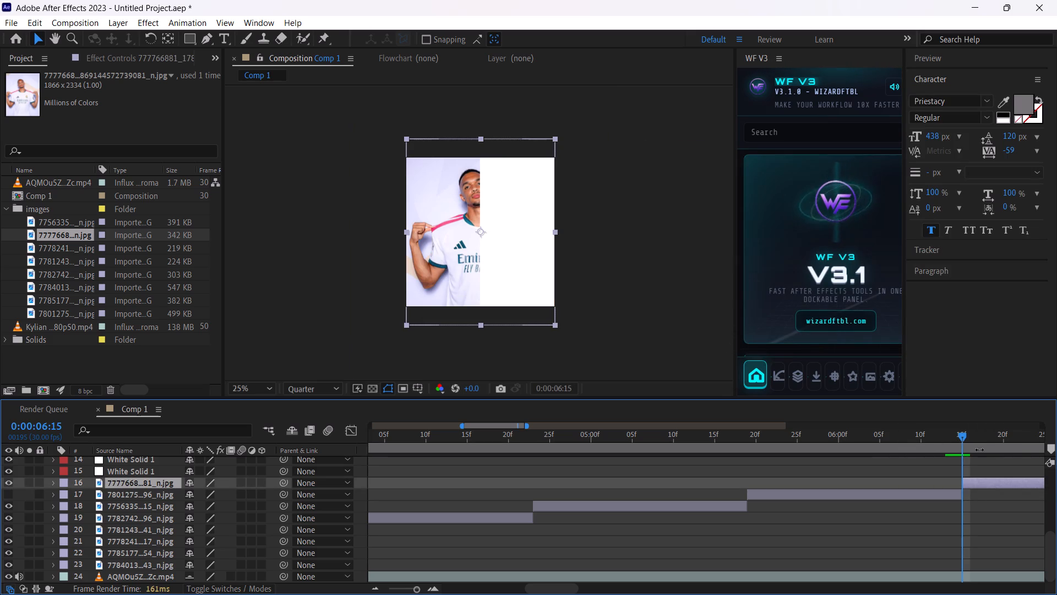
Hide the 7777668 photo to find the reference's closing logo, trim the photo to end at 0:00:07:11 and show it again.
left_click_drag(1051, 550, 1056, 437)
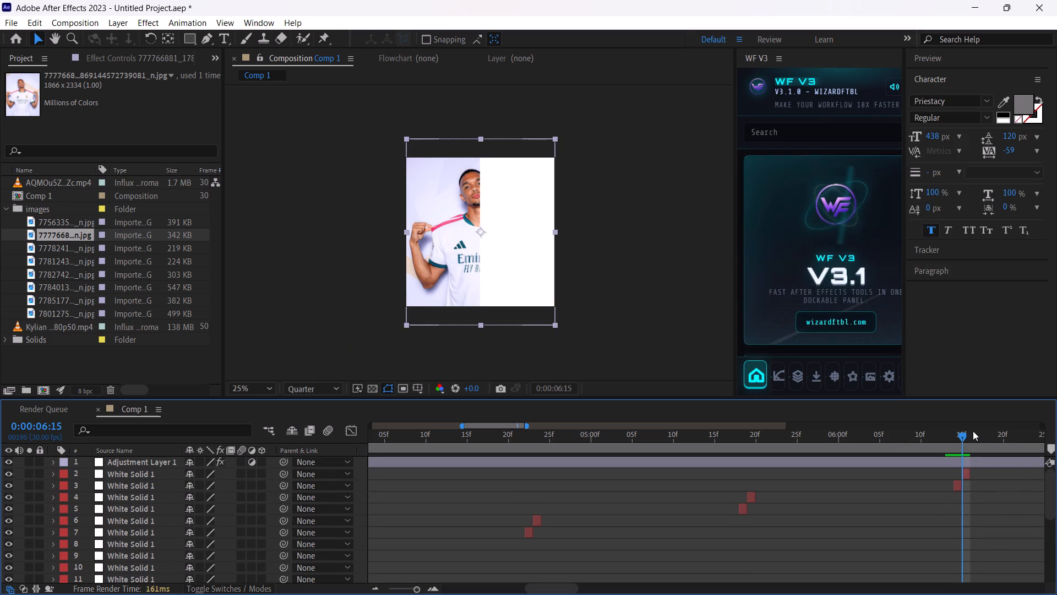
left_click(973, 431)
left_click_drag(973, 432, 675, 458)
left_click_drag(1044, 487, 1044, 539)
left_click(717, 443)
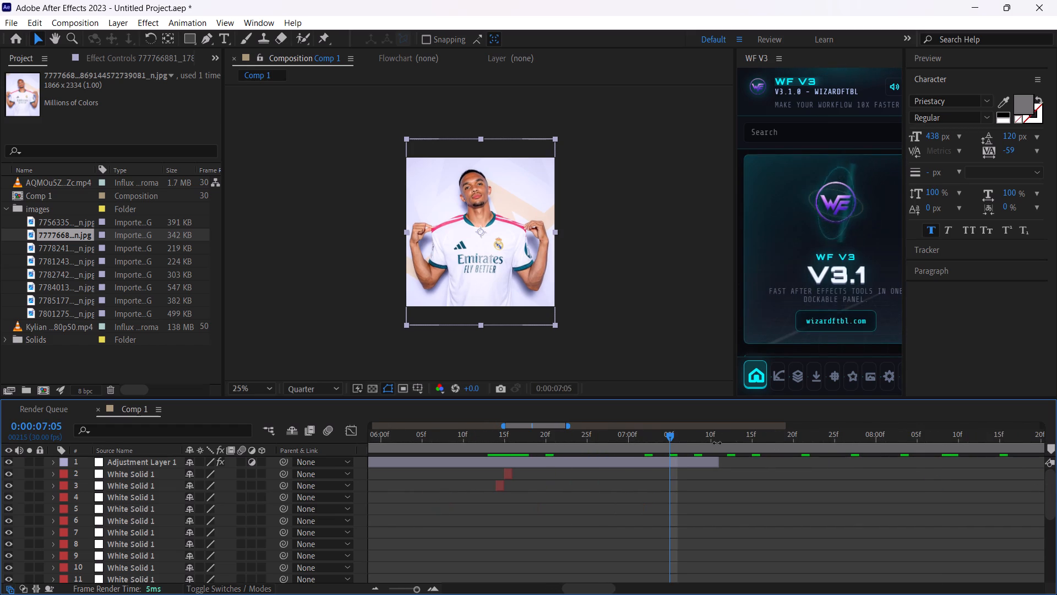
left_click_drag(1053, 505, 1046, 564)
left_click(9, 505)
left_click(9, 493)
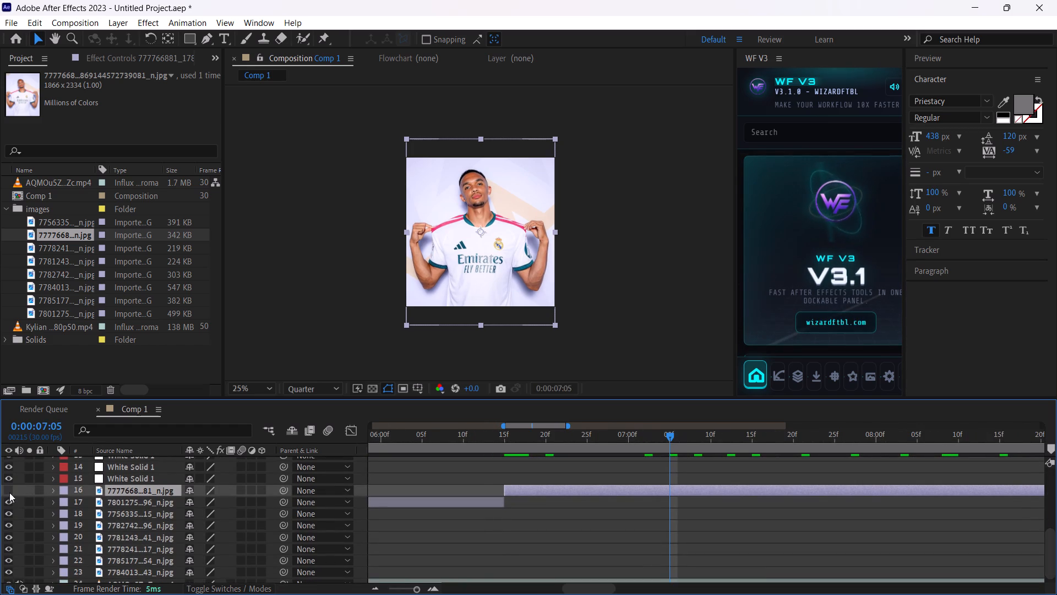
left_click_drag(667, 435, 717, 439)
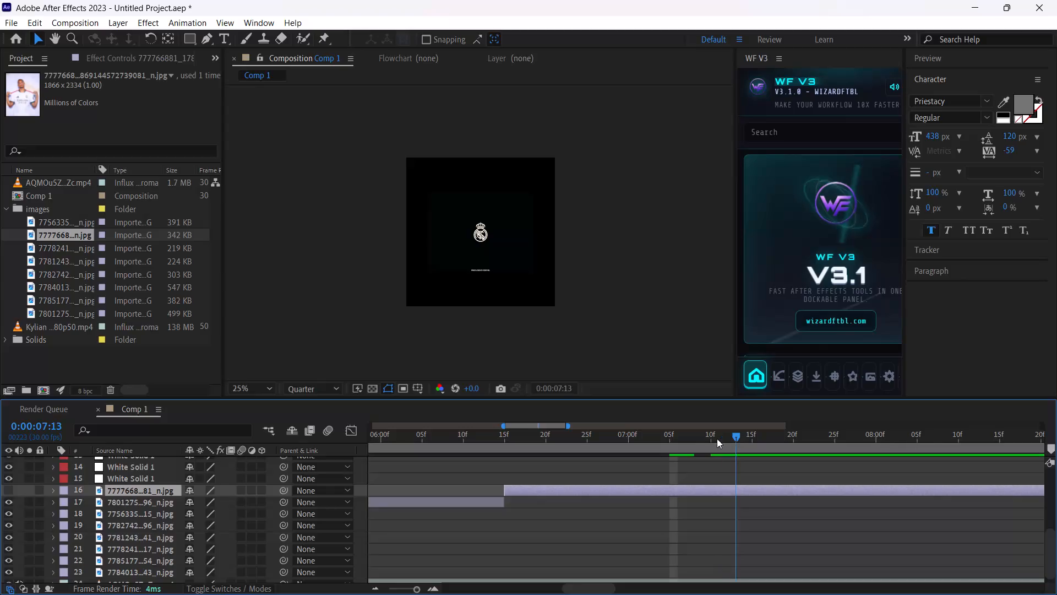
left_click_drag(717, 439, 718, 441)
left_click_drag(1055, 546, 1054, 539)
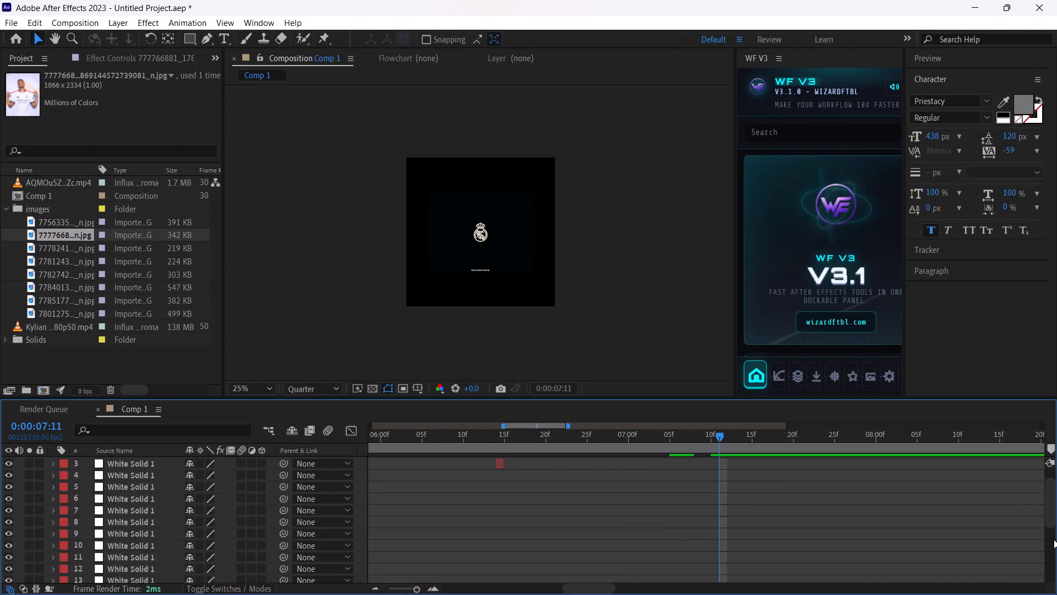
left_click_drag(1054, 539, 1054, 538)
left_click_drag(1053, 513, 1055, 543)
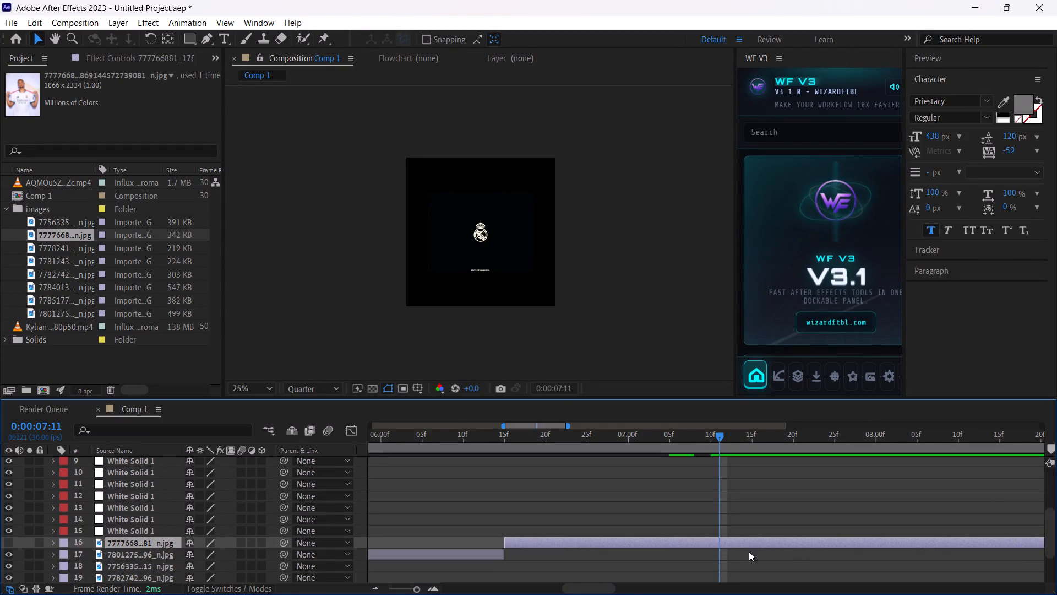
key("ctrl+shift+d")
key("Delete")
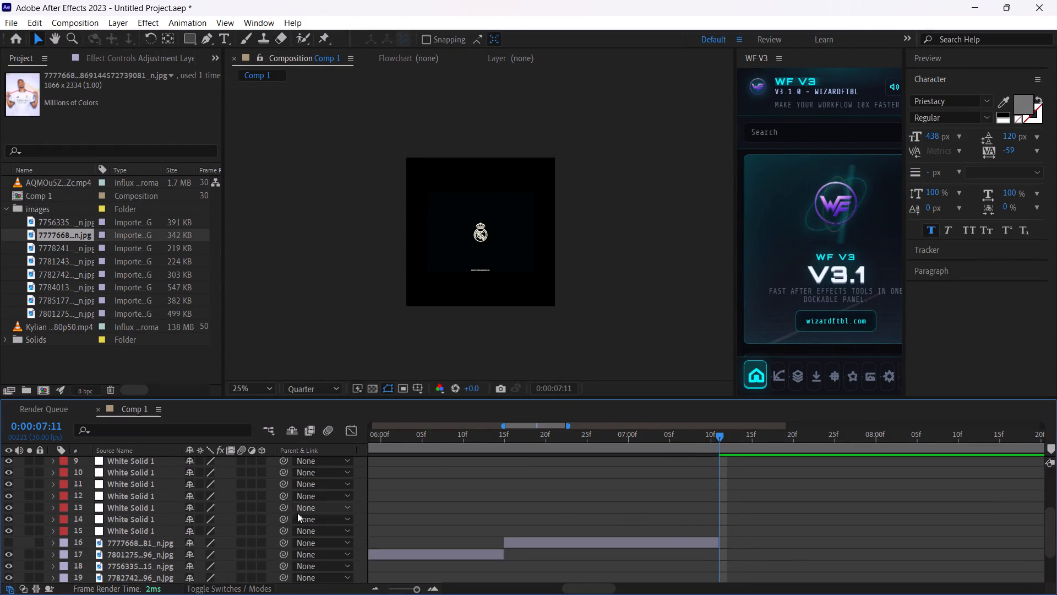
left_click(5, 540)
Preview the opening of the edit from the start of the timeline.
left_click_drag(408, 589, 348, 589)
left_click_drag(399, 440, 231, 455)
key("space")
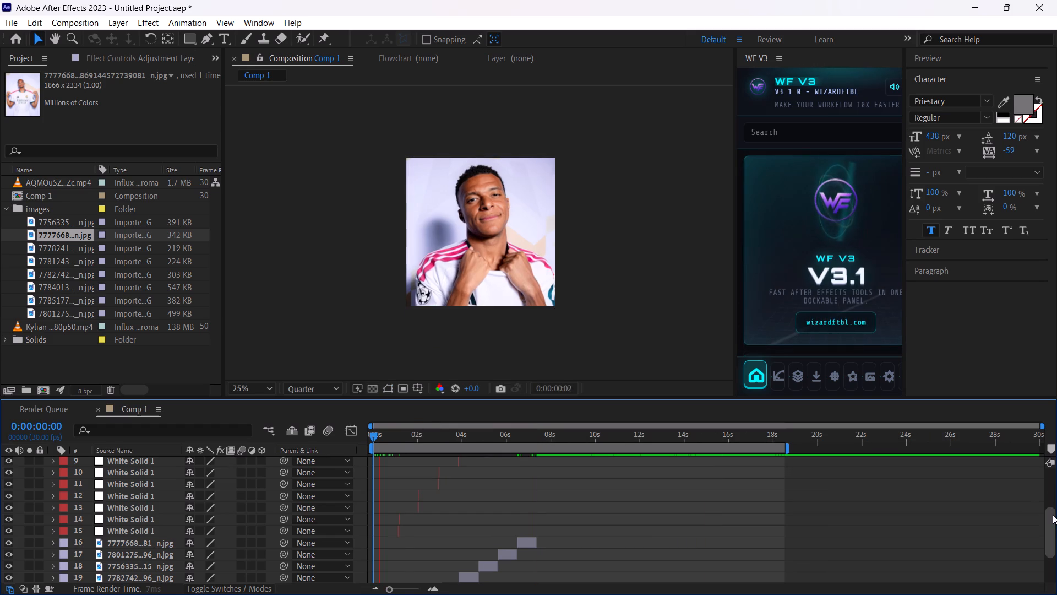
left_click_drag(1051, 517, 1022, 594)
key("space")
Match the reference's opening by fading the first player photo, 7784013, from 0% opacity at 0:00:00:00 to 100% at 0:00:00:07.
left_click(7, 566)
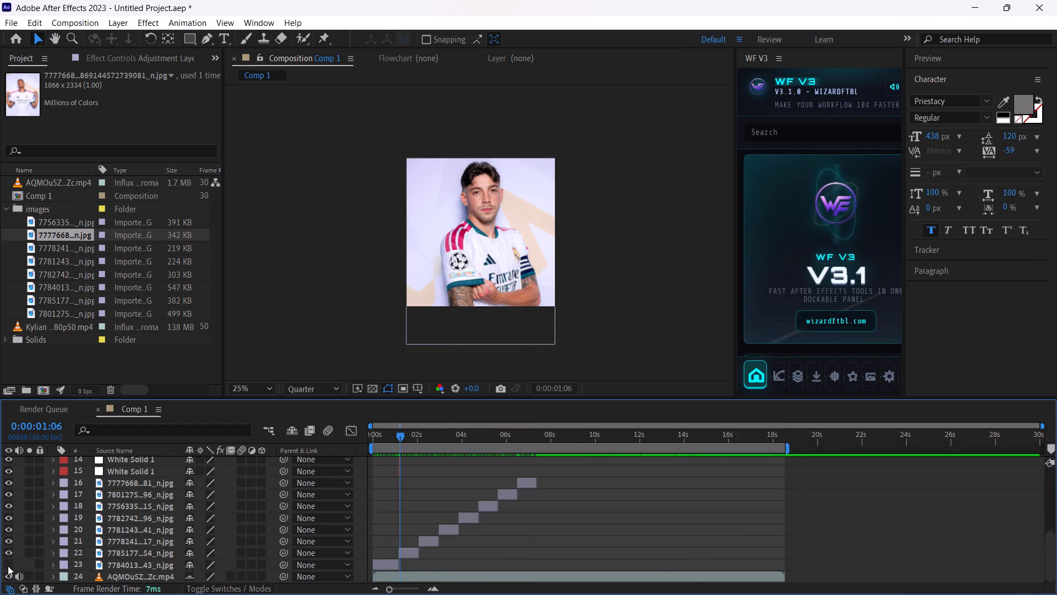
left_click_drag(392, 432, 238, 461)
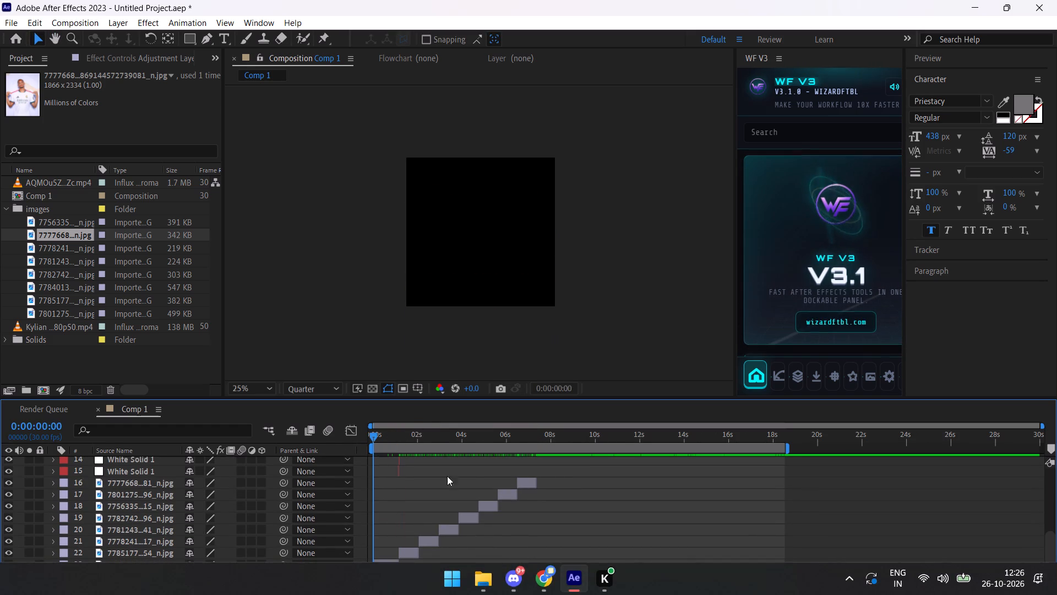
left_click_drag(396, 587, 417, 589)
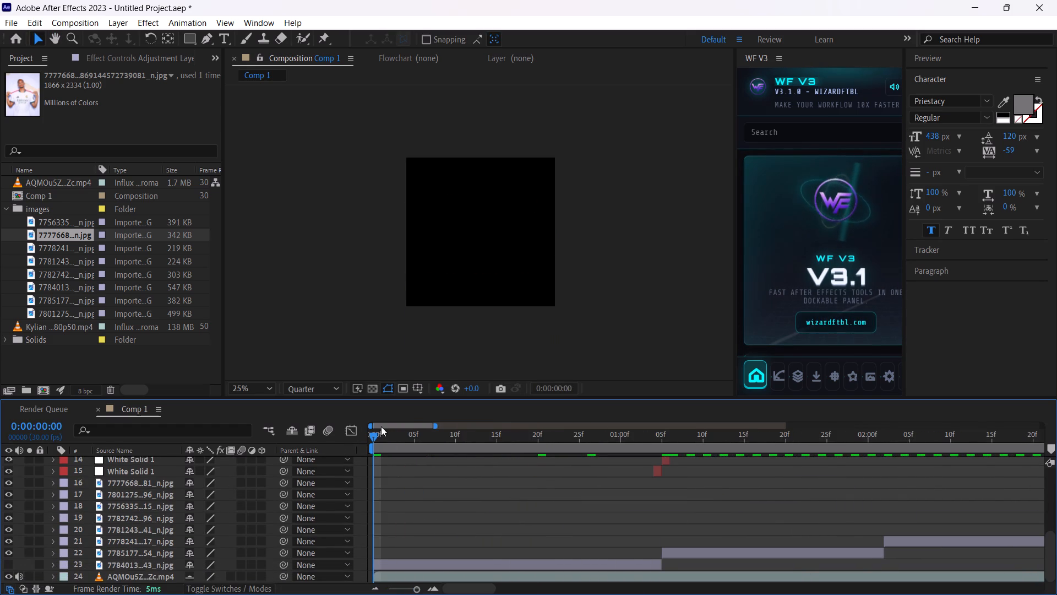
left_click_drag(384, 436, 459, 440)
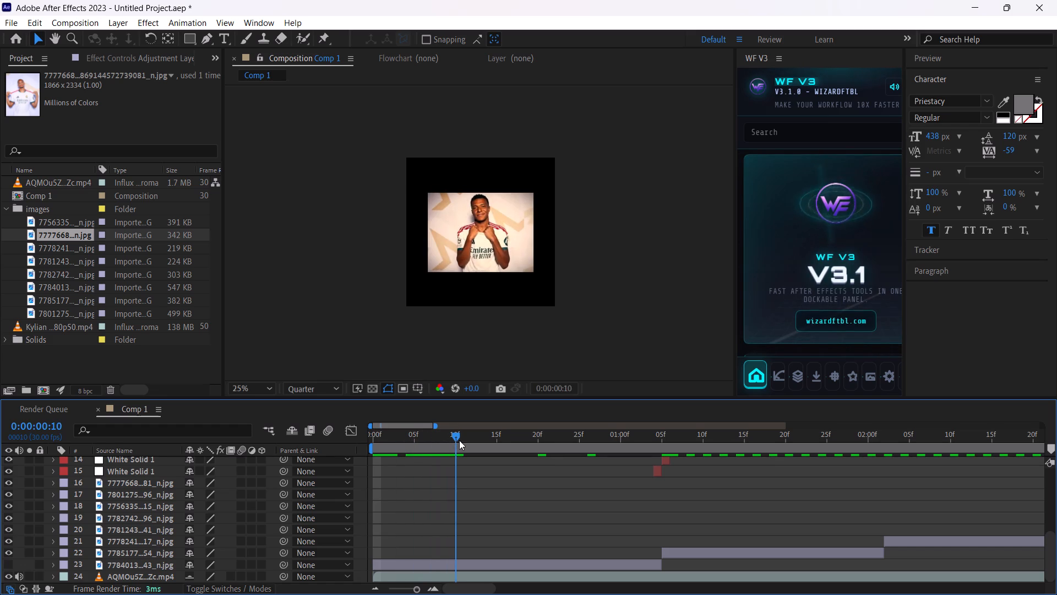
left_click_drag(459, 440, 432, 440)
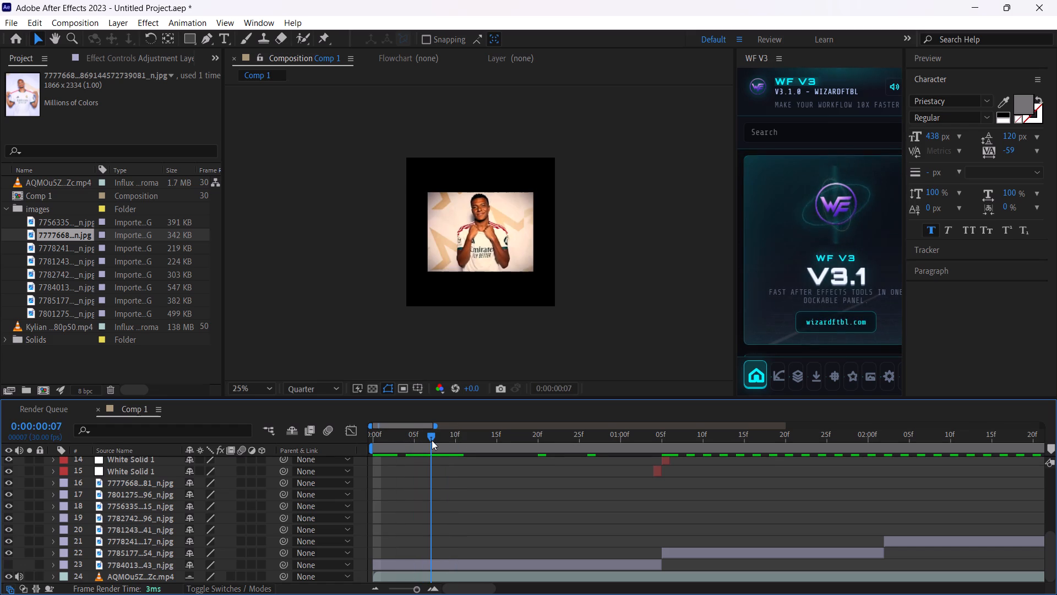
left_click_drag(432, 440, 433, 440)
left_click(427, 557)
left_click(421, 567)
key("t")
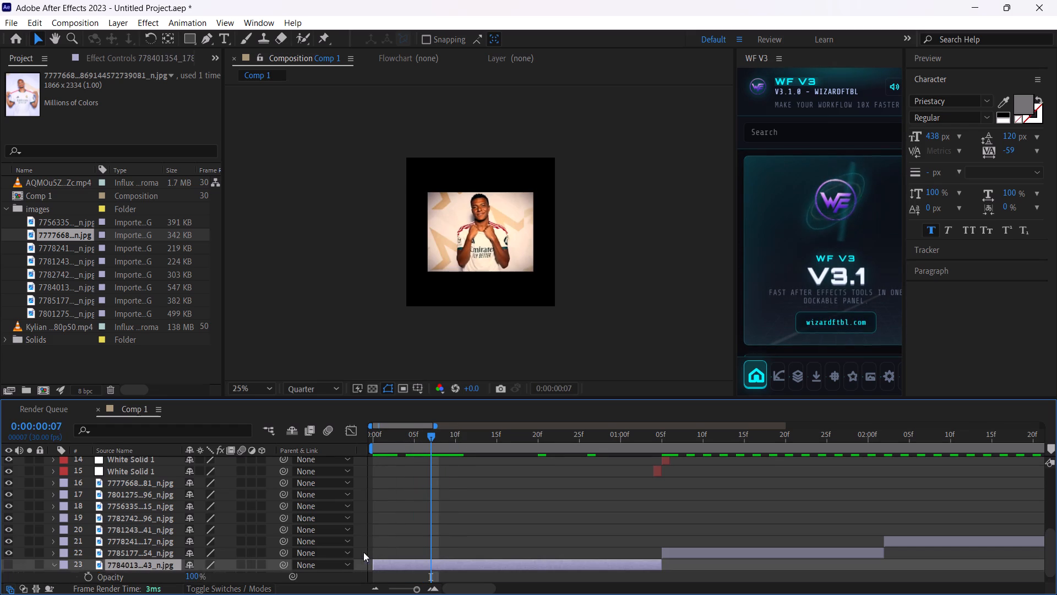
left_click(86, 576)
left_click_drag(385, 439, 377, 440)
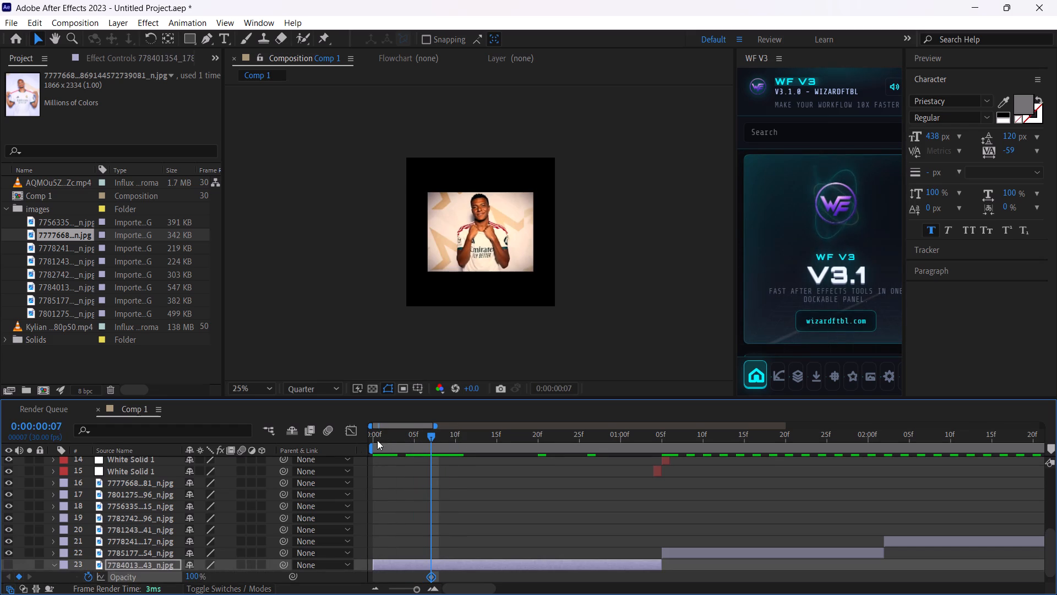
left_click_drag(377, 440, 292, 465)
left_click_drag(197, 575, 4, 586)
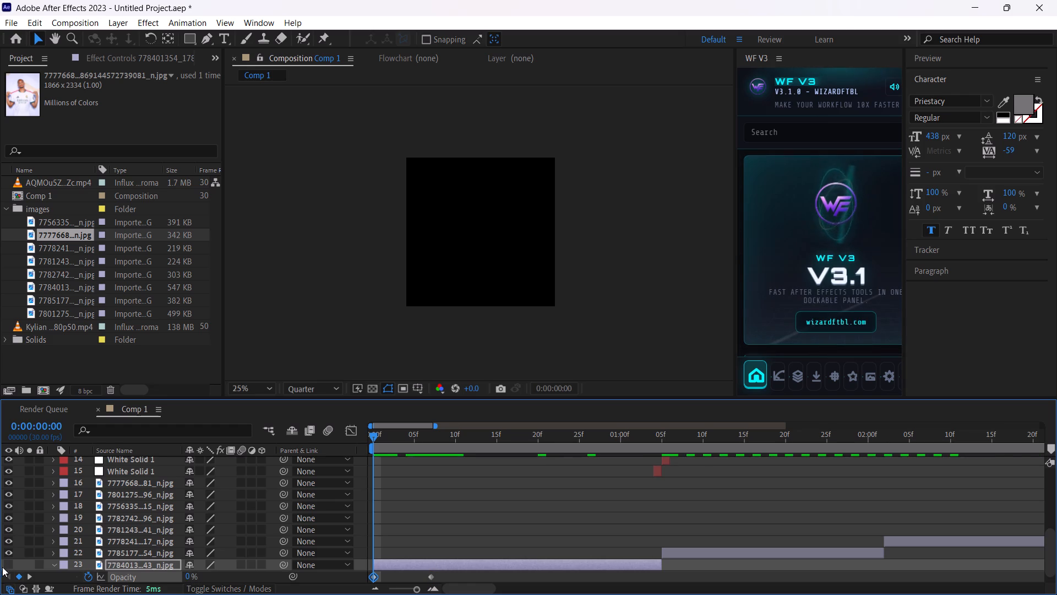
left_click(2, 567)
left_click(8, 565)
Preview the first photo's opening fade-in and collapse its opacity keyframes.
key("space")
key("space")
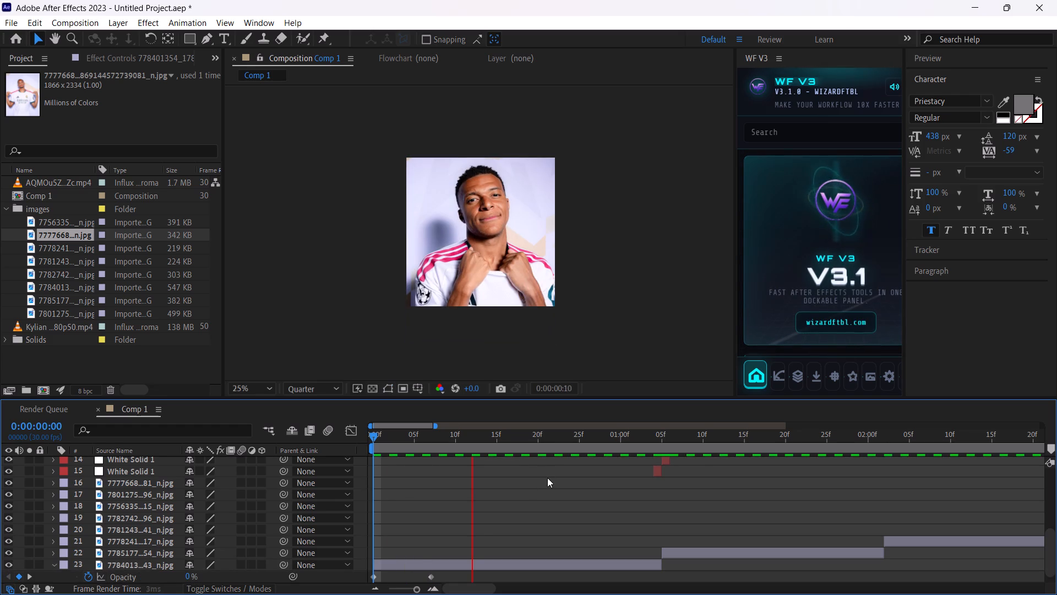
key("u")
left_click(547, 478)
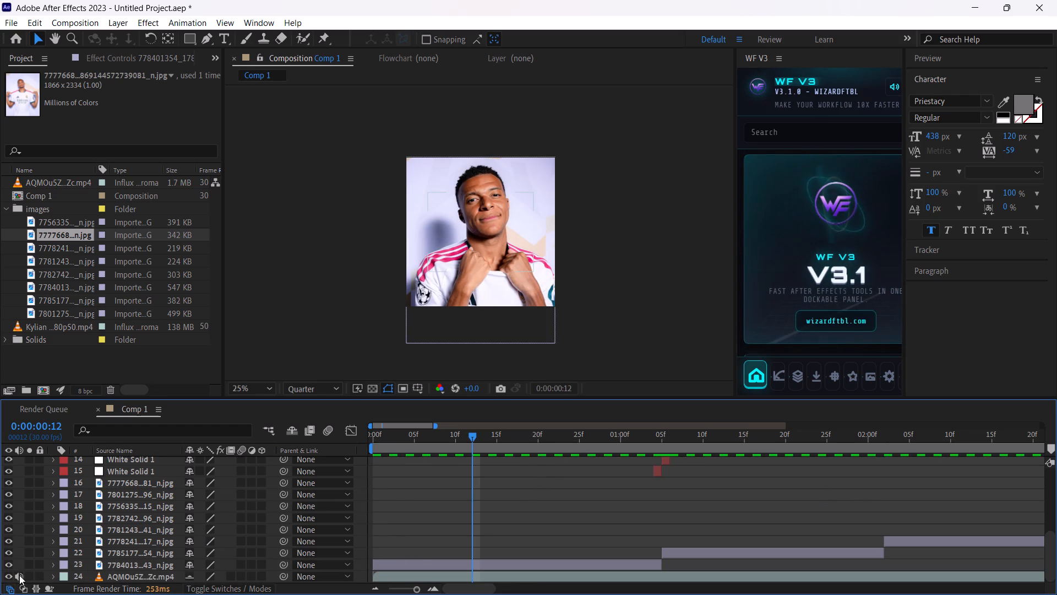
Hide the AQMOu5Z reference video with its audio left on, and play the edit from the start through the last photo.
left_click(3, 578)
left_click(8, 575)
left_click_drag(400, 434, 194, 448)
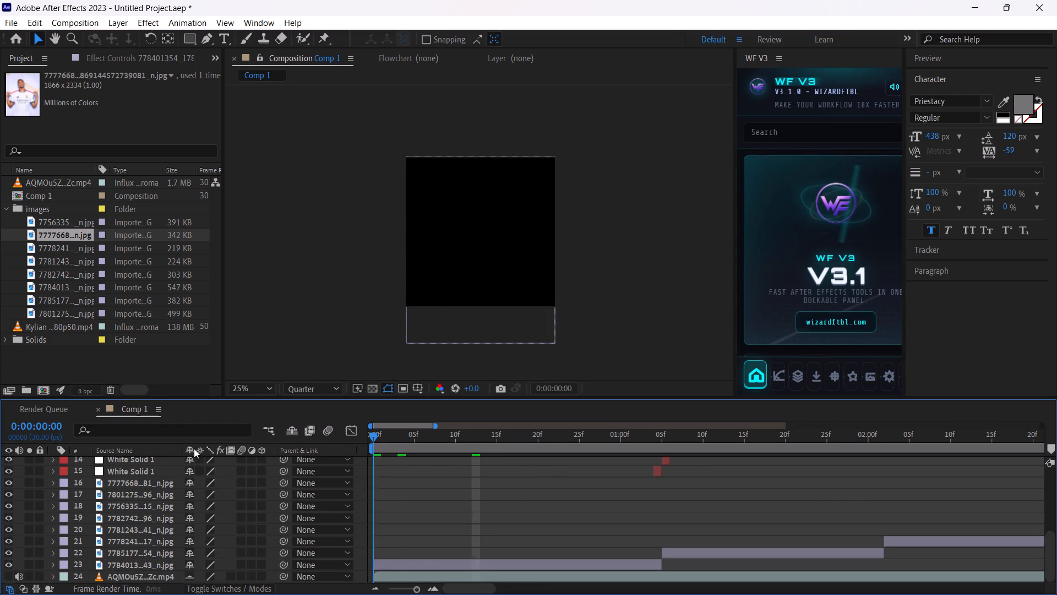
key("space")
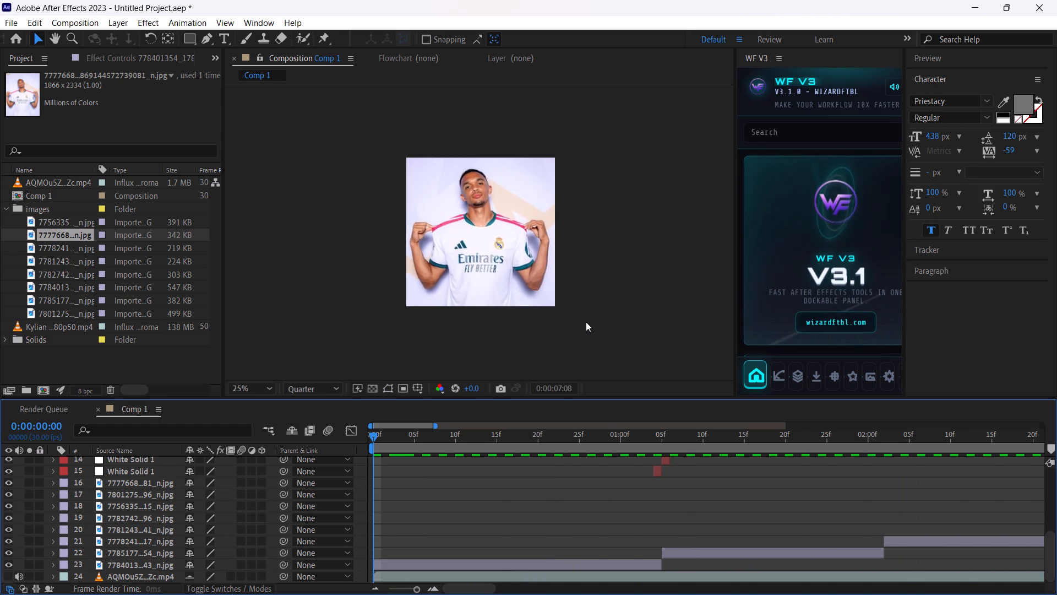
key("space")
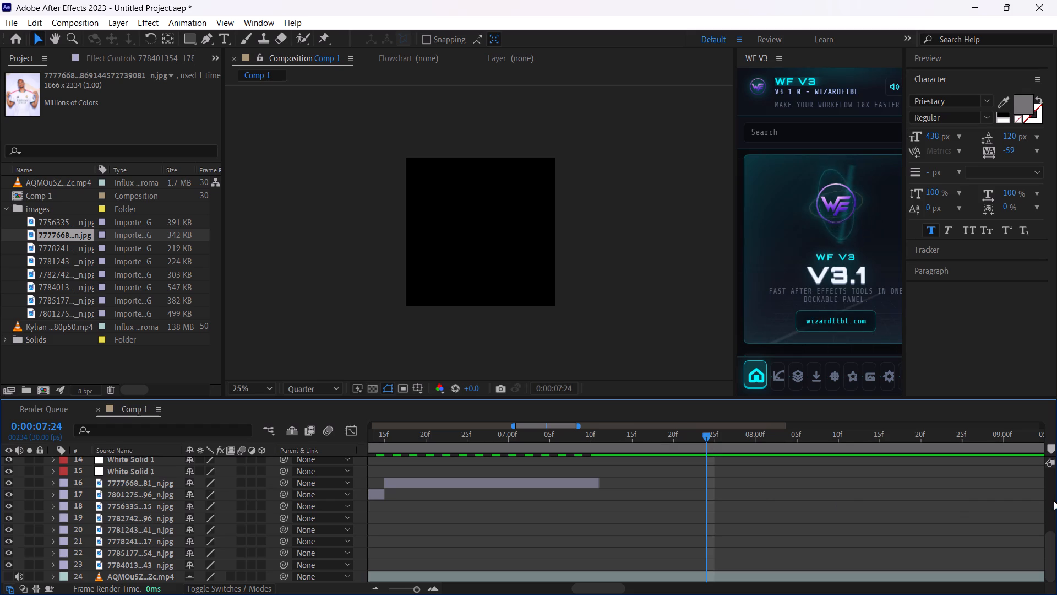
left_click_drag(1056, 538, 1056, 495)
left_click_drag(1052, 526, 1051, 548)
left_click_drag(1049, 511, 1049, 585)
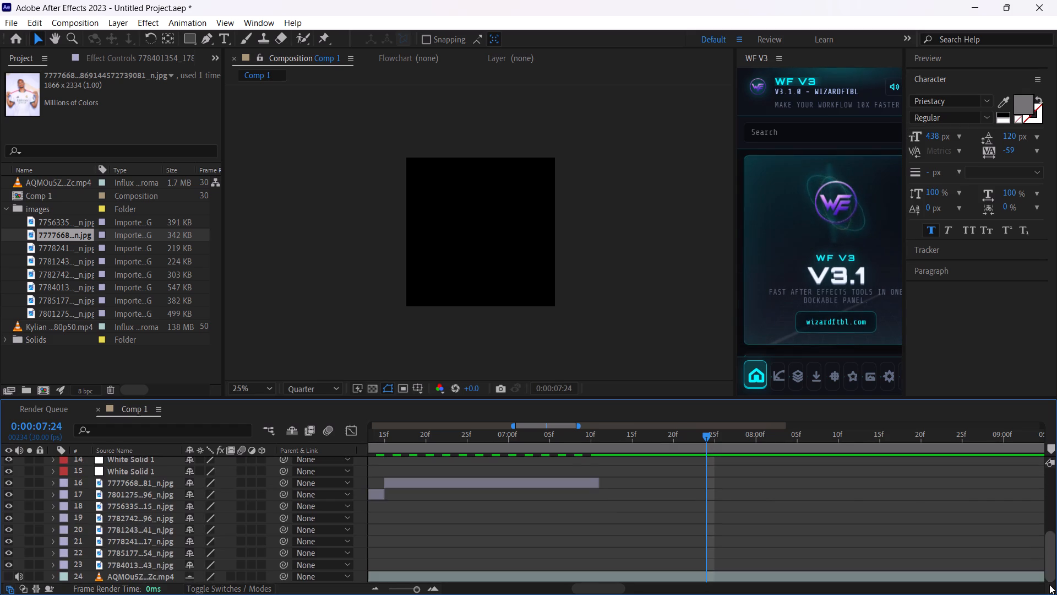
Show the AQMOu5Z reference video again and set the current time to the last photo's end at 0:00:07:11.
left_click_drag(1049, 585, 1049, 587)
left_click(3, 572)
left_click(12, 572)
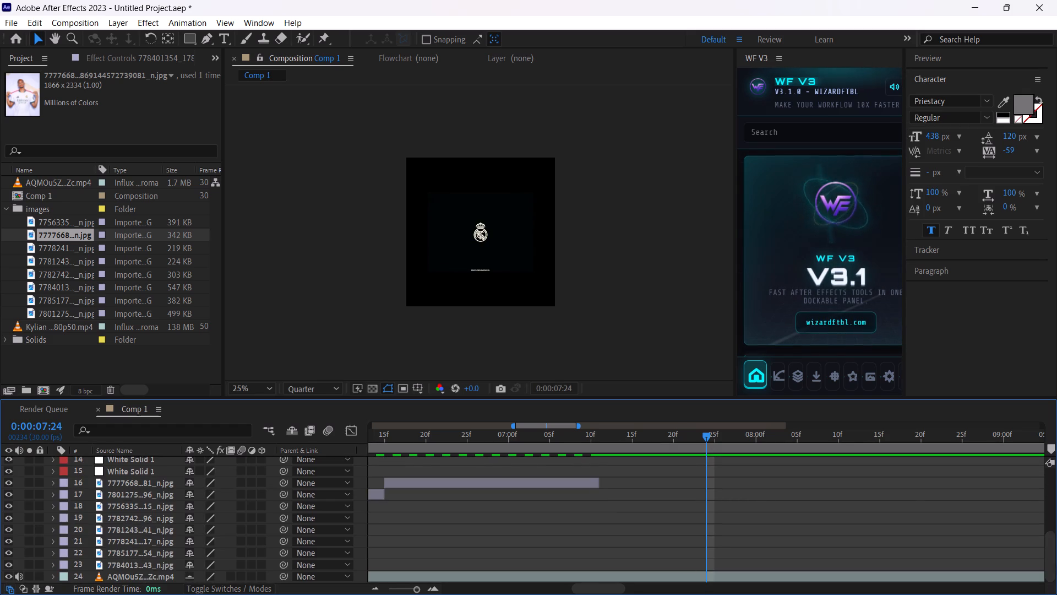
left_click(1048, 549)
left_click_drag(1054, 549, 1054, 428)
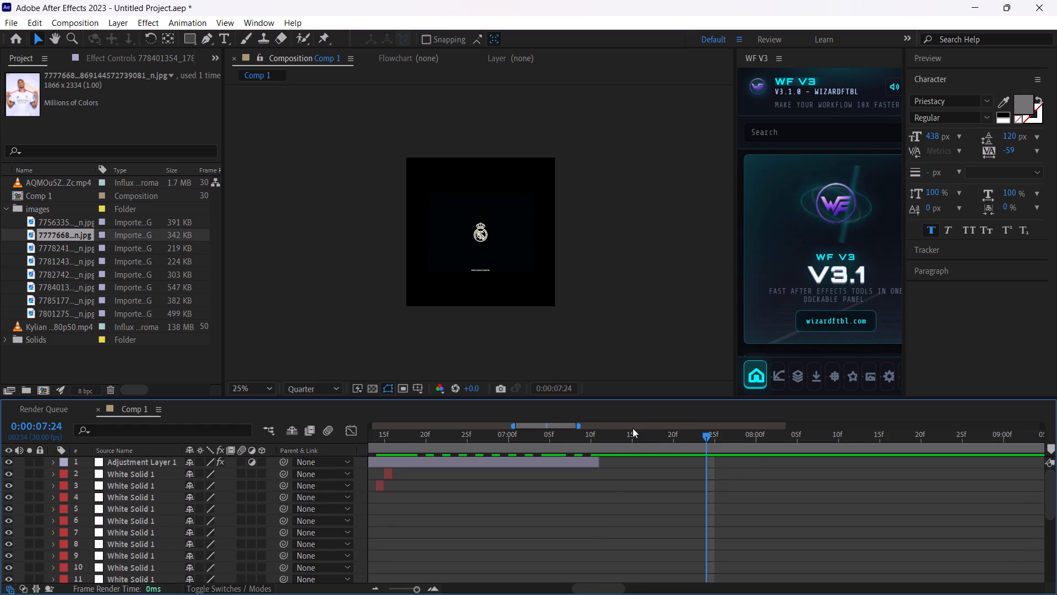
left_click_drag(633, 428, 616, 432)
left_click_drag(616, 432, 842, 439)
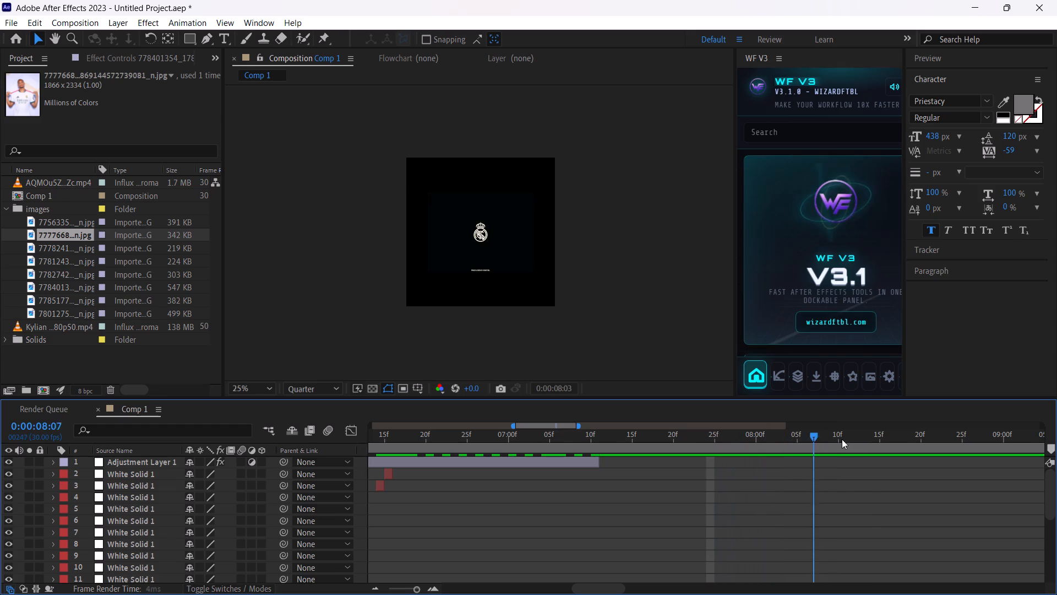
left_click_drag(842, 439, 608, 440)
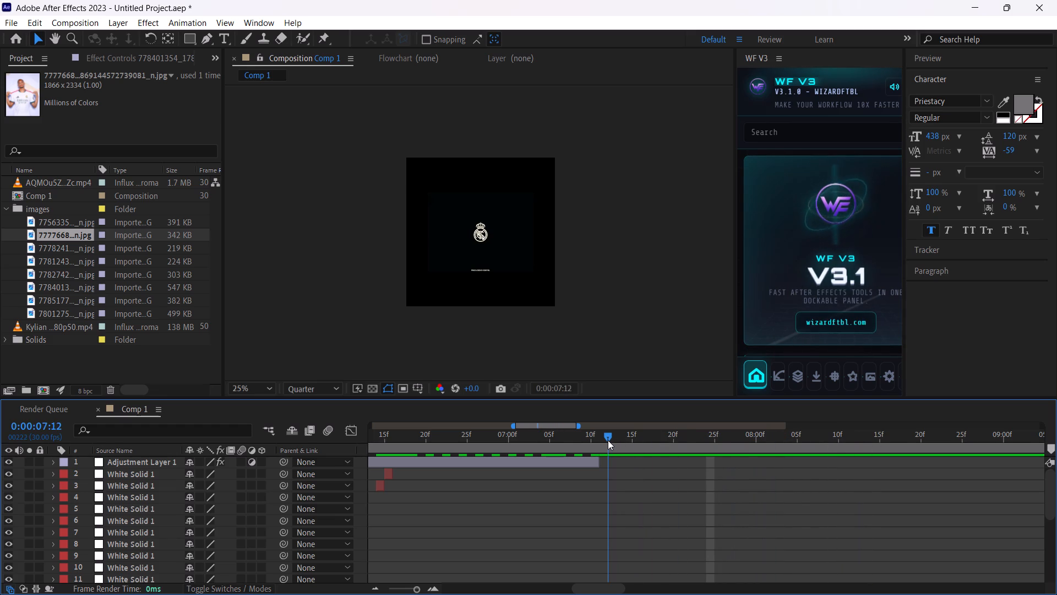
left_click_drag(608, 440, 601, 440)
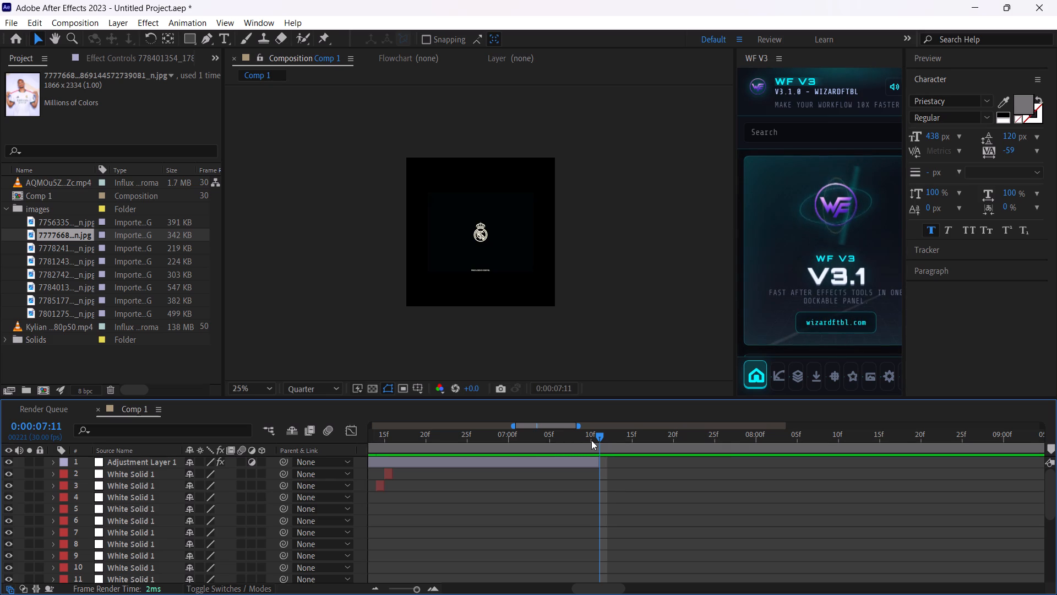
Switch to Chrome and search for images of "barcelona black and white logo".
key("alt+Tab")
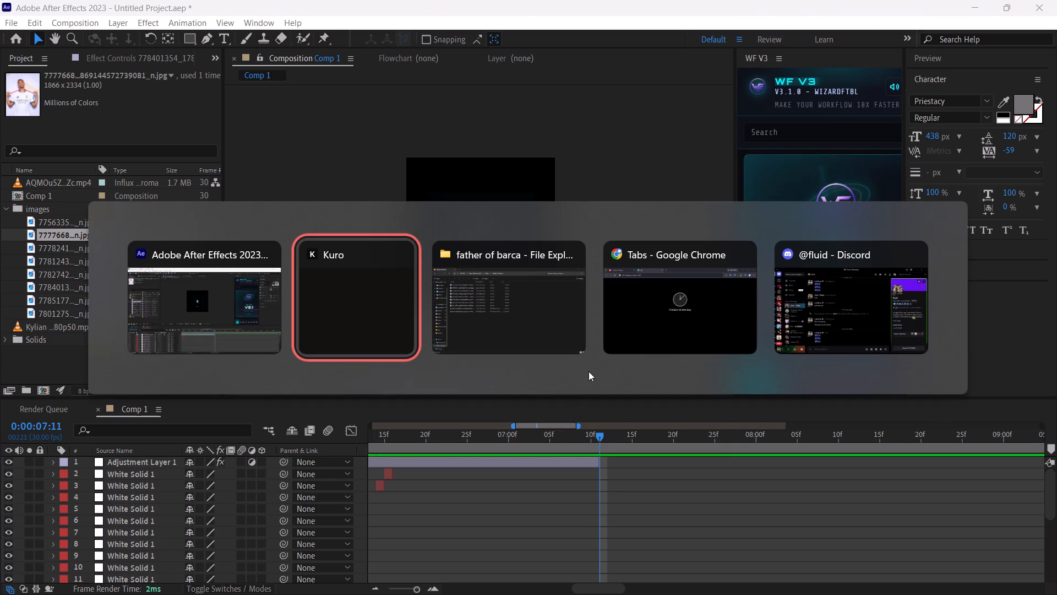
key("alt+Tab")
key("alt+Tab")
type("barcelona")
key("space")
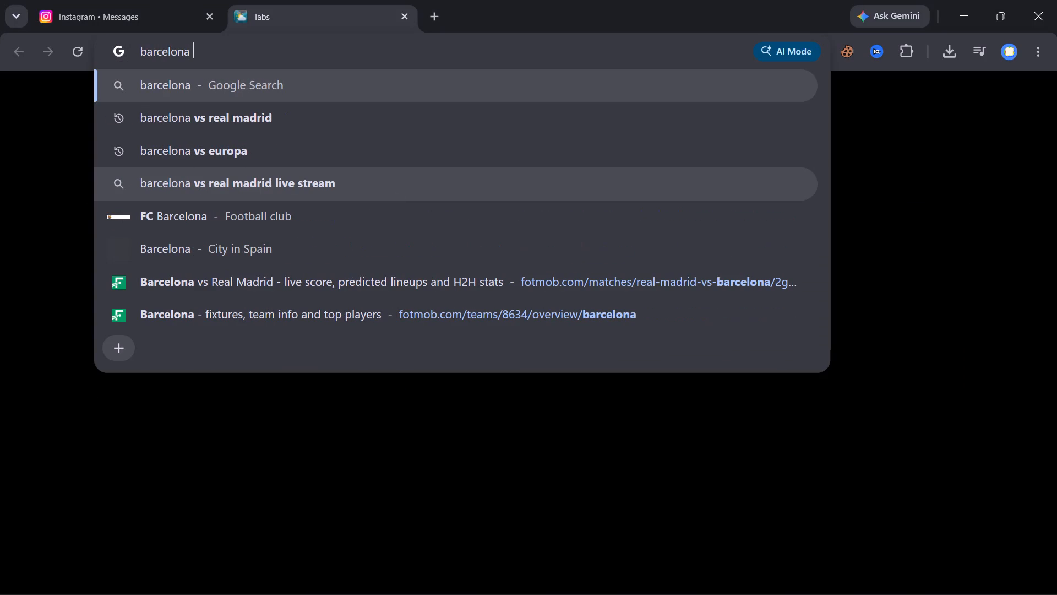
type("black")
key("space")
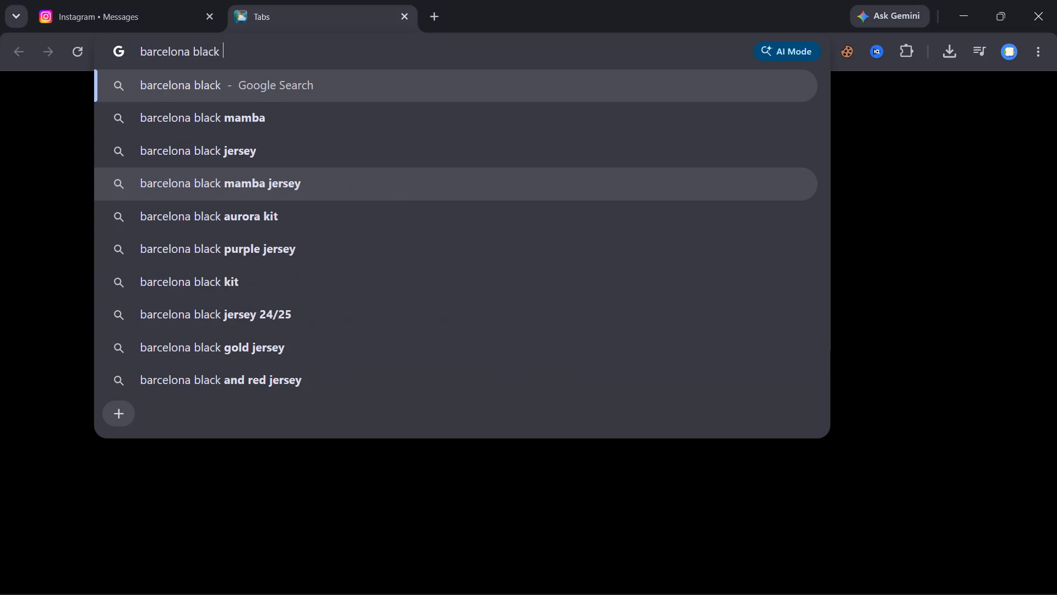
type("and w")
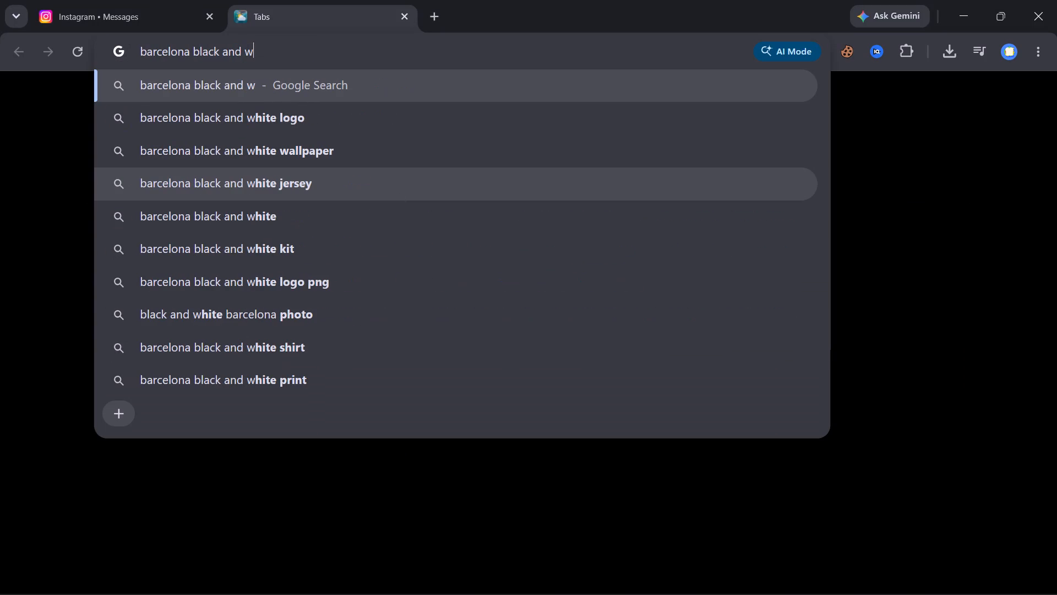
key("Right")
key("Down")
key("Return")
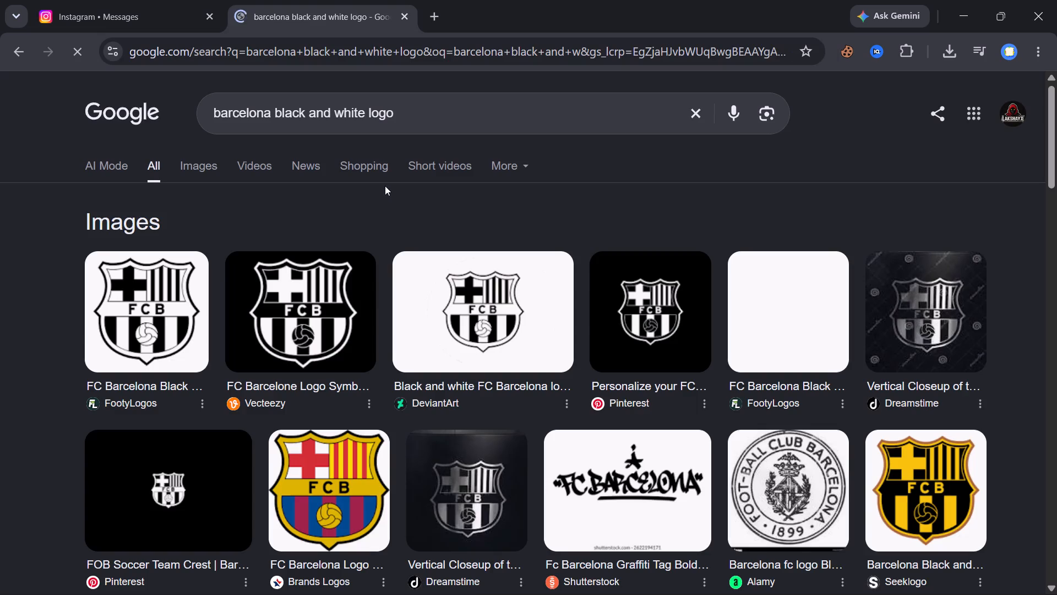
left_click(207, 171)
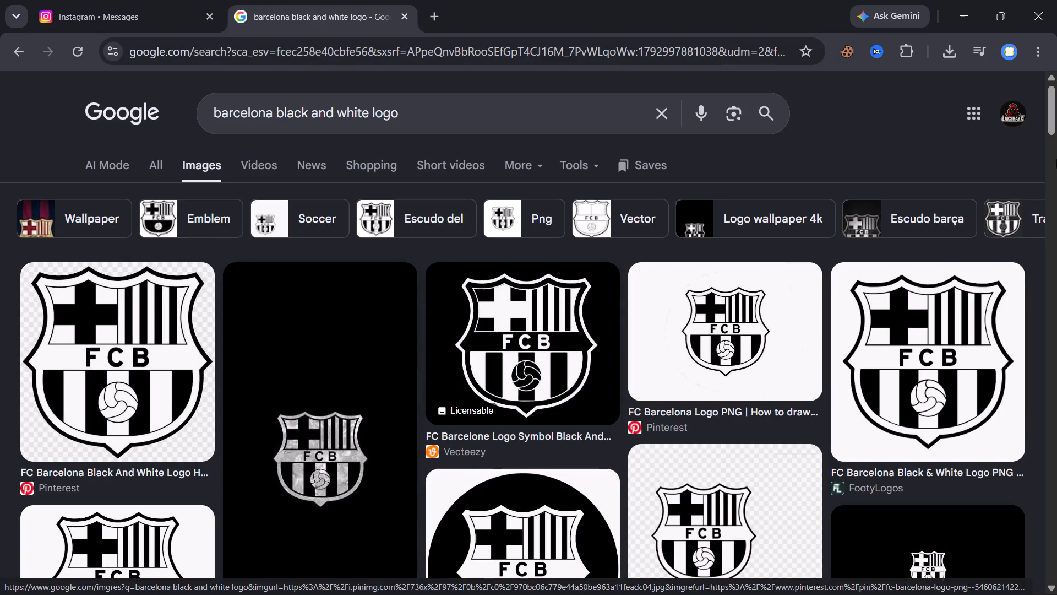
Save the Vecteezy white-on-black FC Barcelona logo image to the Downloads folder.
left_click_drag(1056, 118, 1056, 126)
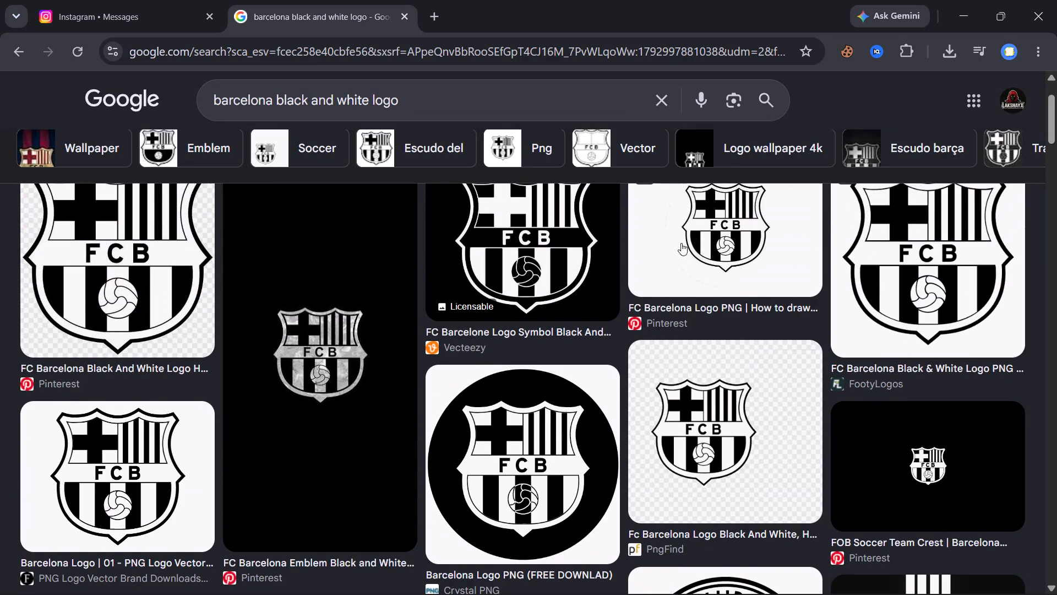
left_click(525, 230)
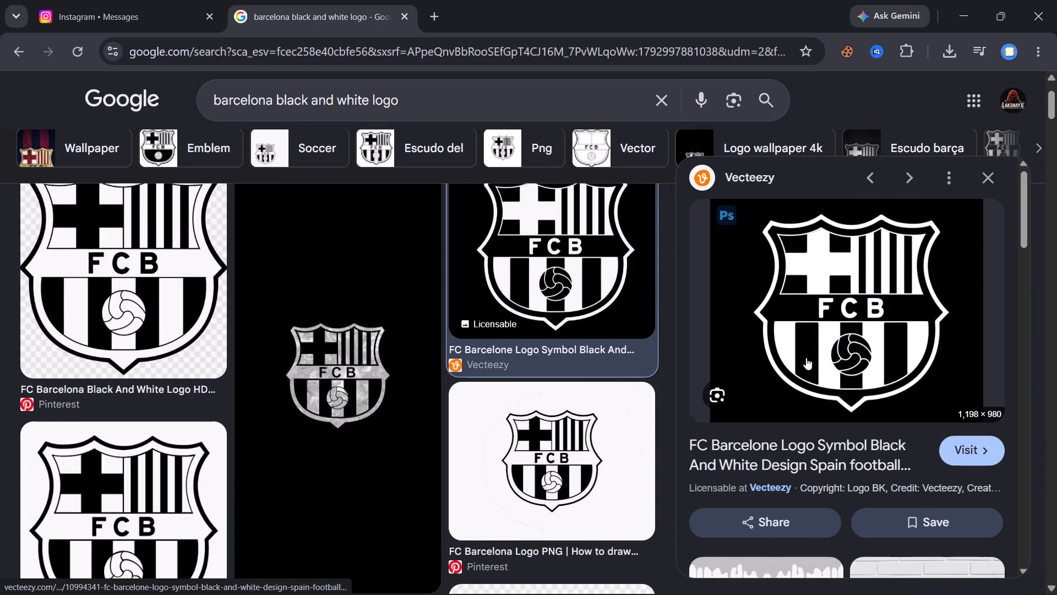
right_click(811, 349)
left_click(878, 434)
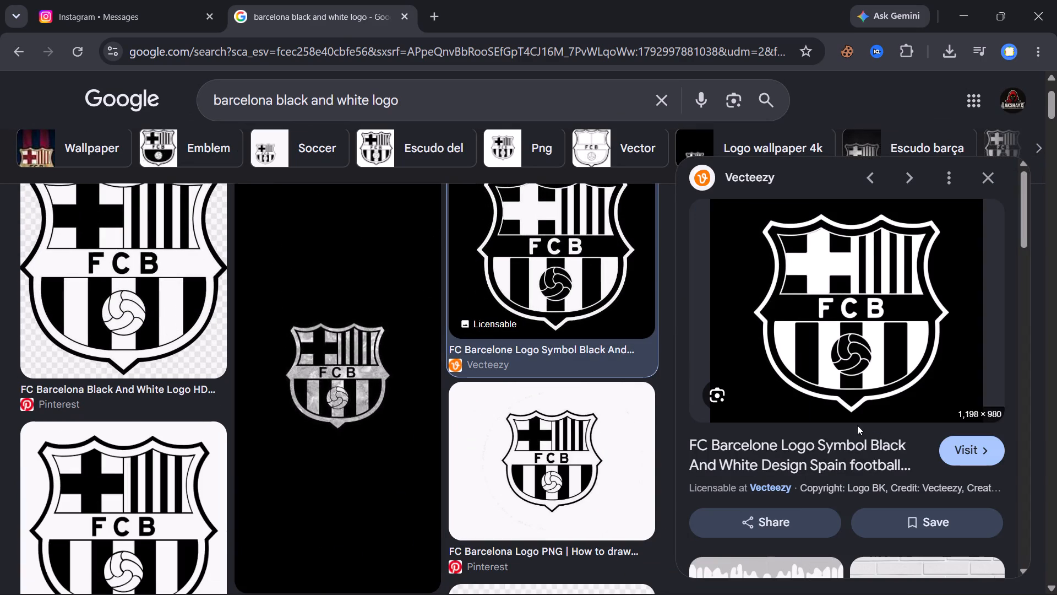
left_click(554, 340)
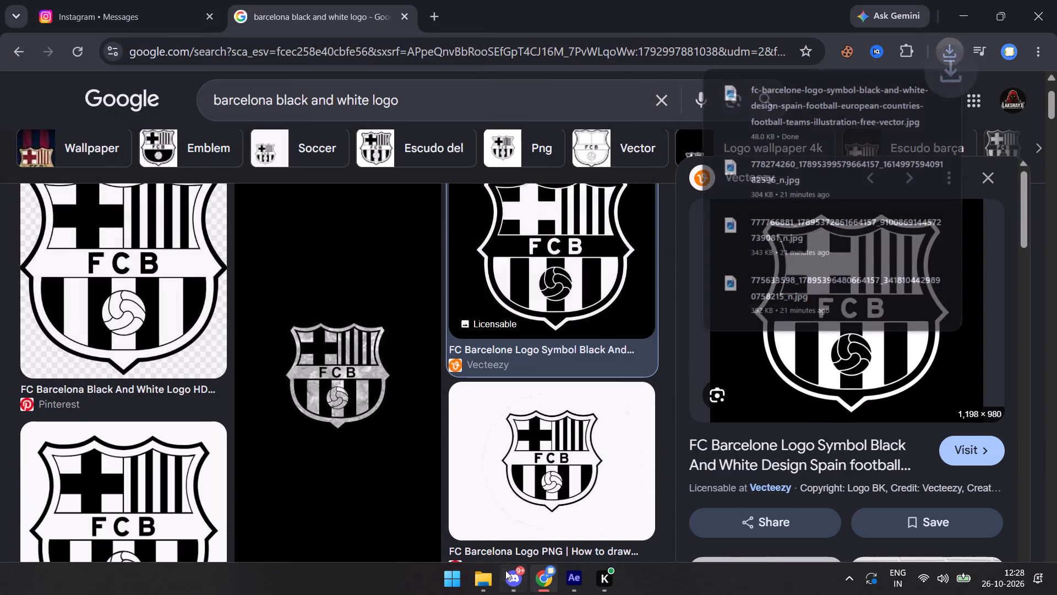
Return to After Effects and import the downloaded FC Barcelona logo JPG from Downloads as footage.
left_click(560, 577)
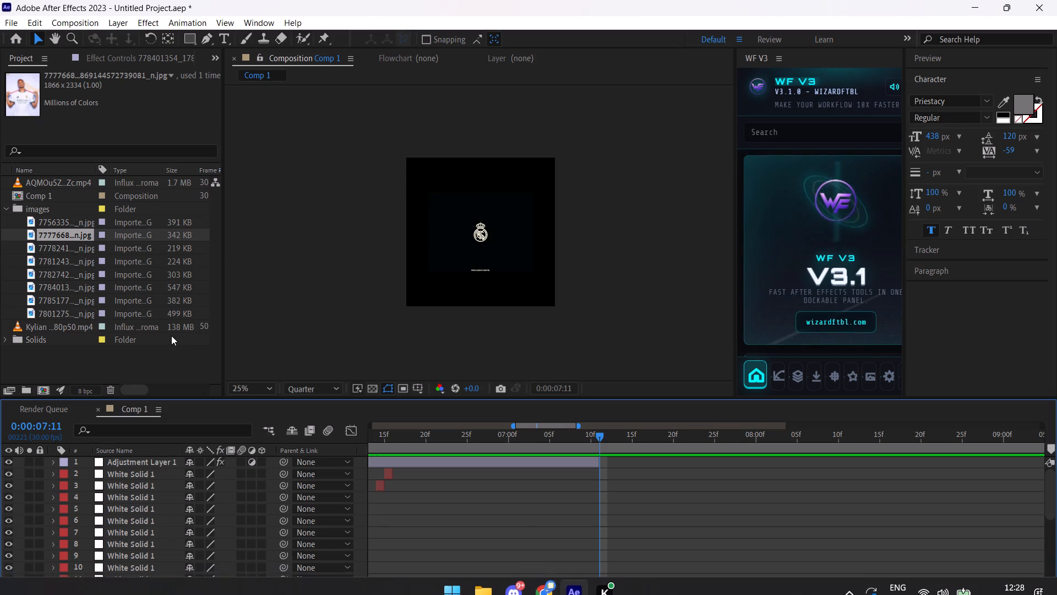
left_click(170, 337)
left_click(168, 356)
key("ctrl+i")
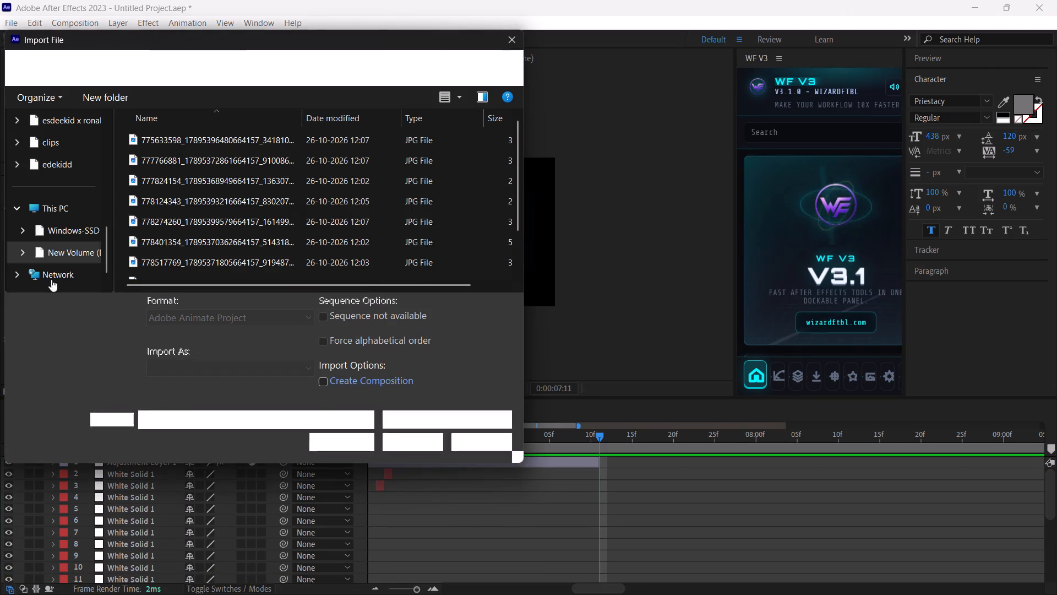
left_click_drag(103, 256, 105, 208)
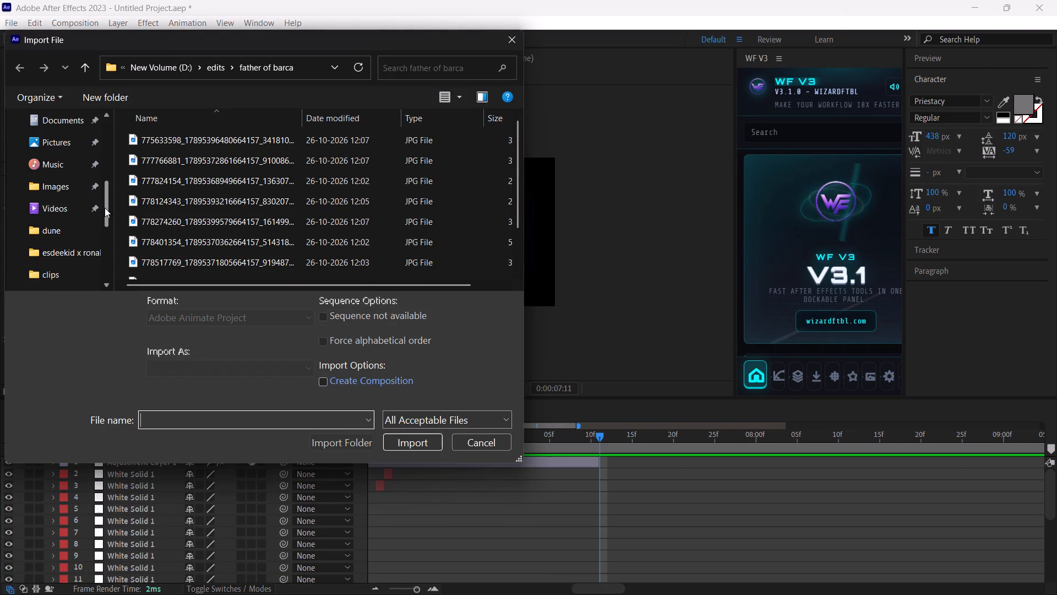
left_click_drag(105, 208, 105, 198)
left_click(57, 165)
left_click(156, 163)
left_click(408, 443)
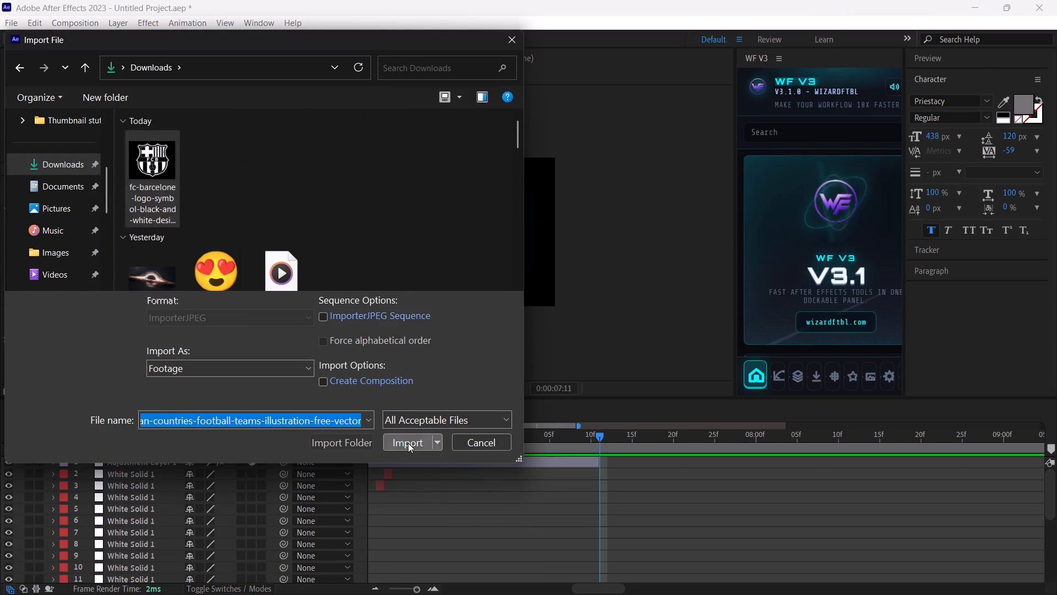
Add the Barcelona logo as the top layer of Comp 1 starting at 0:00:07:11 and scale it to 16%.
left_click_drag(57, 204, 597, 459)
key("s")
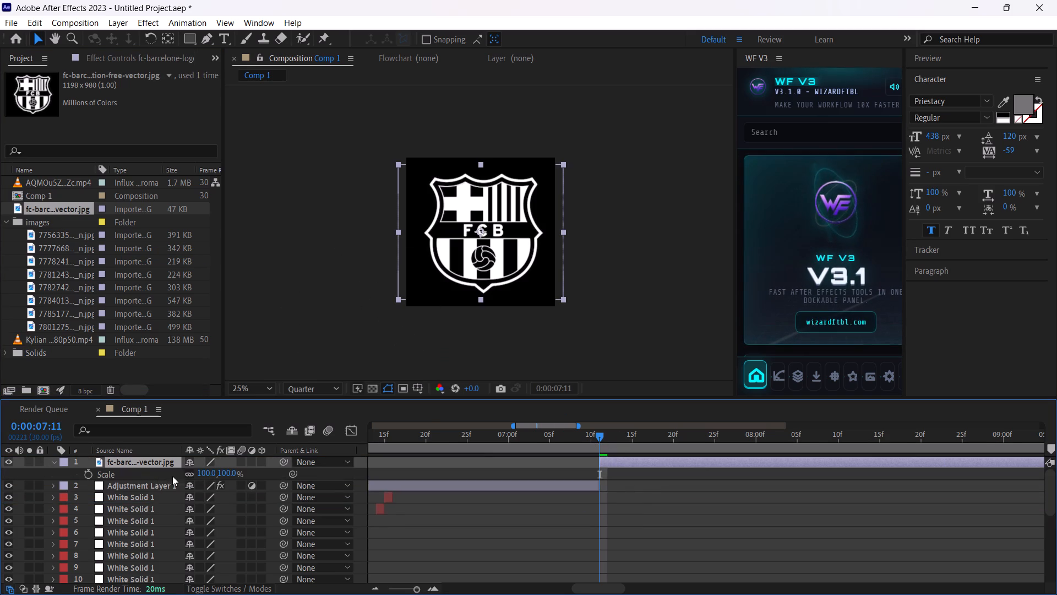
left_click_drag(211, 470, 148, 472)
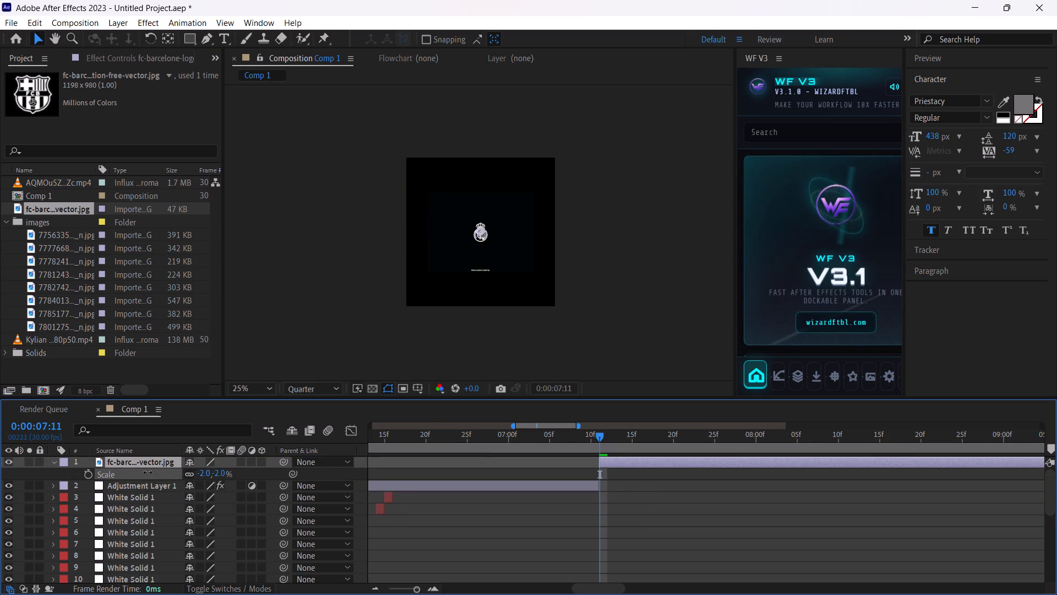
left_click_drag(148, 472, 154, 472)
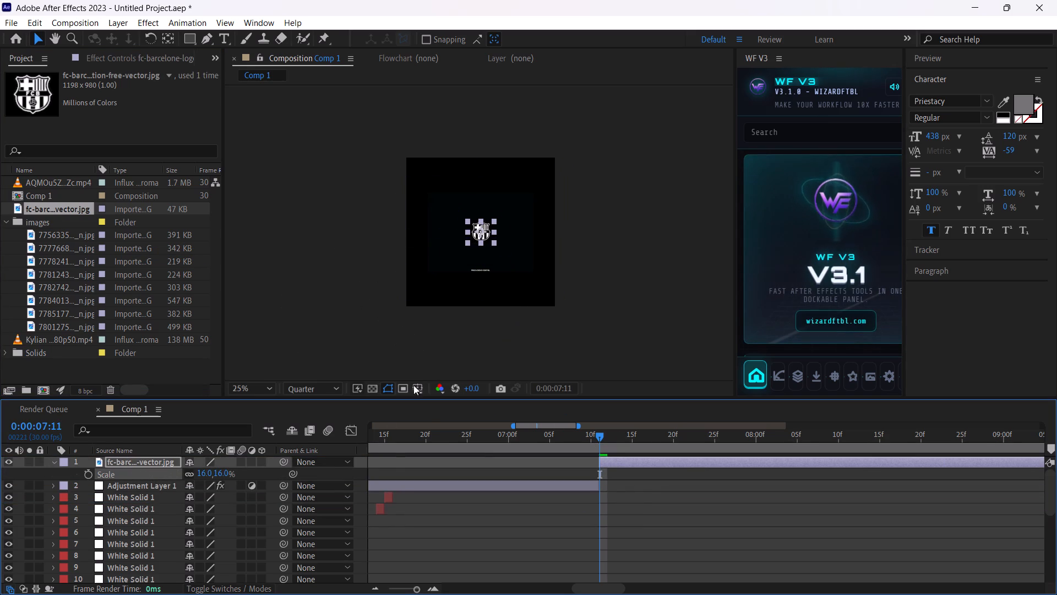
left_click_drag(406, 589, 437, 588)
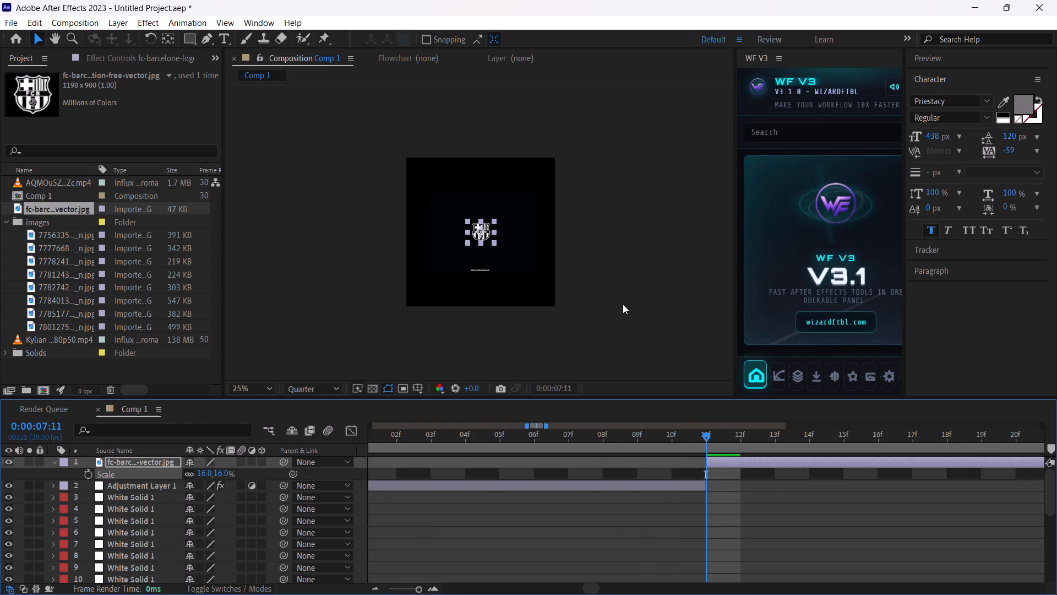
Lower the Barcelona logo over the reference's closing crest, setting its position to 540, 578.
key("p")
left_click_drag(215, 472, 263, 457)
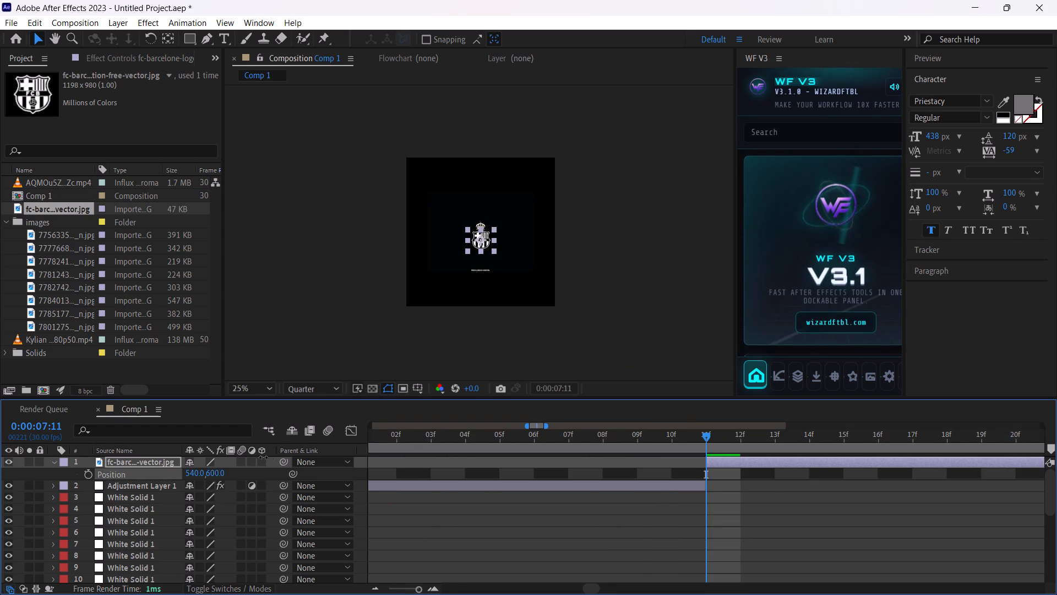
left_click_drag(263, 457, 243, 461)
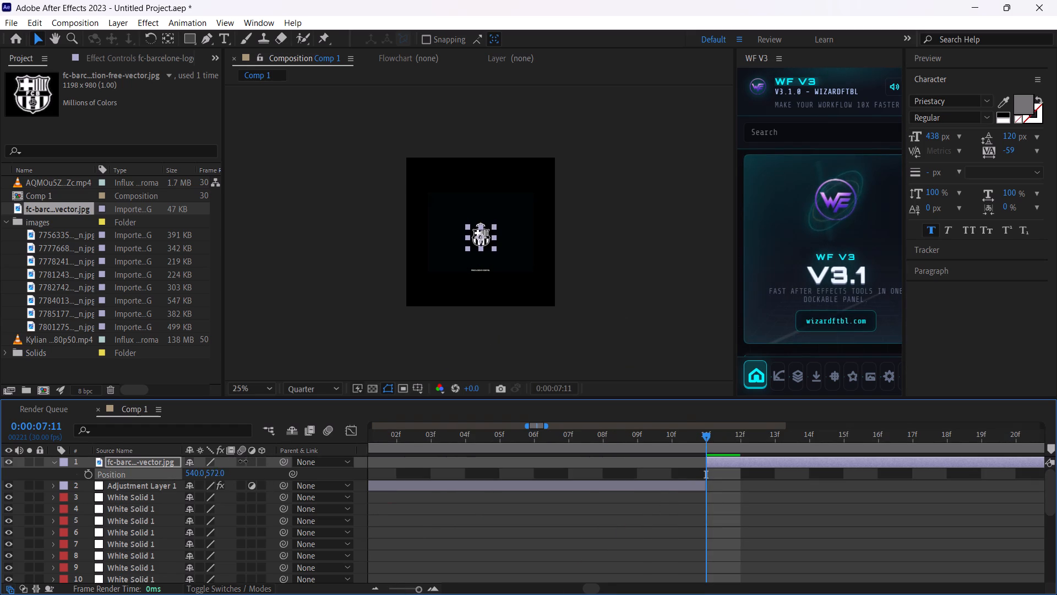
left_click_drag(243, 461, 253, 460)
left_click(710, 259)
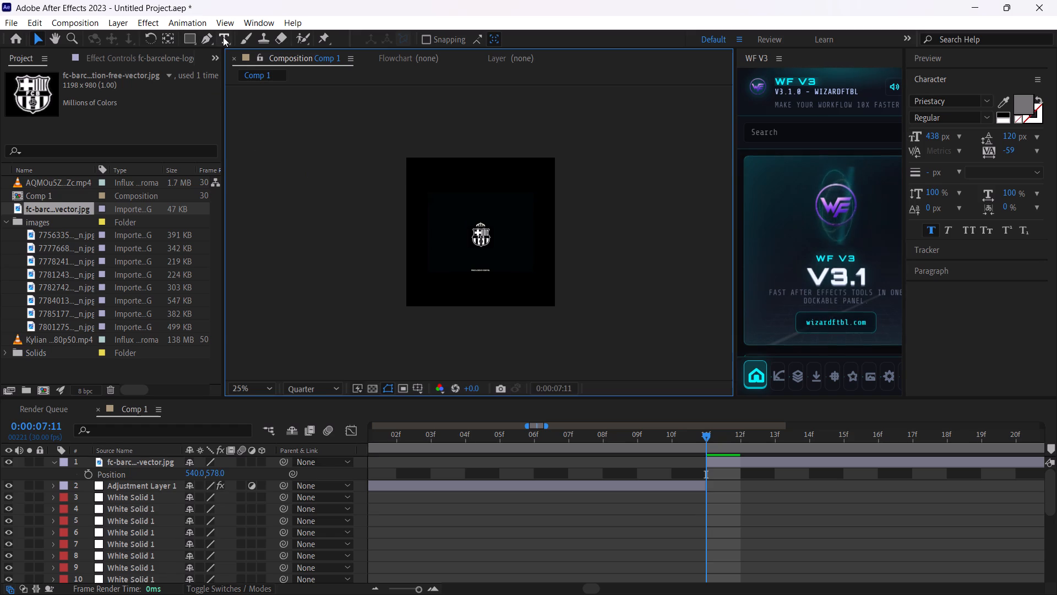
Set the Barcelona logo layer's scale to 15%.
left_click(137, 466)
left_click_drag(192, 474, 182, 477)
key("ctrl+z")
key("s")
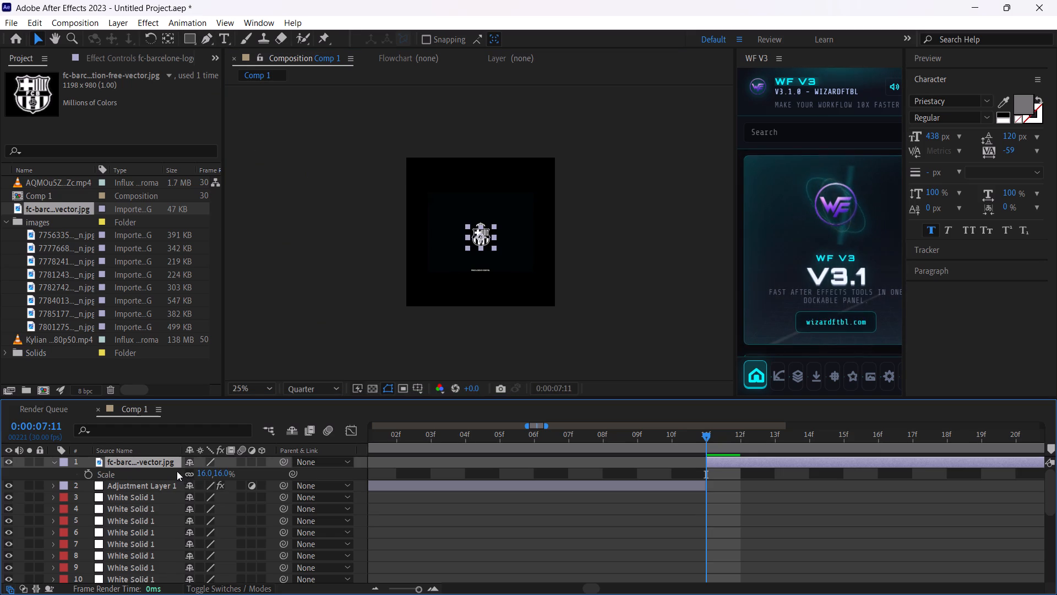
left_click(203, 471)
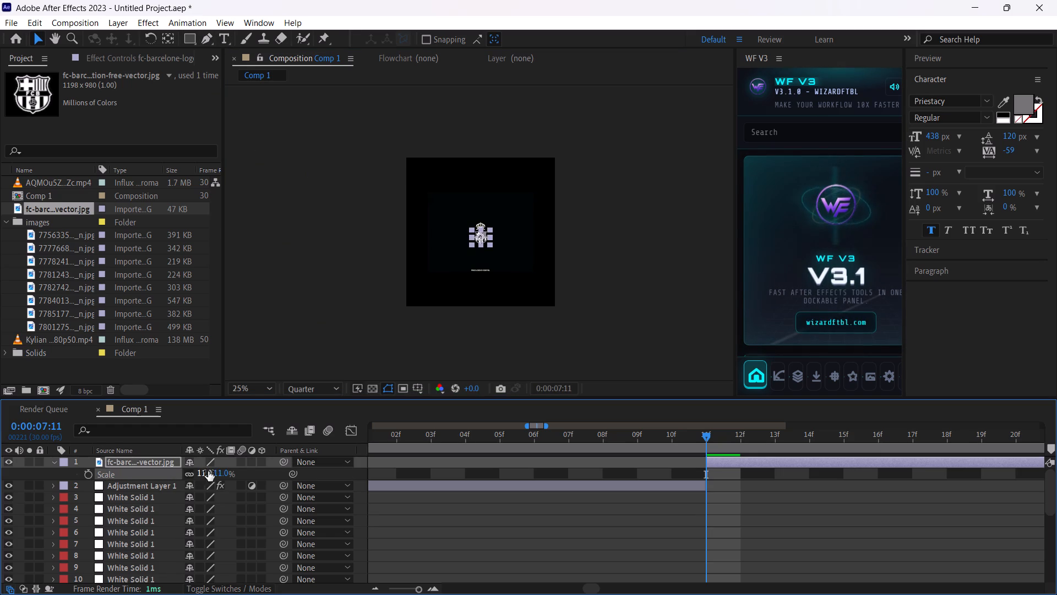
left_click(207, 471)
key("1")
key("5")
left_click(600, 256)
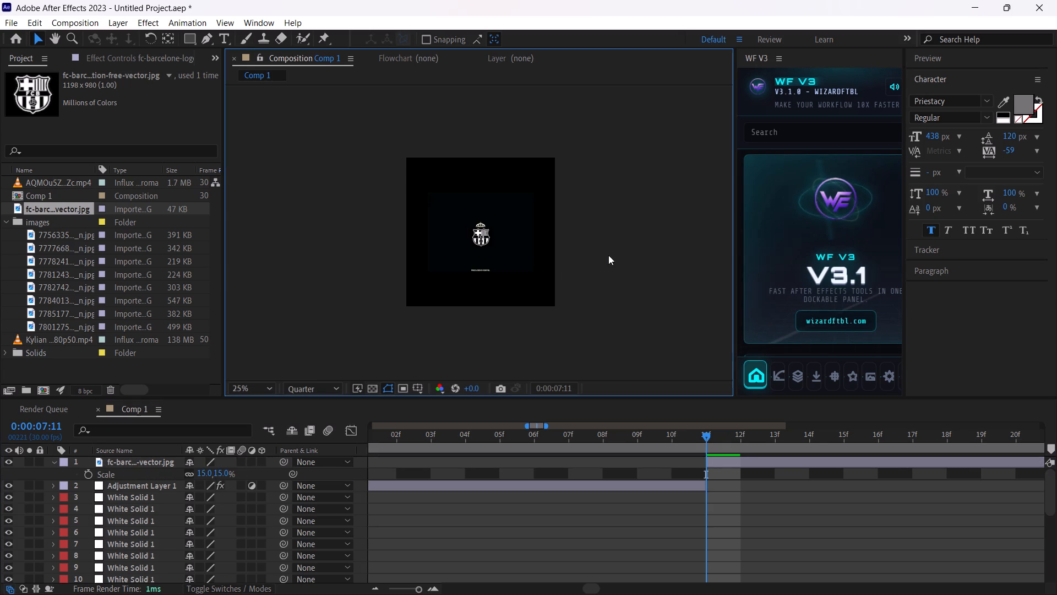
Add a text layer reading "Father of" over the closing logo frame.
left_click(225, 37)
left_click(456, 211)
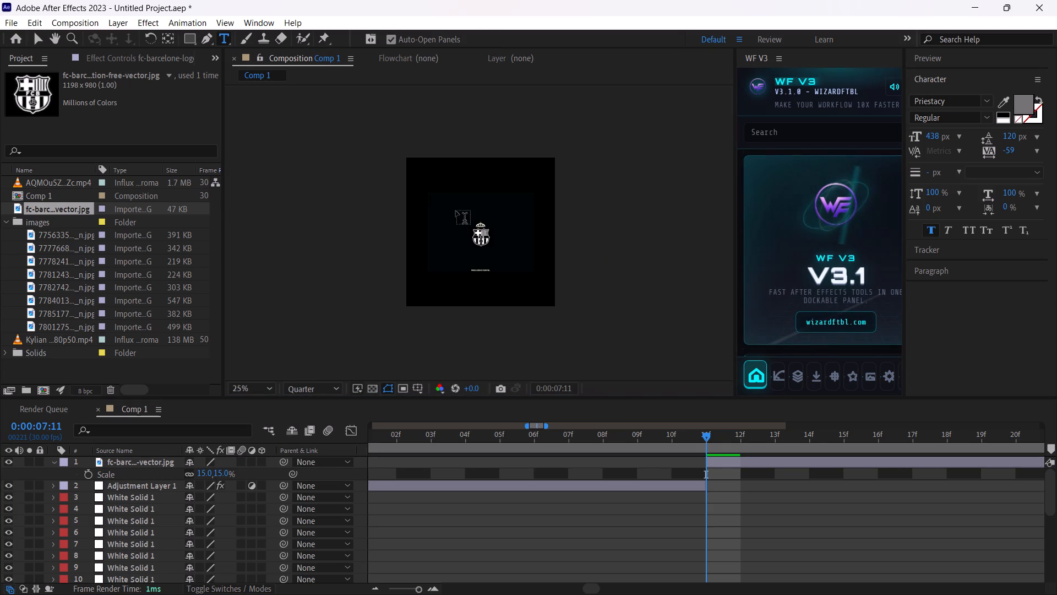
type("Fa")
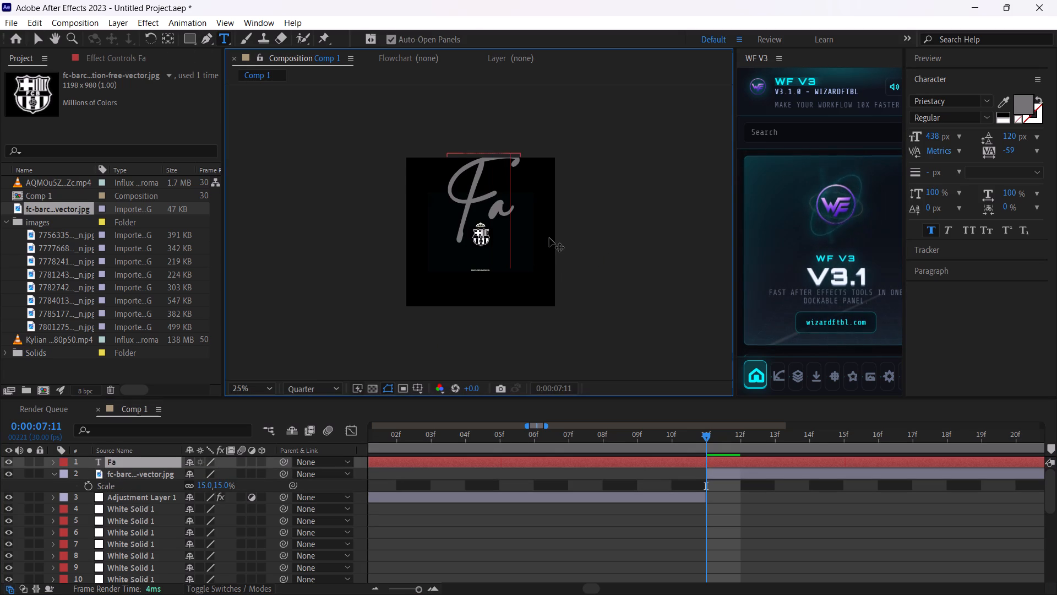
type("ther")
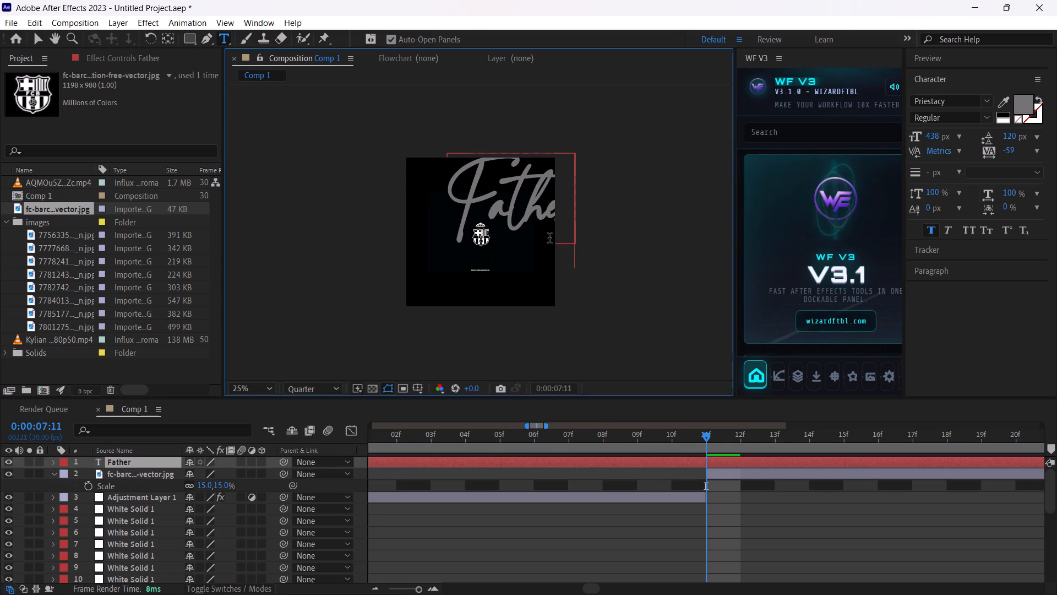
key("space")
type("of")
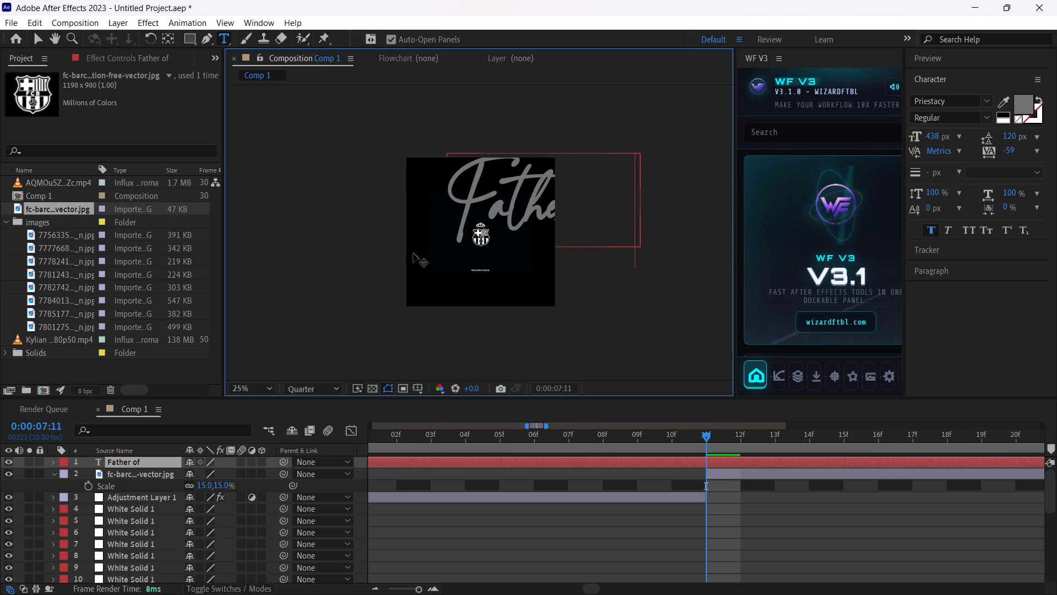
left_click(32, 36)
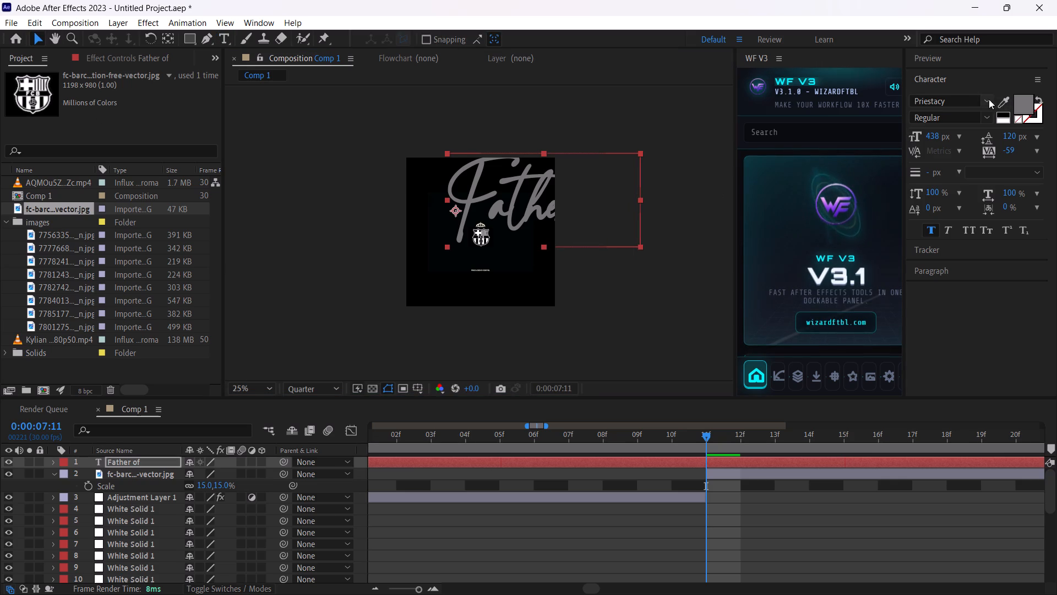
Change the "Father of" text's font to Anton.
left_click(989, 99)
left_click_drag(1051, 318, 1056, 201)
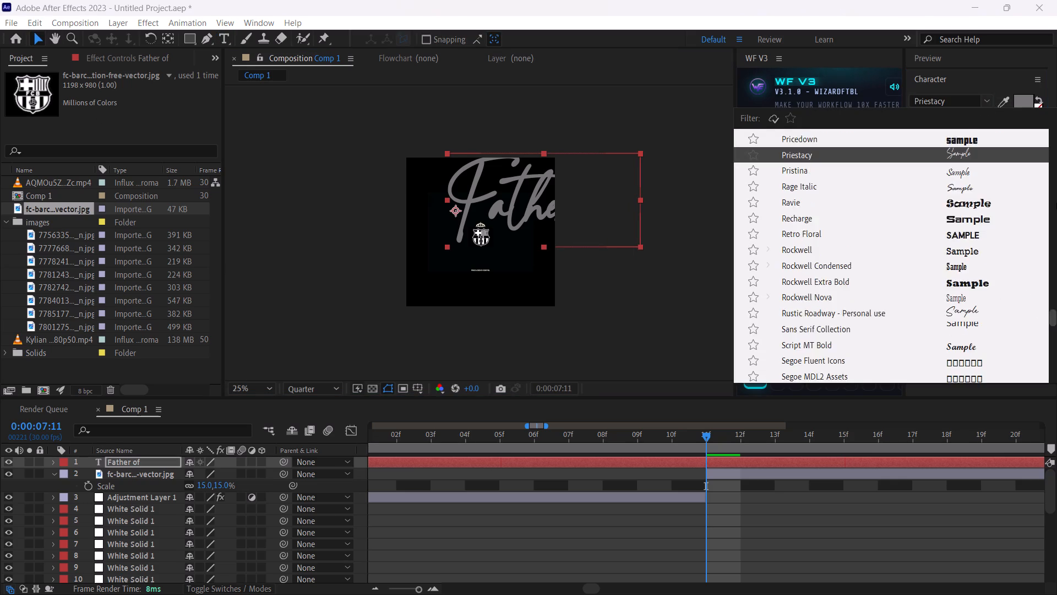
left_click_drag(1056, 201, 1048, 112)
left_click(813, 218)
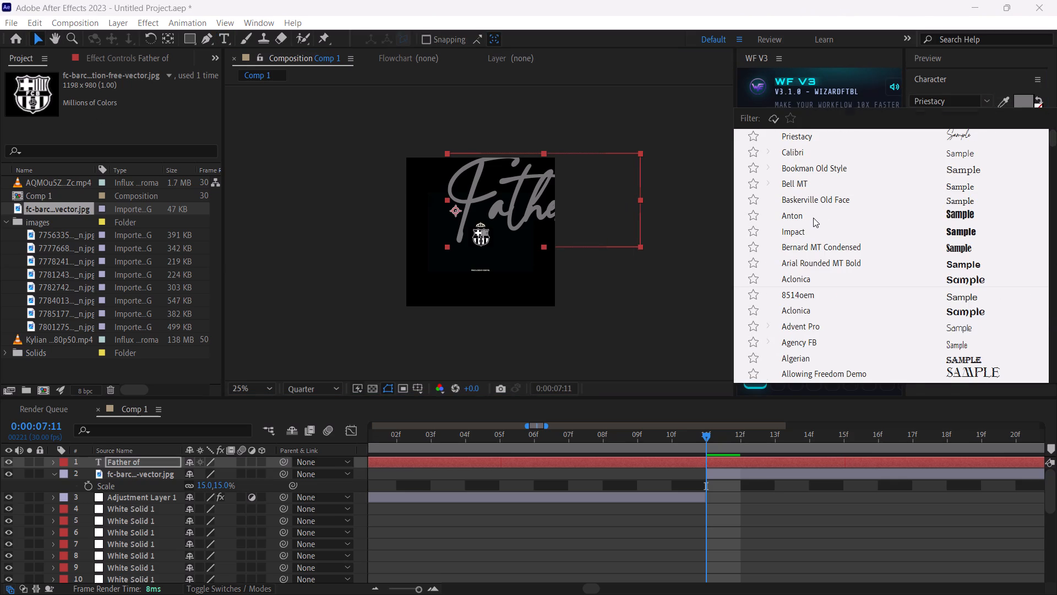
Align the "Father of" text layer to the centre of the composition.
left_click_drag(517, 185, 466, 197)
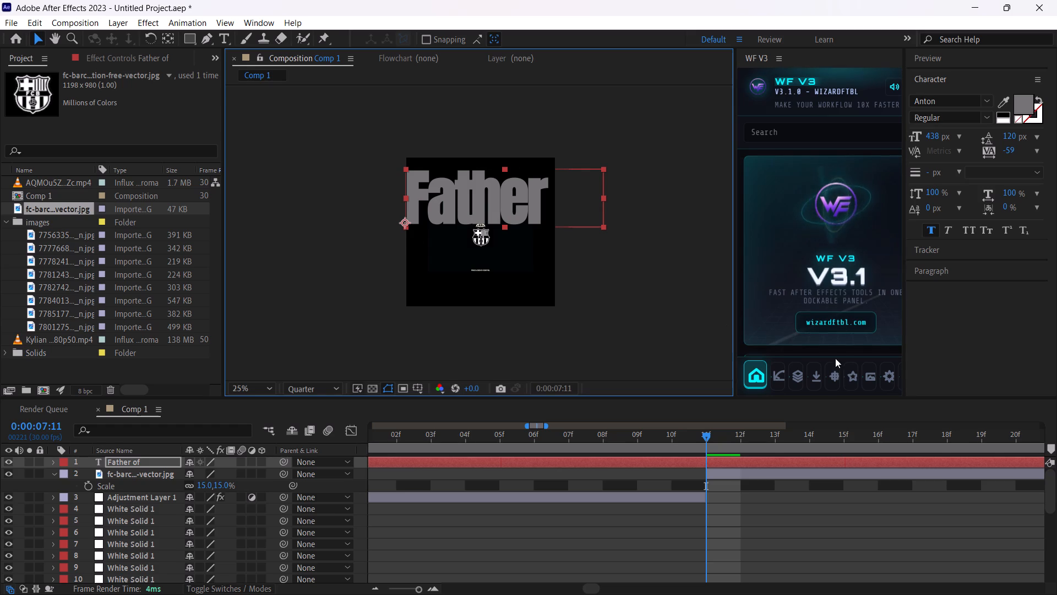
left_click(825, 372)
left_click(847, 212)
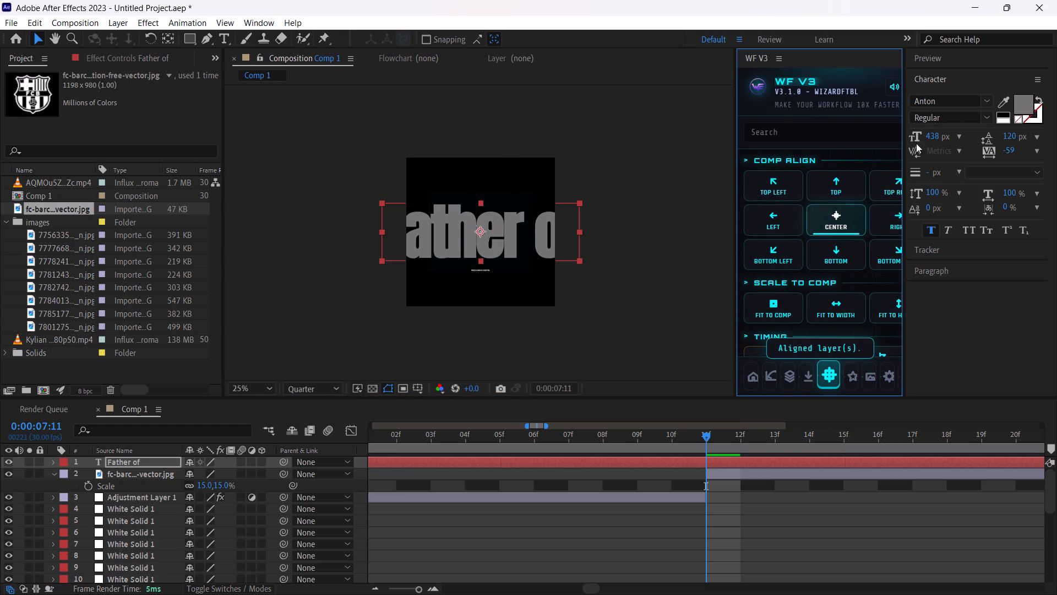
Set the "Father of" text's fill colour to white (FFFFFF).
left_click(1019, 102)
left_click_drag(891, 267, 620, 153)
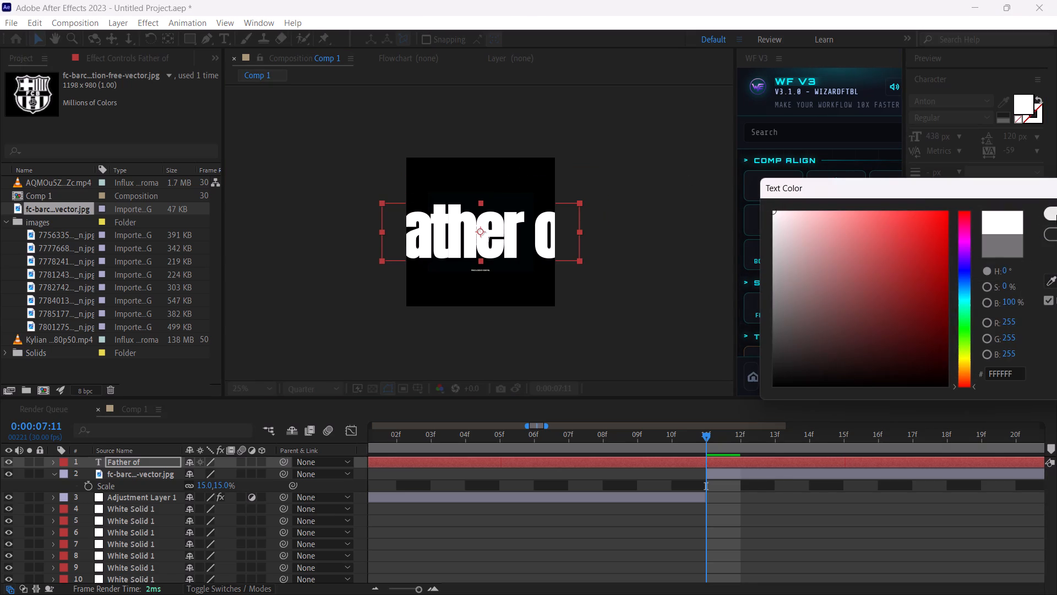
left_click(1056, 215)
Set the "Father of" text layer's scale to 15%.
key("s")
left_click_drag(210, 477, 139, 485)
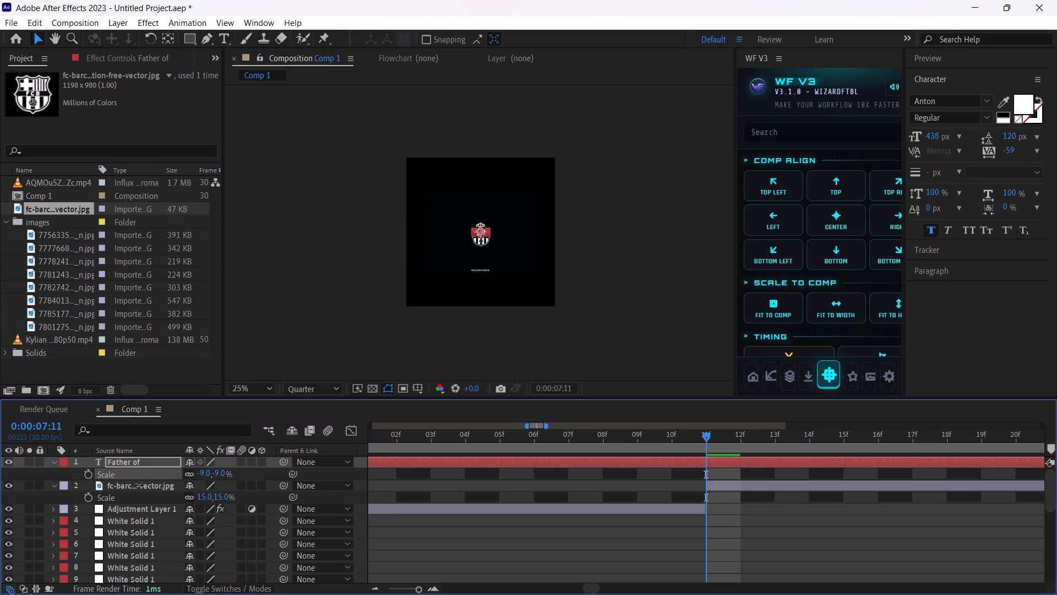
left_click_drag(139, 485, 166, 488)
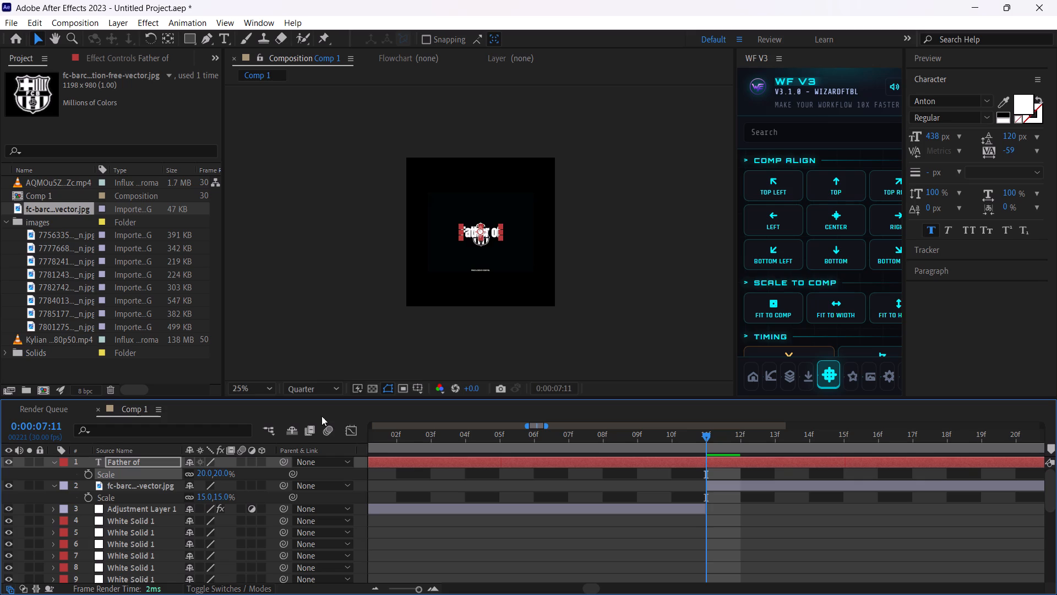
left_click(205, 477)
key("1")
key("5")
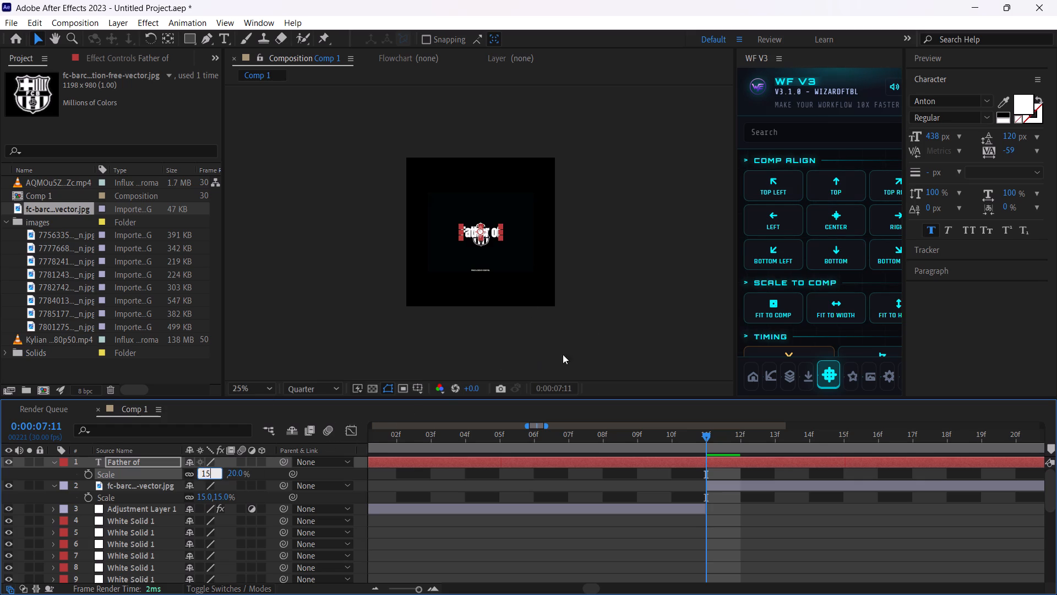
left_click(631, 311)
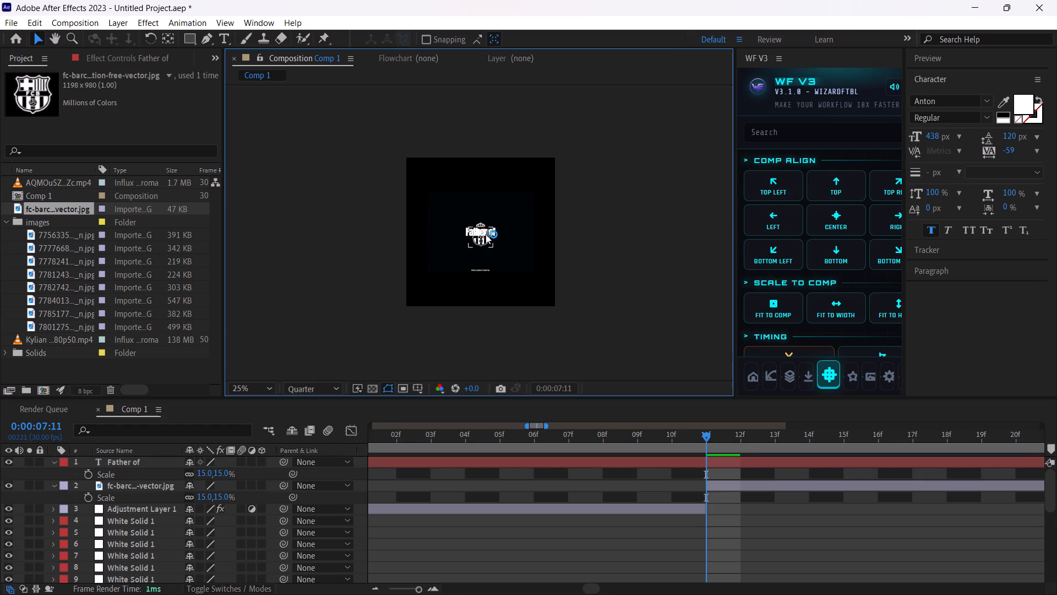
Raise the "Father of" text above the Barcelona logo, setting its position to 540, 482.
left_click(486, 233)
key("p")
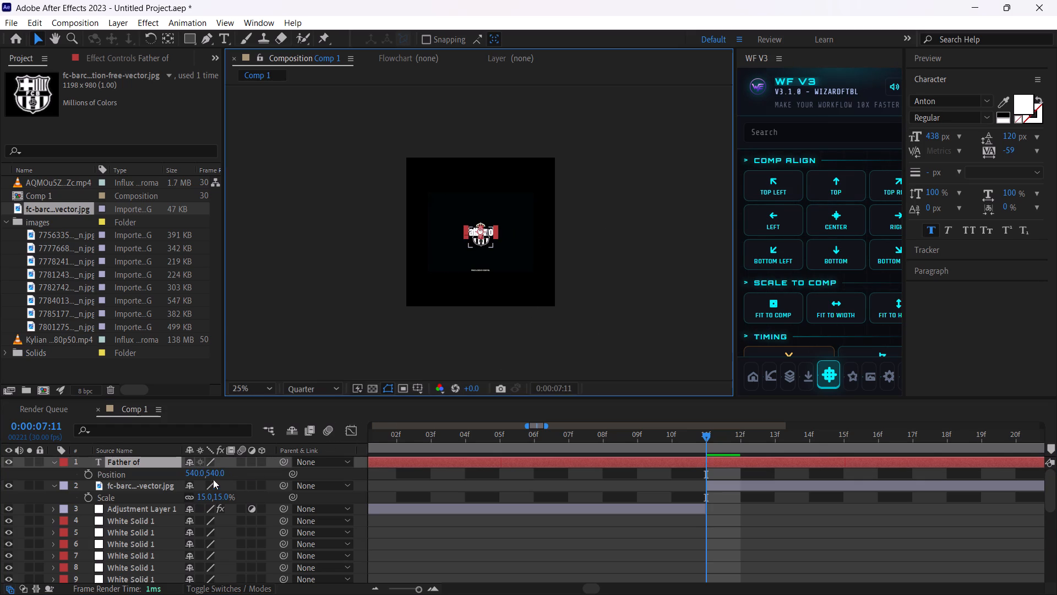
left_click_drag(217, 477, 168, 485)
left_click(577, 300)
left_click(236, 390)
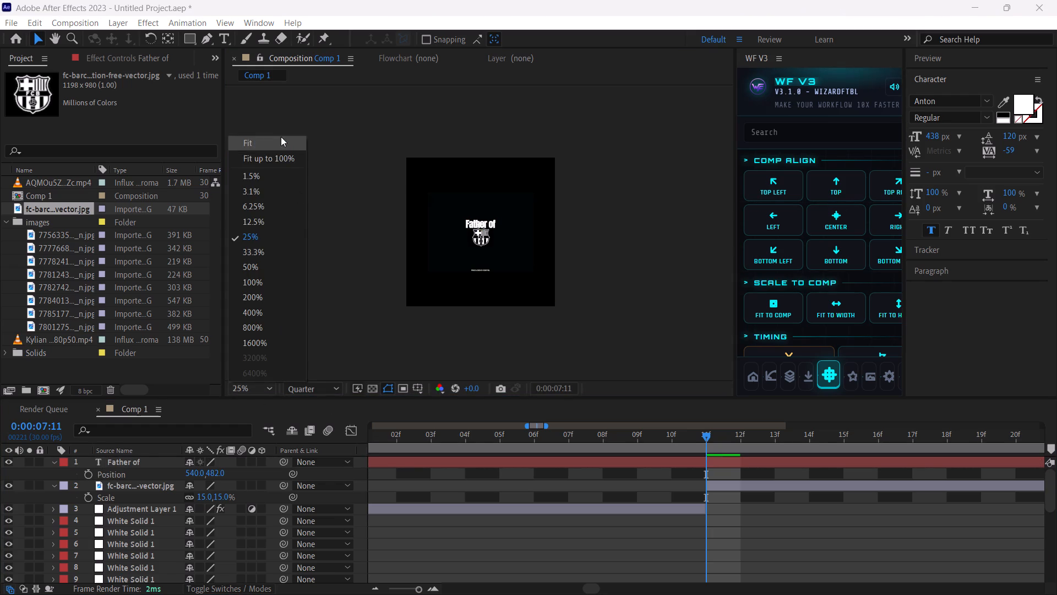
left_click(281, 137)
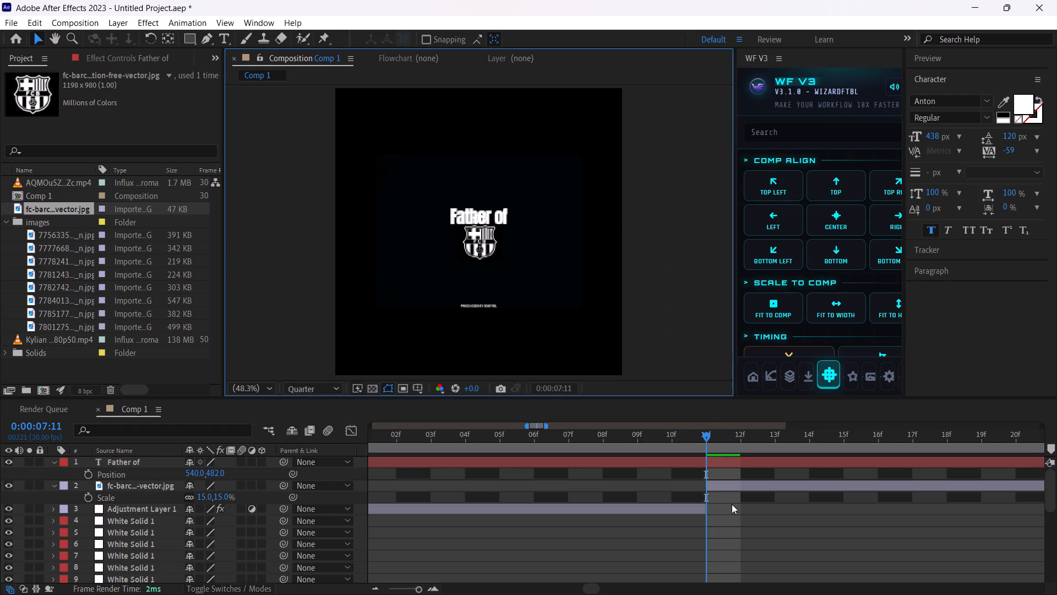
Split the "Father of" text layer at 0:00:07:11 and delete the part before it.
left_click(711, 462)
key("ctrl+shift+d")
double_click(689, 479)
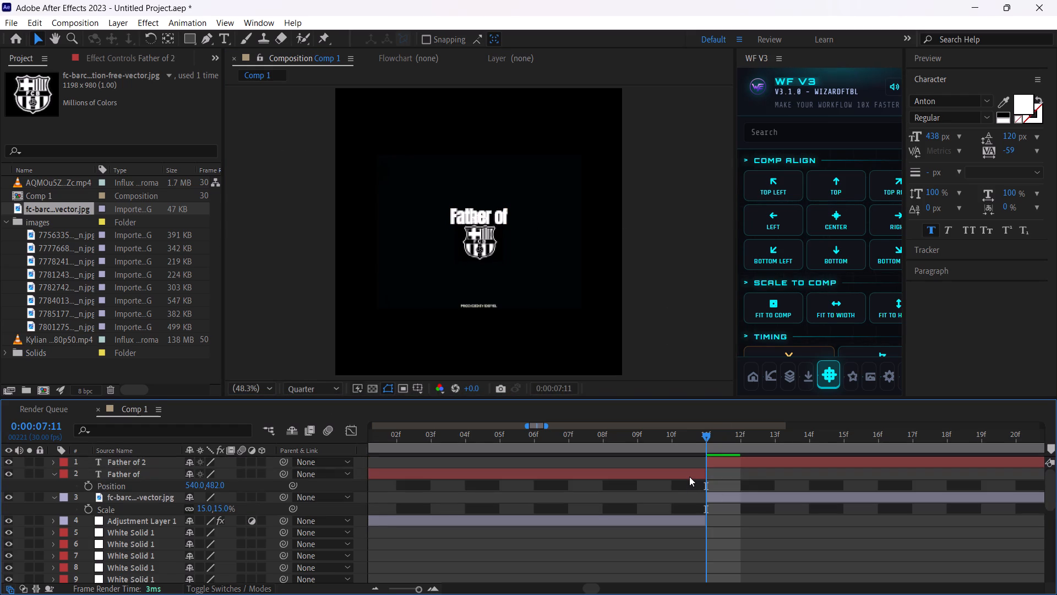
key("Delete")
Hide the text and Barcelona logo to expose the reference crest, and split both layers at 0:00:08:08 where the crest enlarges.
left_click(0, 475)
left_click(8, 473)
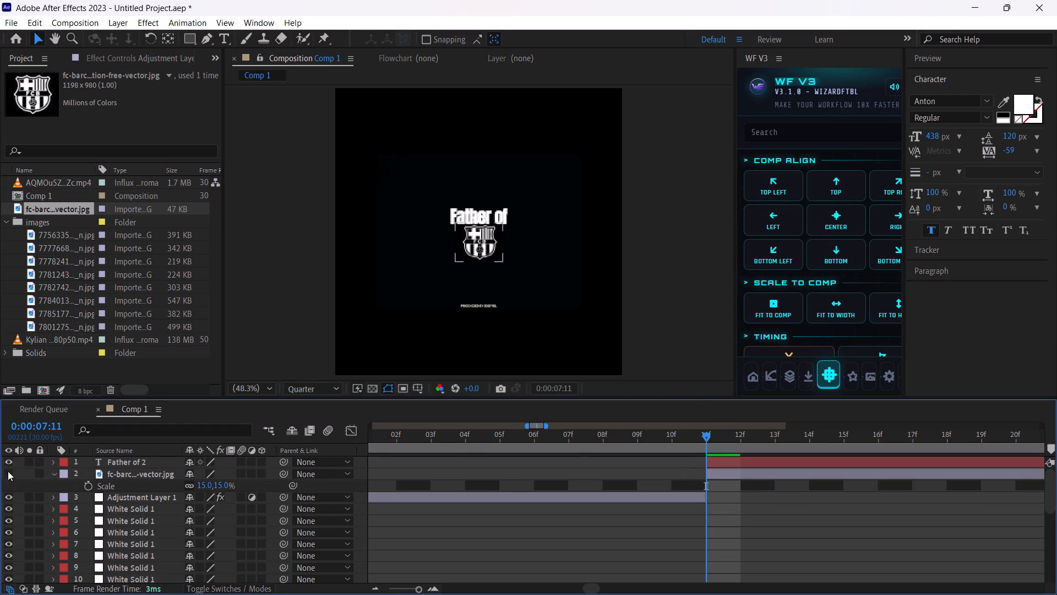
left_click(9, 462)
left_click_drag(738, 438, 920, 436)
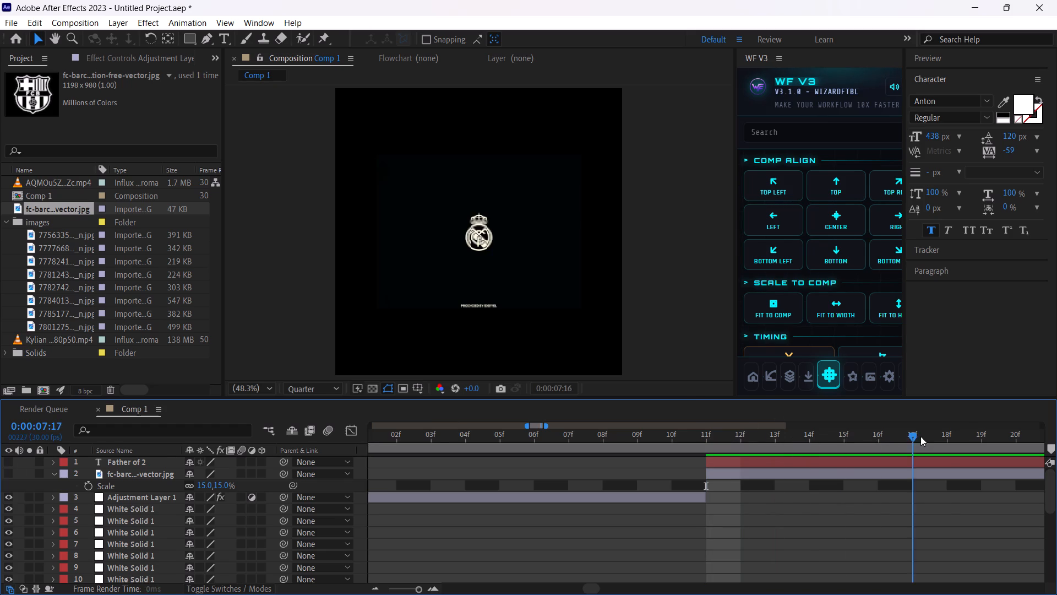
left_click_drag(920, 436, 1045, 441)
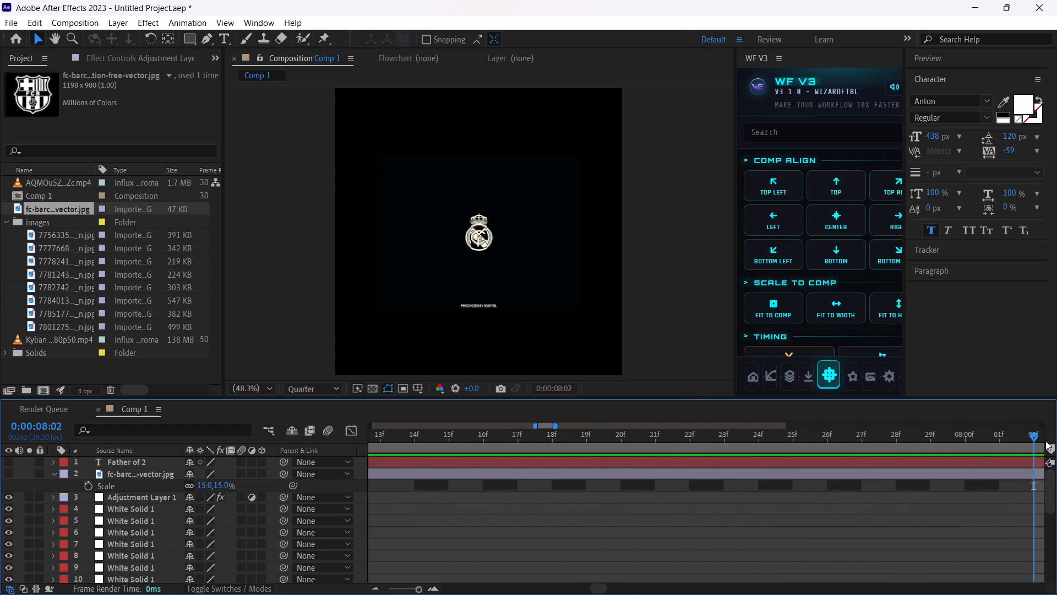
left_click_drag(1045, 441, 758, 459)
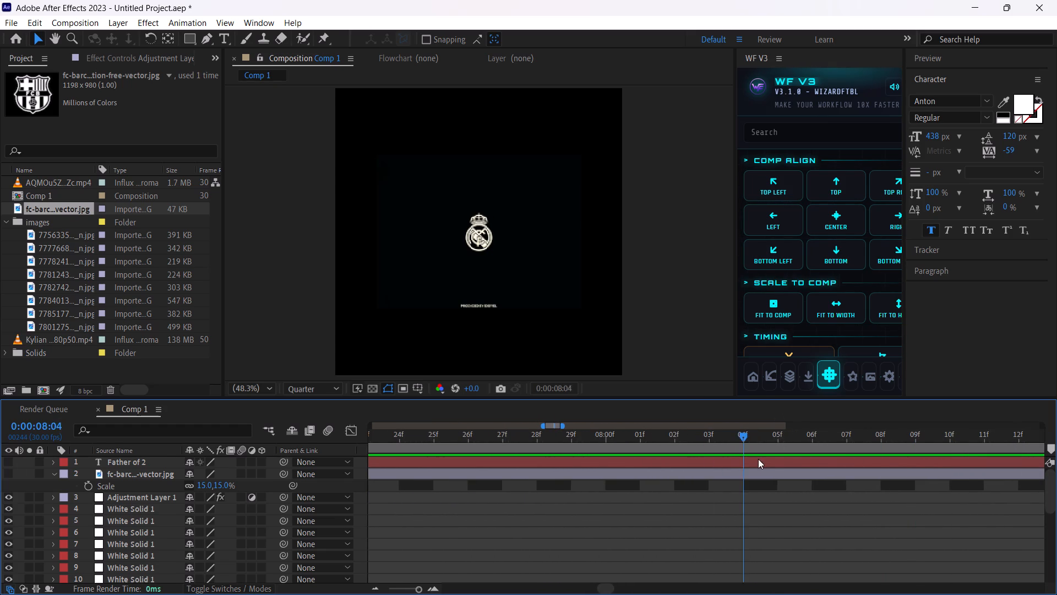
left_click_drag(758, 459, 875, 445)
left_click(862, 466)
left_click(863, 474, "shift")
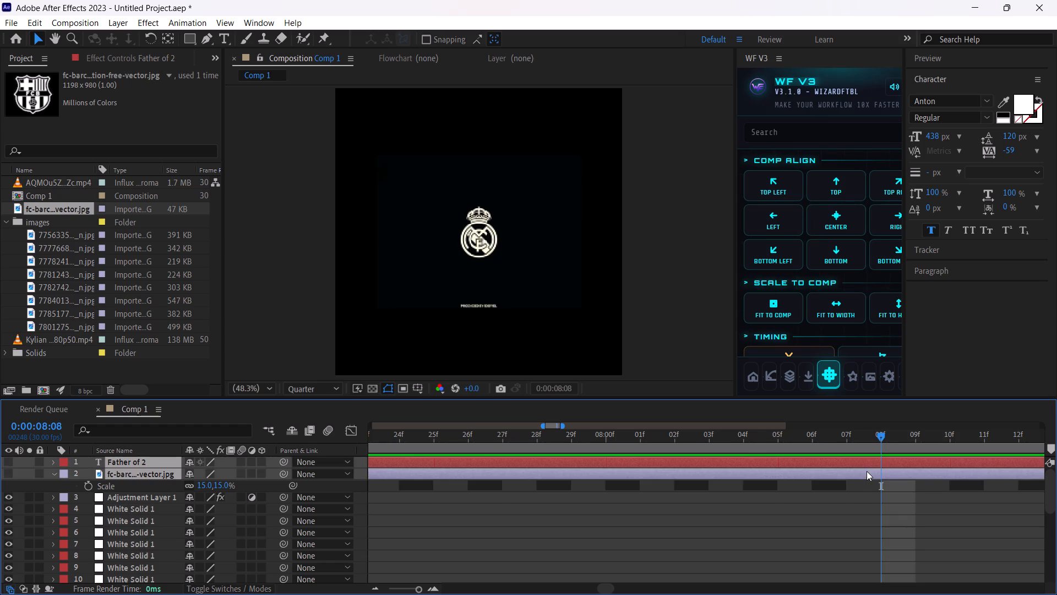
key("ctrl+shift+d")
Set the scale of the text and Barcelona logo segments starting at 0:00:08:08 to 20%.
left_click_drag(152, 486, 150, 471)
key("p")
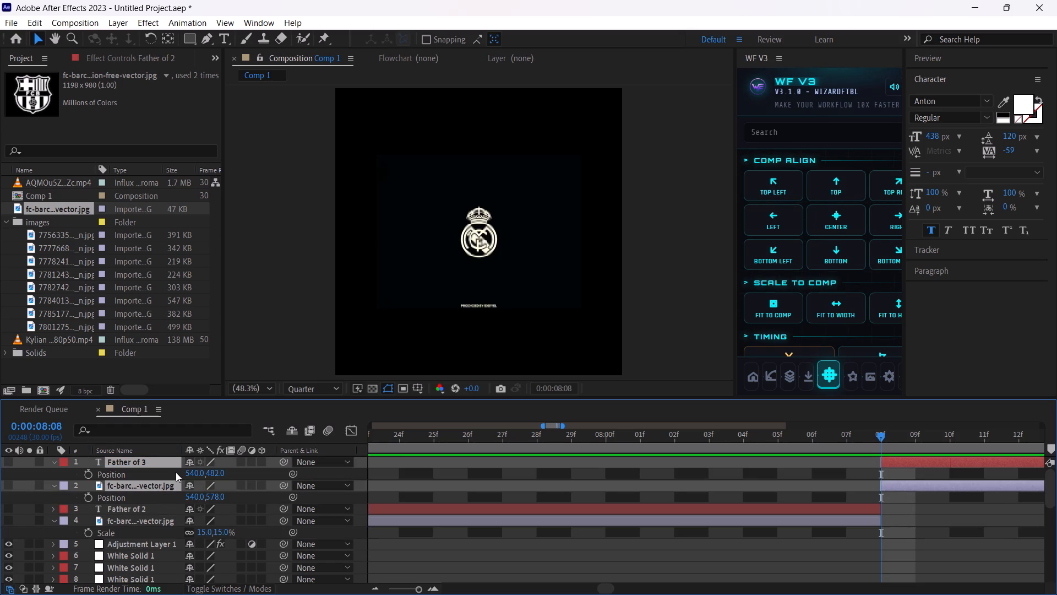
key("s")
left_click(205, 479)
left_click(205, 475)
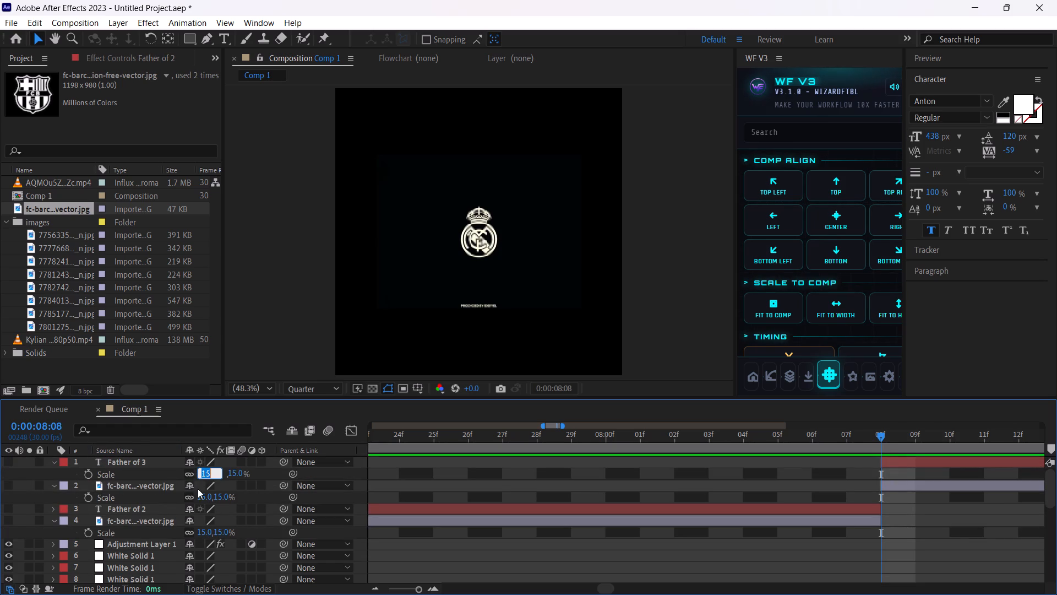
type("20")
left_click(205, 497)
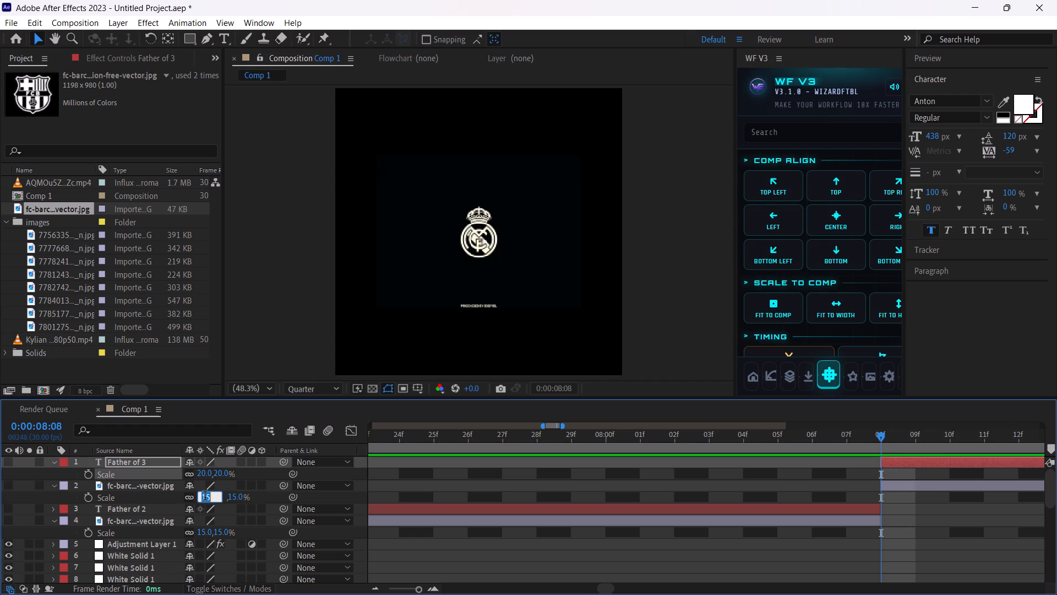
type("20")
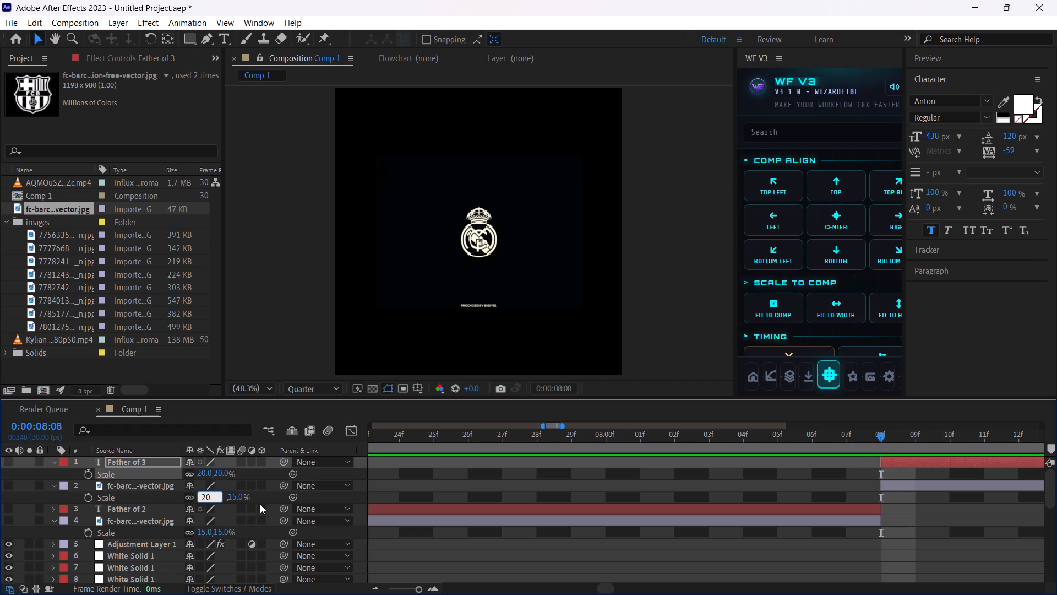
left_click(263, 499)
Show the text and logo segments starting at 0:00:08:08 and lower that logo to position 540, 609.
left_click(11, 460)
left_click(8, 488)
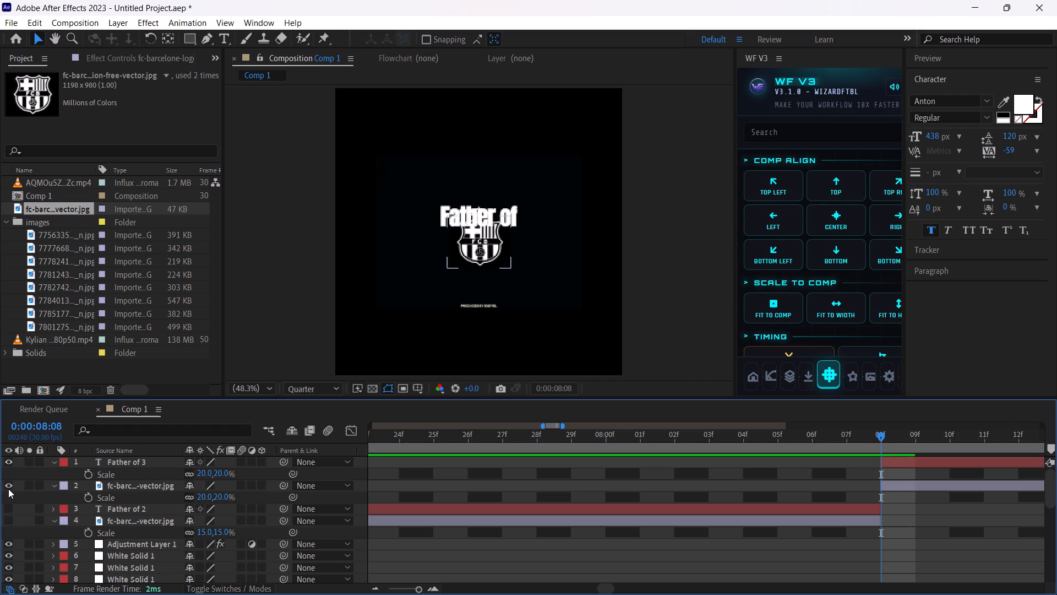
left_click(143, 484)
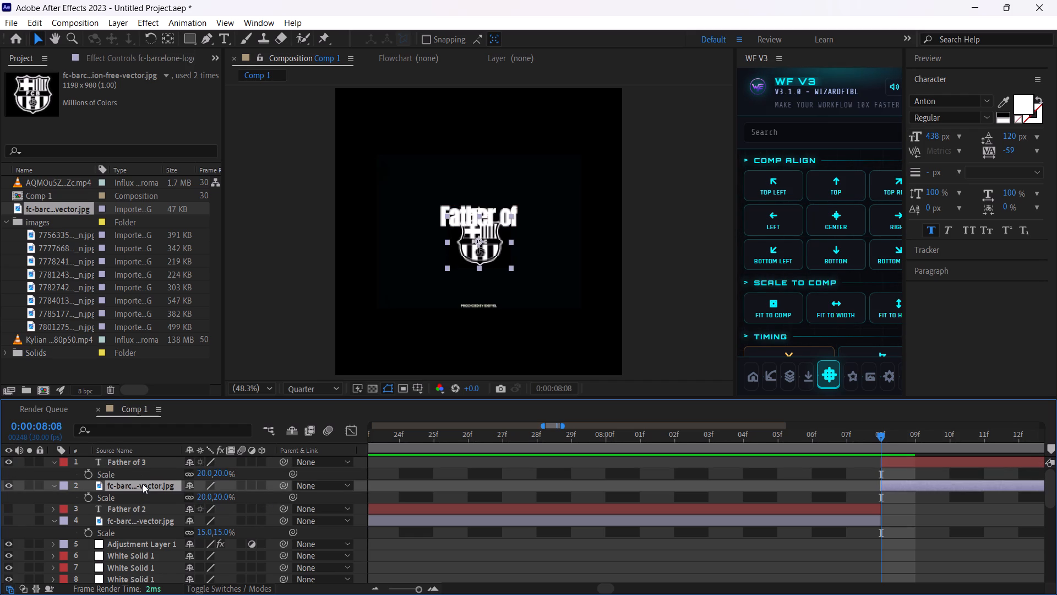
key("p")
left_click_drag(217, 501, 243, 496)
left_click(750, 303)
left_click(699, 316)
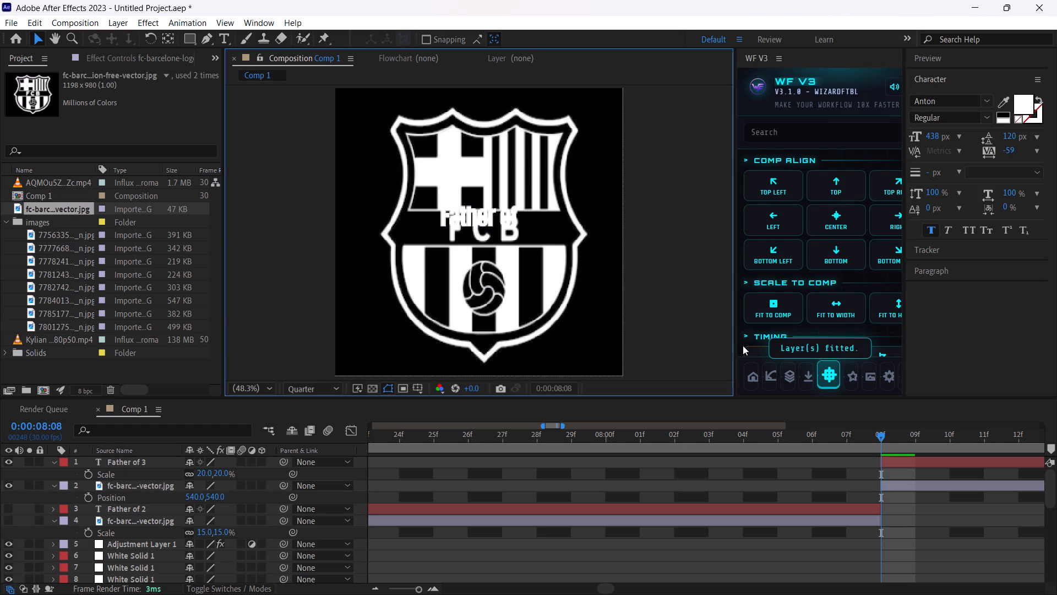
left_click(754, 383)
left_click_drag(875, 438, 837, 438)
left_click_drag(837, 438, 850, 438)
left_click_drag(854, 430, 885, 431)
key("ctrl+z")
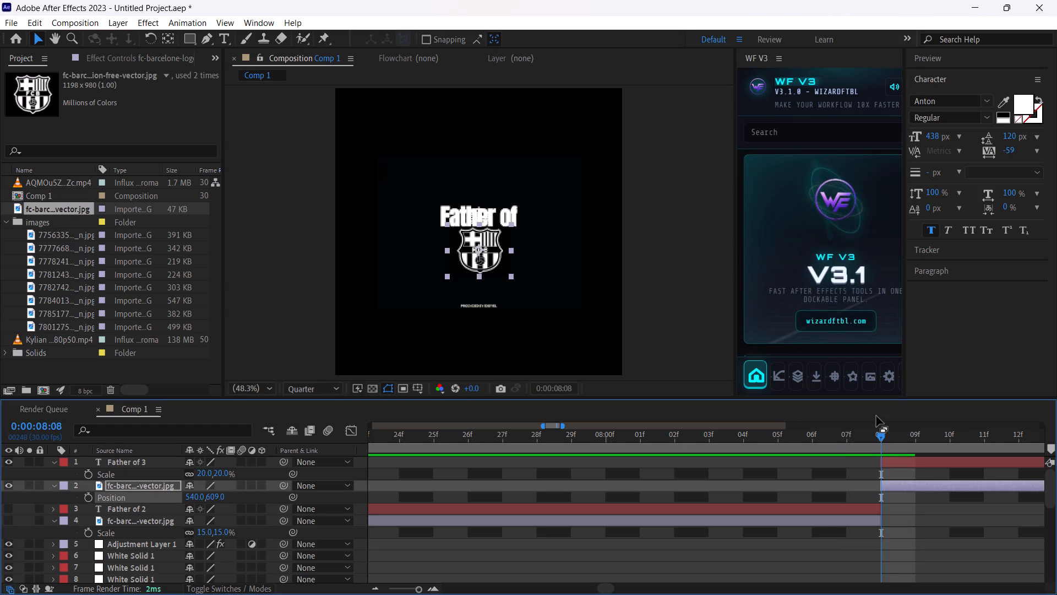
Return to 0:00:08:00 and make the earlier "Father of" text and Barcelona logo segments visible again.
left_click_drag(881, 430, 807, 445)
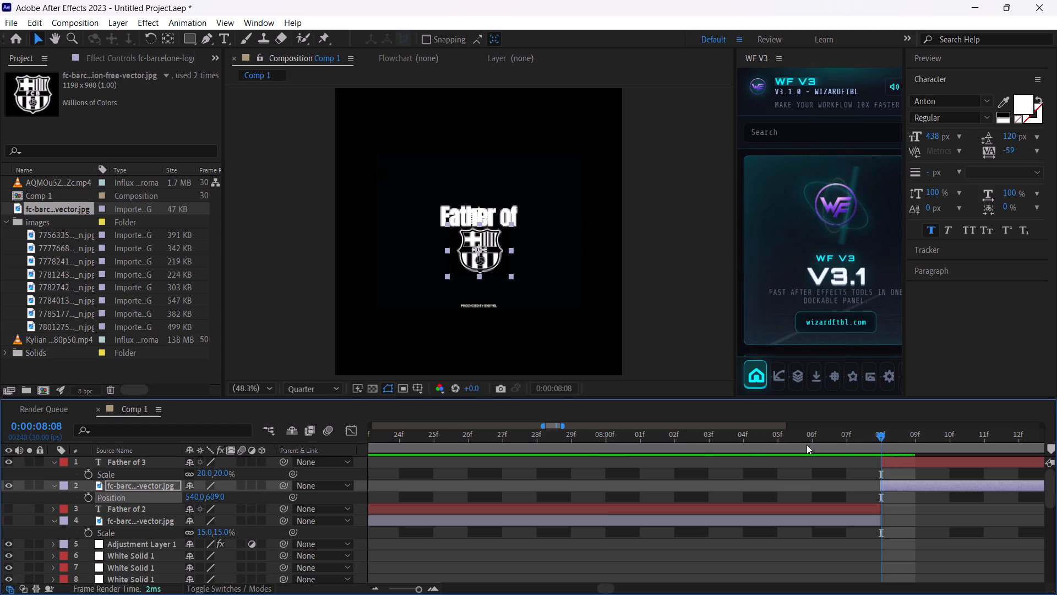
left_click_drag(807, 445, 614, 467)
left_click(3, 510)
left_click(7, 504)
left_click(9, 516)
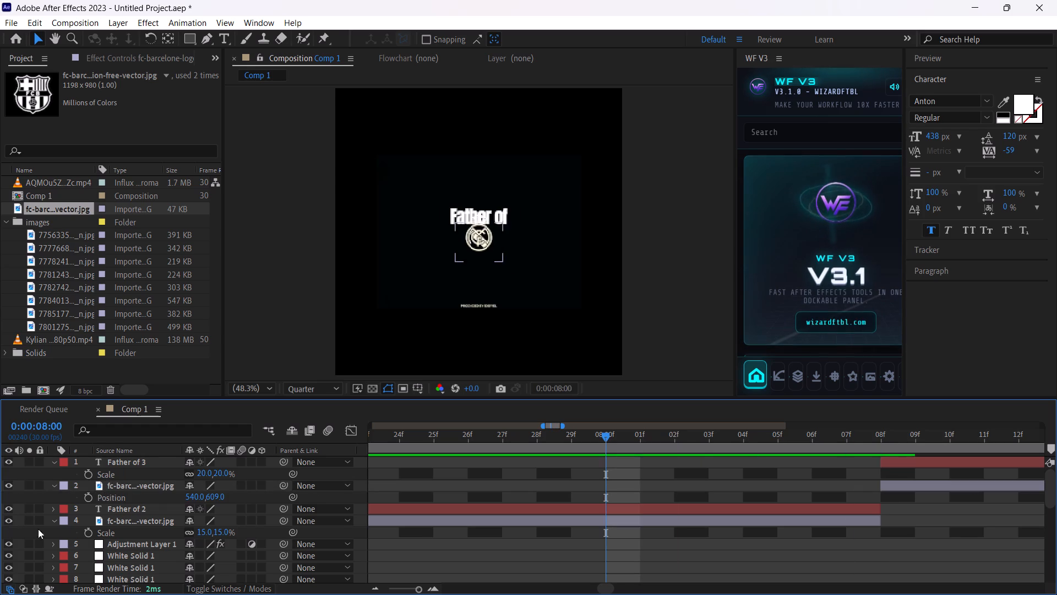
Hide the later text and logo segments to compare with the reference, split both at 0:00:09:04, and delete the parts after it.
key("space")
key("space")
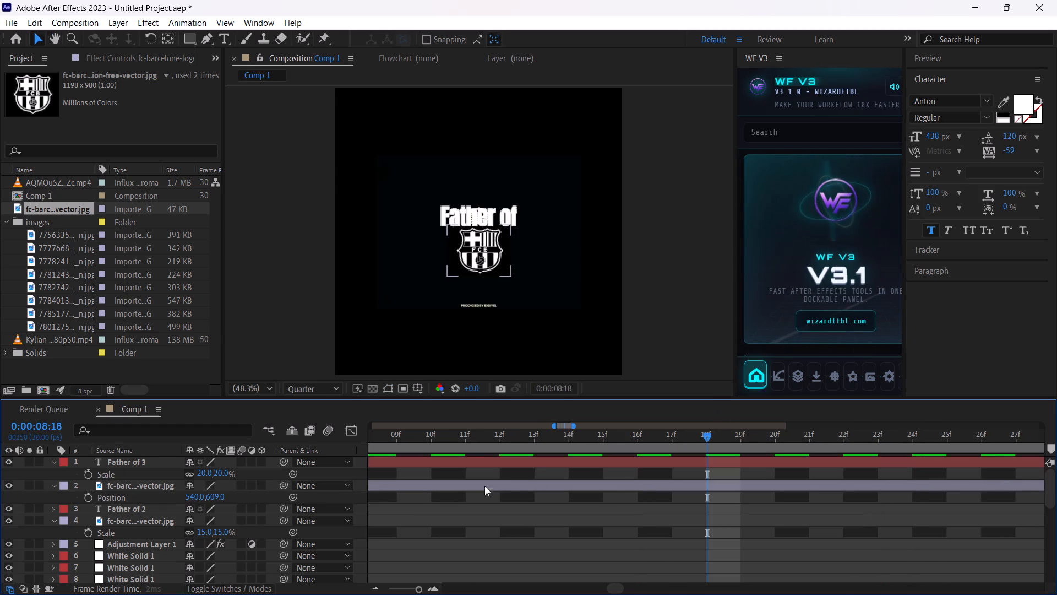
key("space")
key("space")
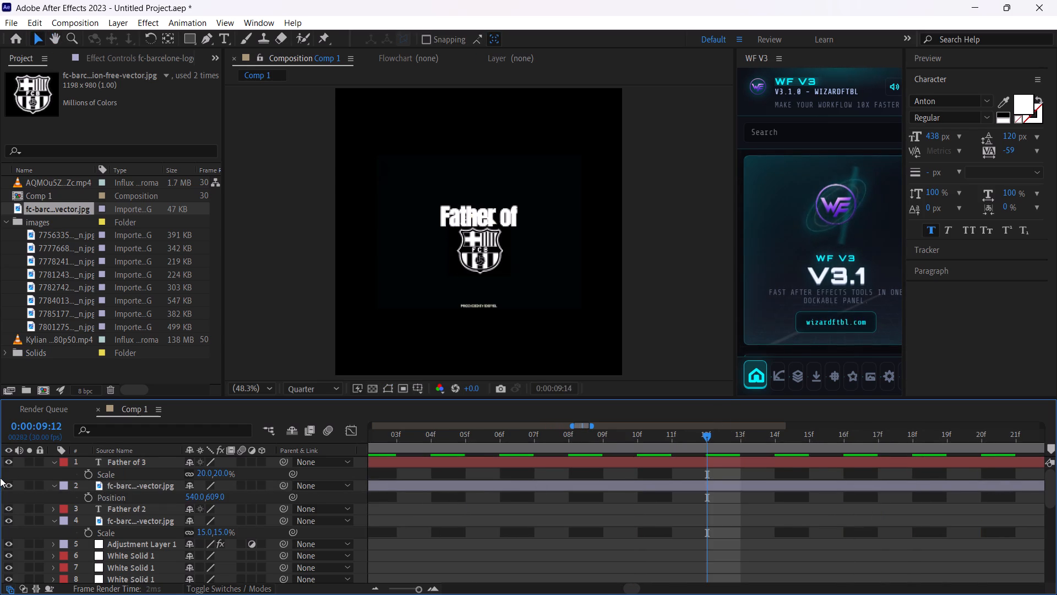
left_click(8, 466)
left_click(15, 488)
left_click(10, 485)
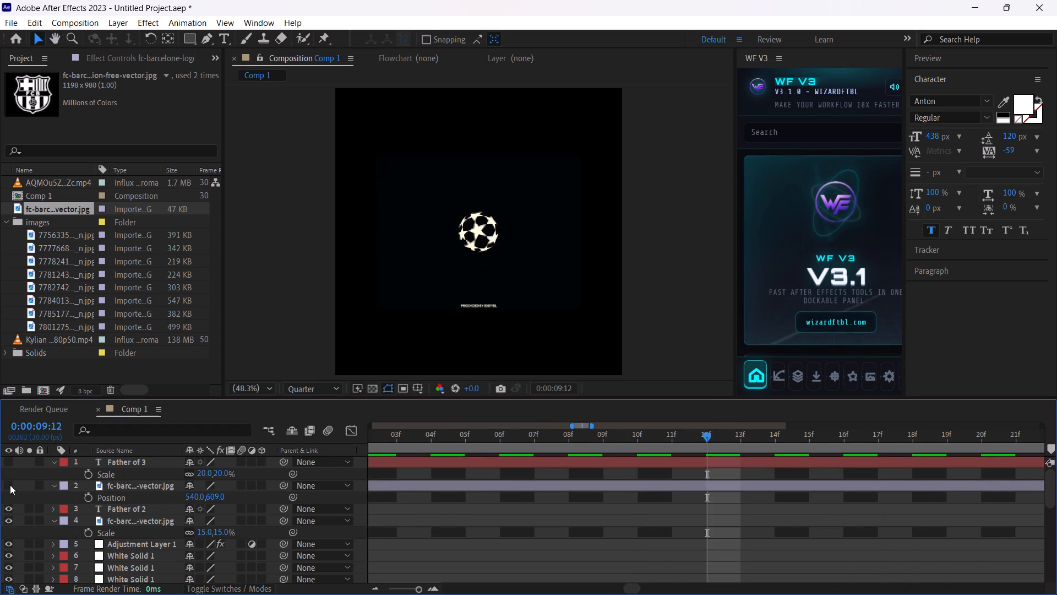
left_click_drag(670, 435, 622, 438)
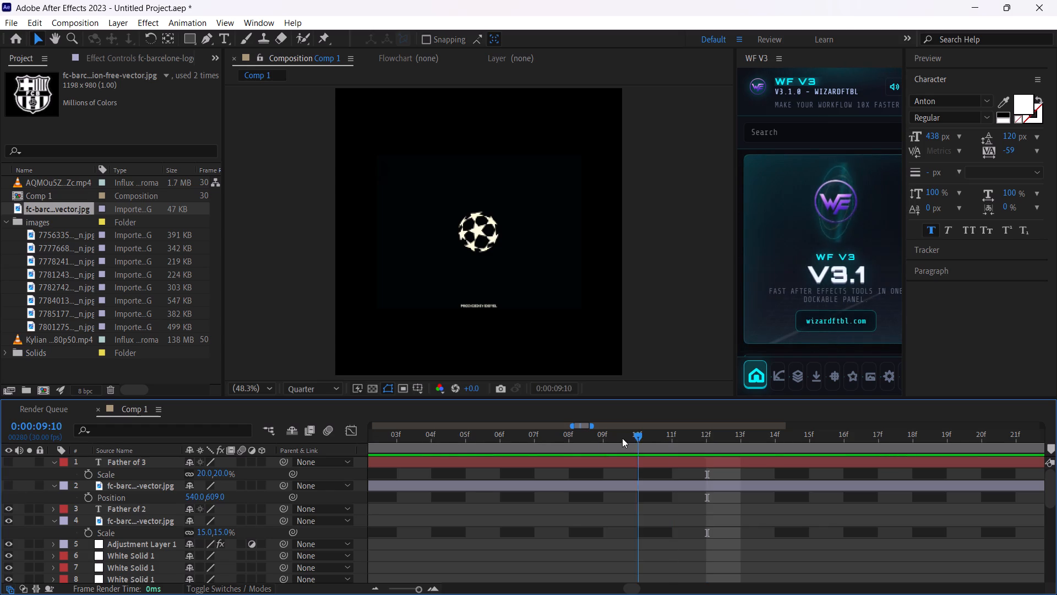
left_click_drag(622, 438, 564, 438)
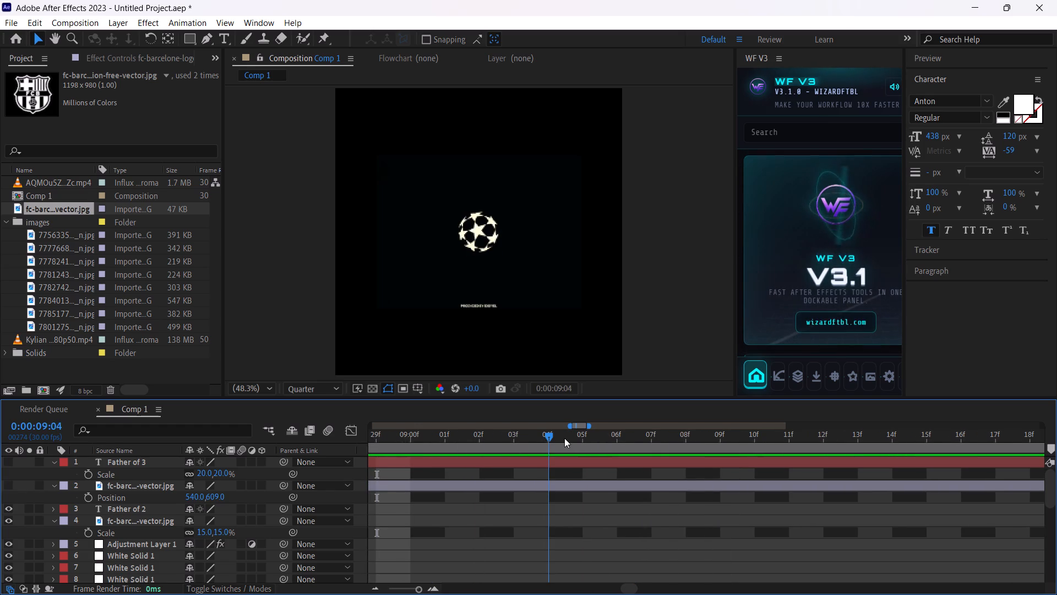
left_click_drag(564, 438, 545, 438)
left_click(560, 464)
left_click(560, 486, "shift")
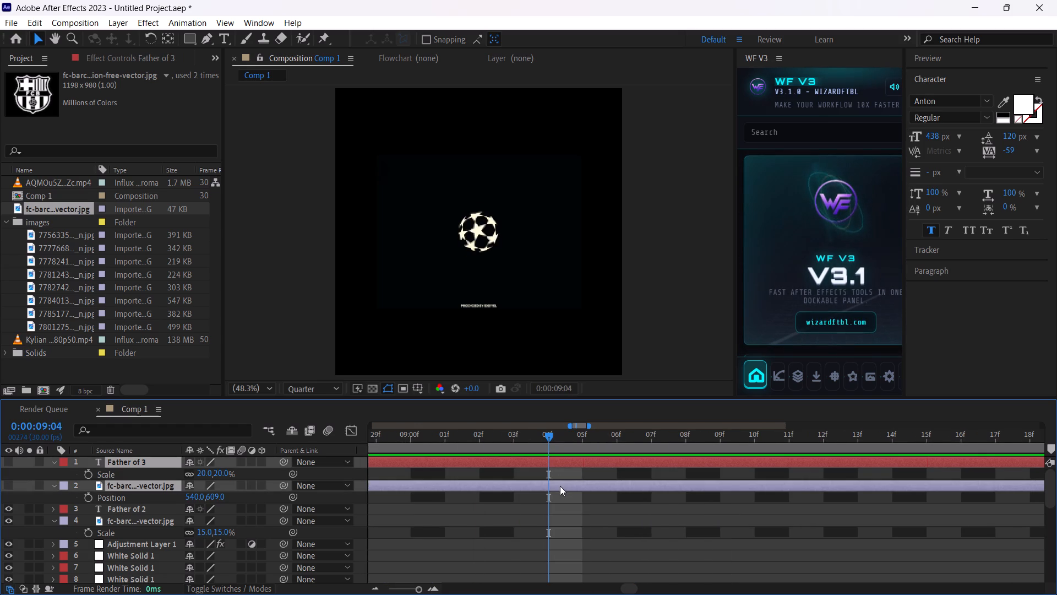
key("ctrl+shift+d")
key("Delete")
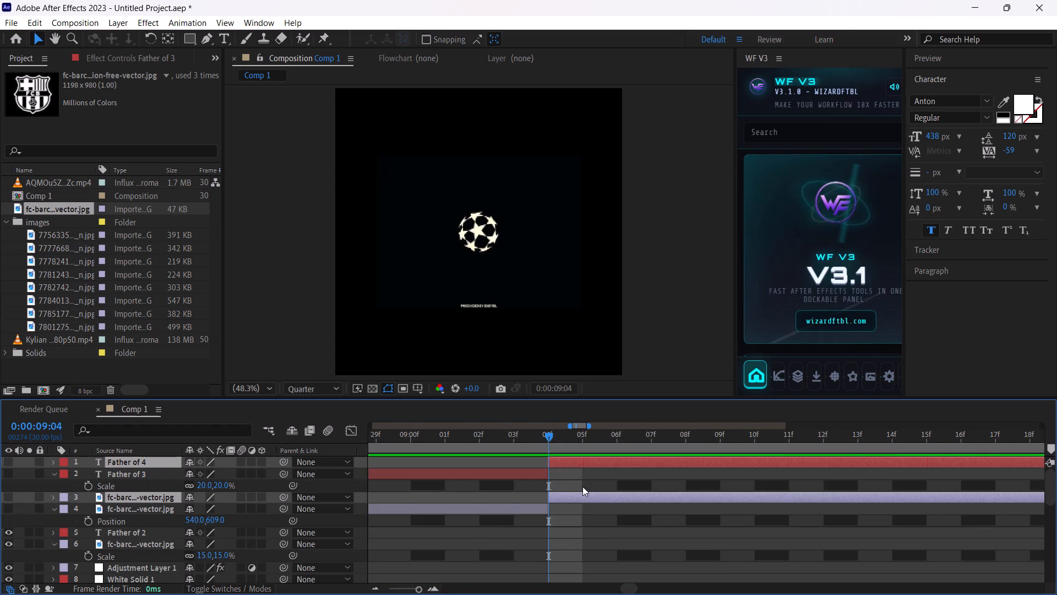
Delete both Barcelona logo segments, the one ending at 0:00:08:08 and the one starting there, keeping the "Father of" texts.
left_click_drag(504, 430, 253, 468)
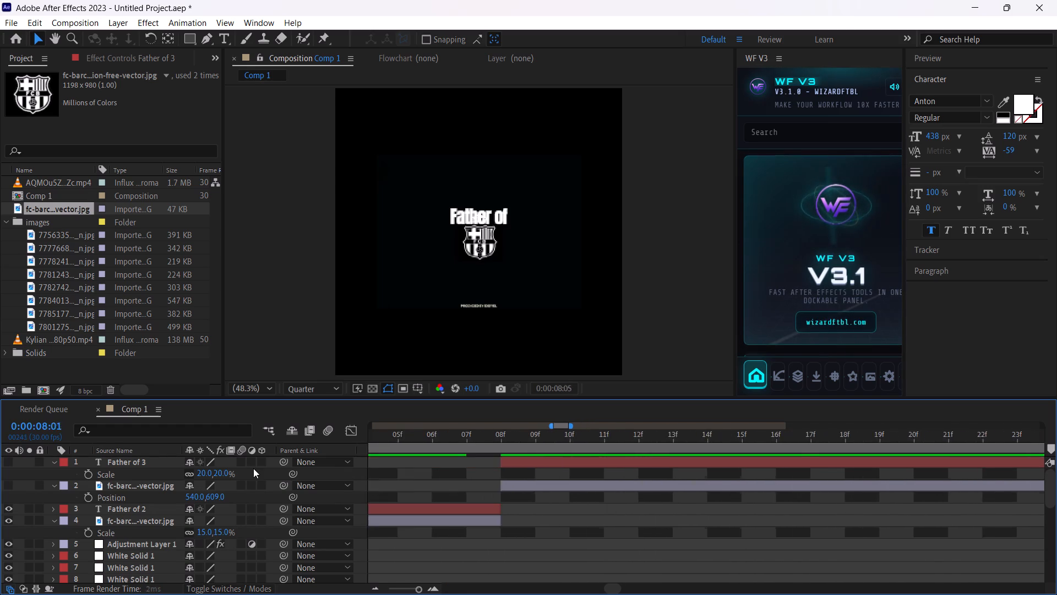
left_click_drag(253, 468, 467, 489)
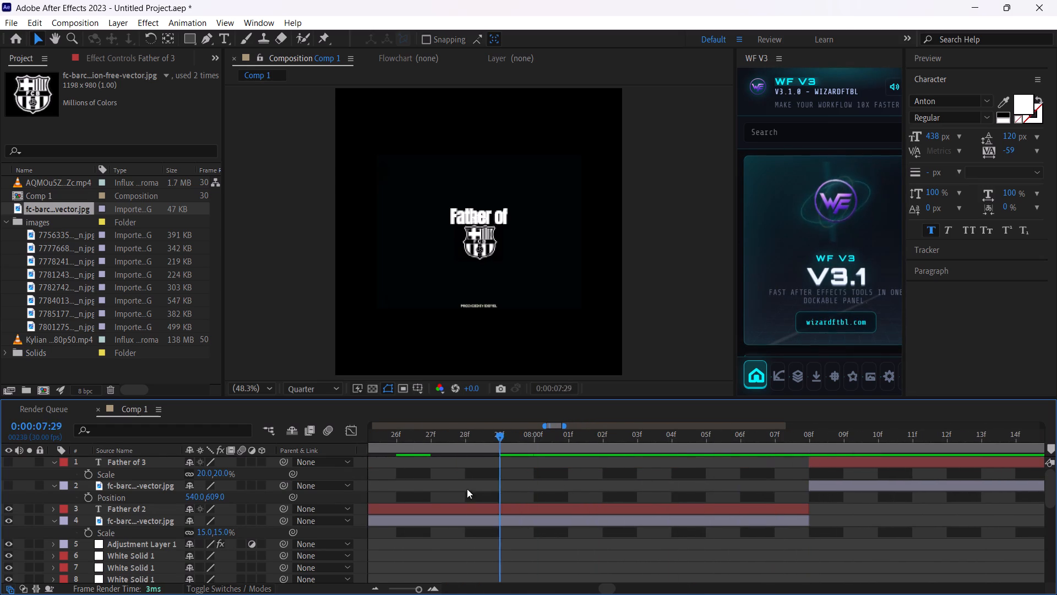
left_click_drag(467, 489, 729, 470)
left_click(714, 509)
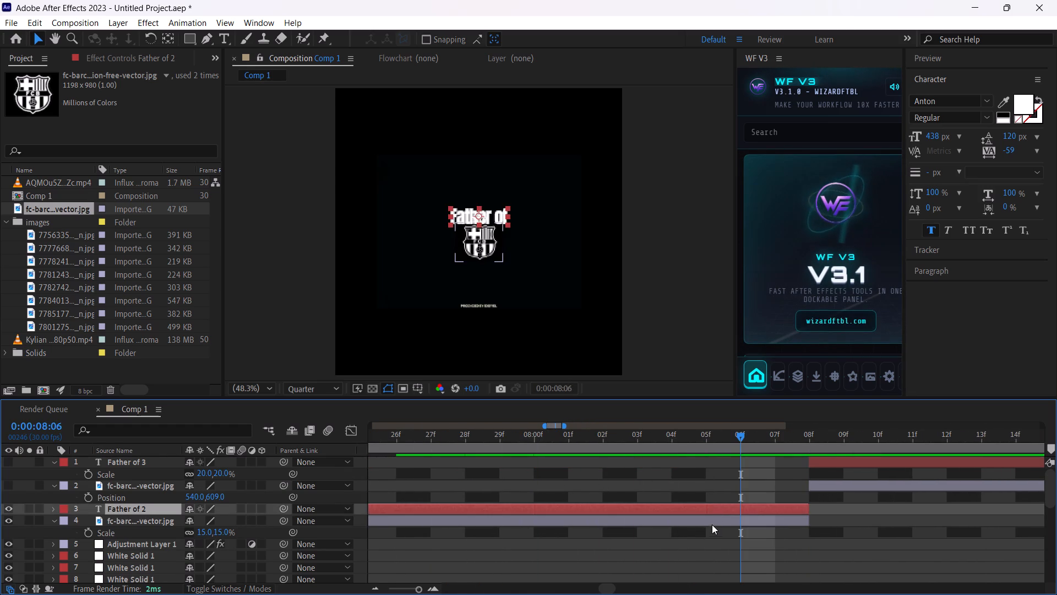
left_click(710, 526)
left_click(718, 521)
key("Delete")
left_click(831, 488)
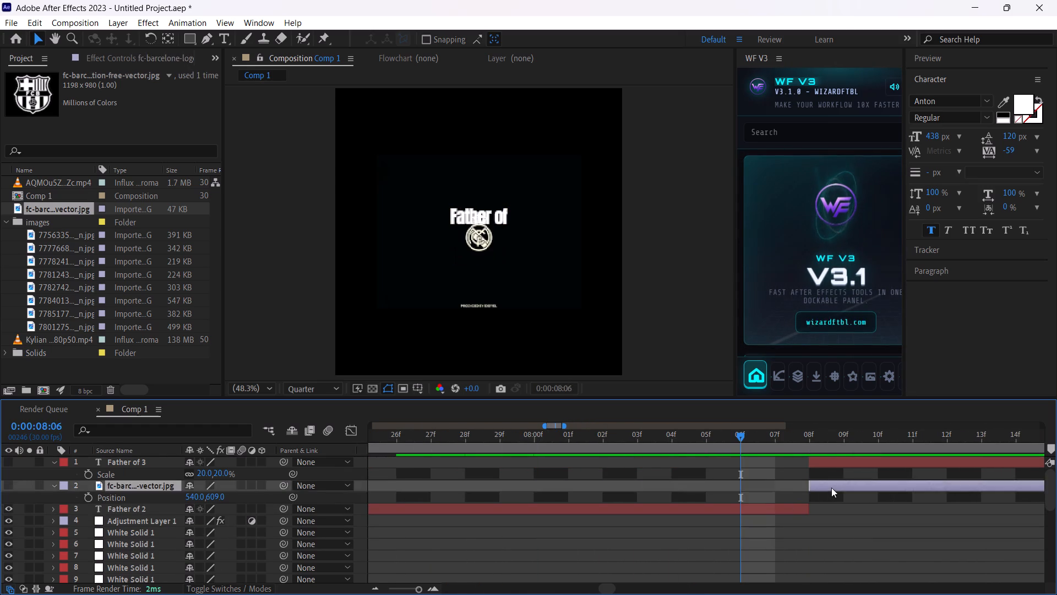
key("Delete")
Extend the text segment ending at 0:00:08:08 to read "Father of Barcelona" and center it in the composition.
left_click(764, 486)
left_click_drag(495, 218, 479, 237)
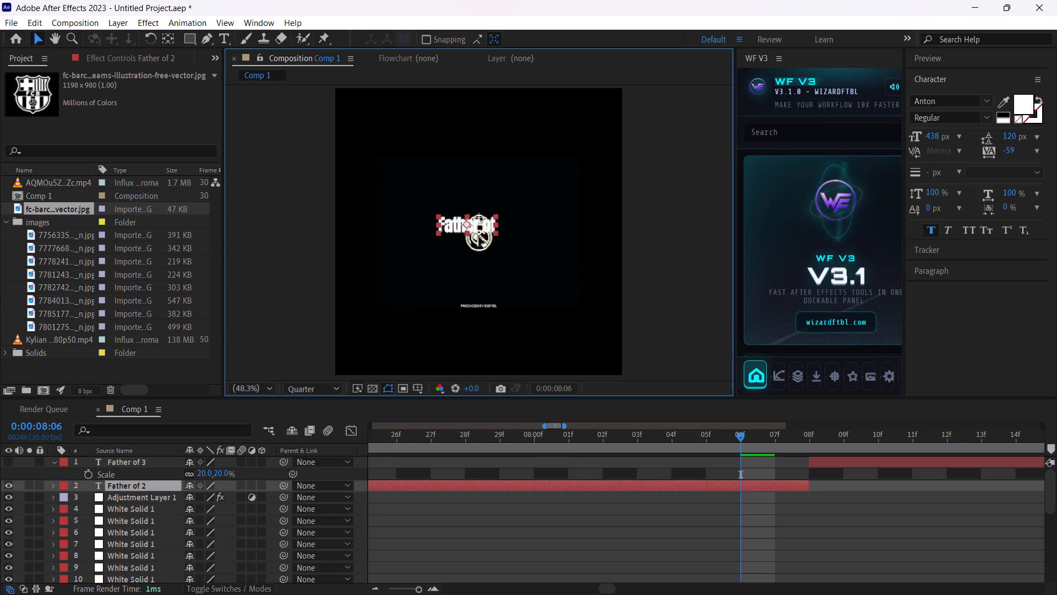
left_click_drag(479, 237, 497, 239)
double_click(497, 239)
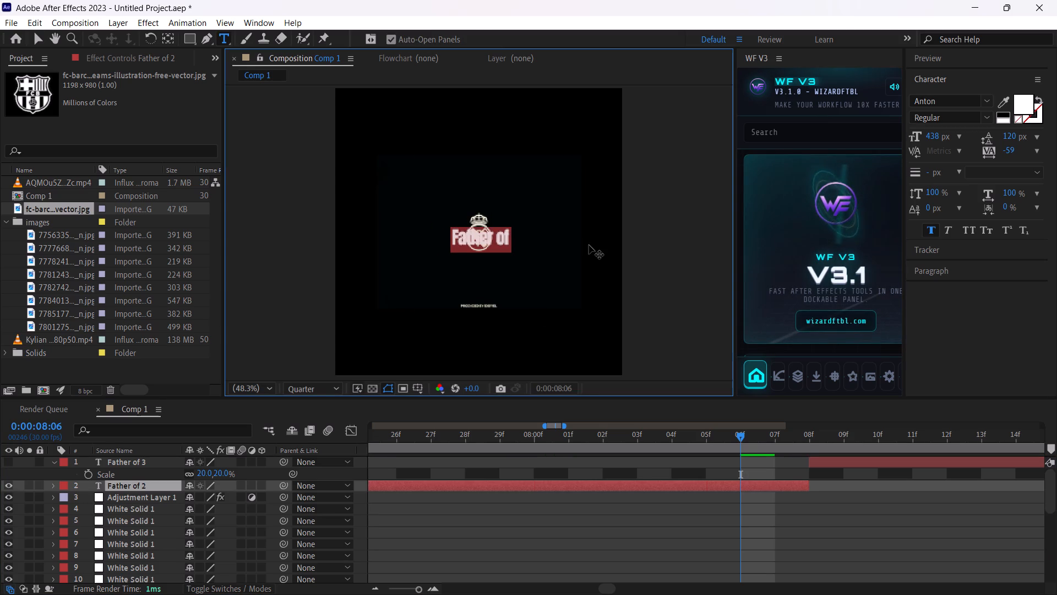
key("Right")
key("space")
type("Barce")
type("lona")
left_click(39, 39)
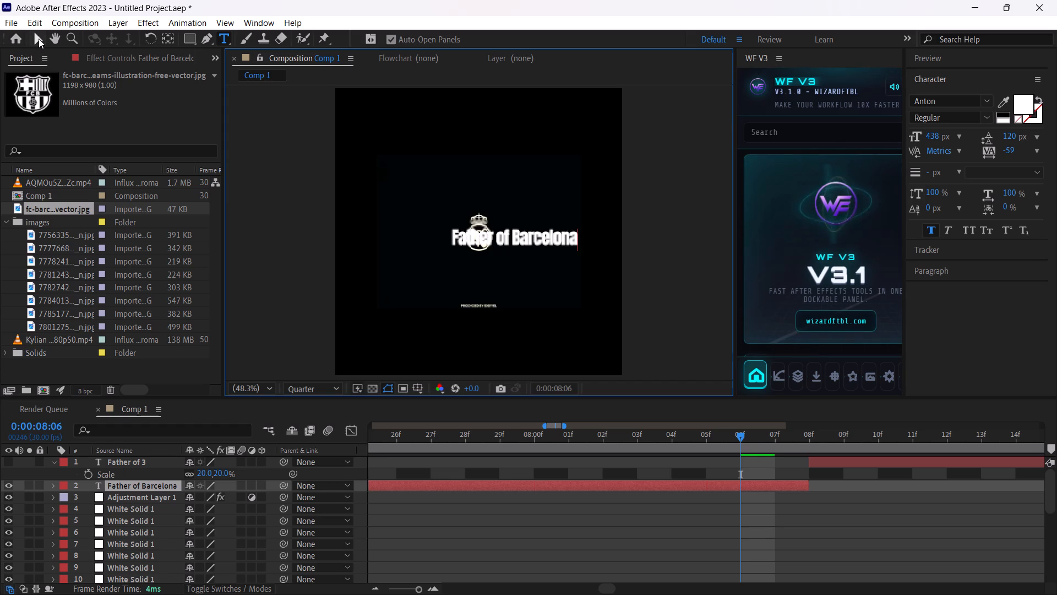
left_click(834, 375)
left_click(842, 211)
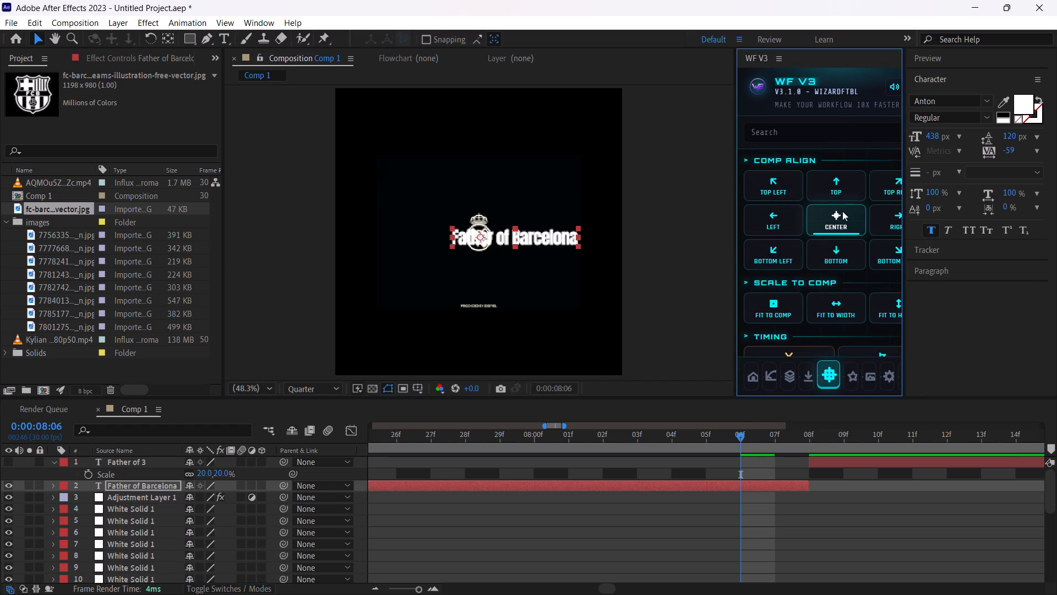
Show the text segment starting at 0:00:08:08, extend it to read "Father of Barcelona" and center it in the composition.
left_click(827, 463)
left_click(801, 434)
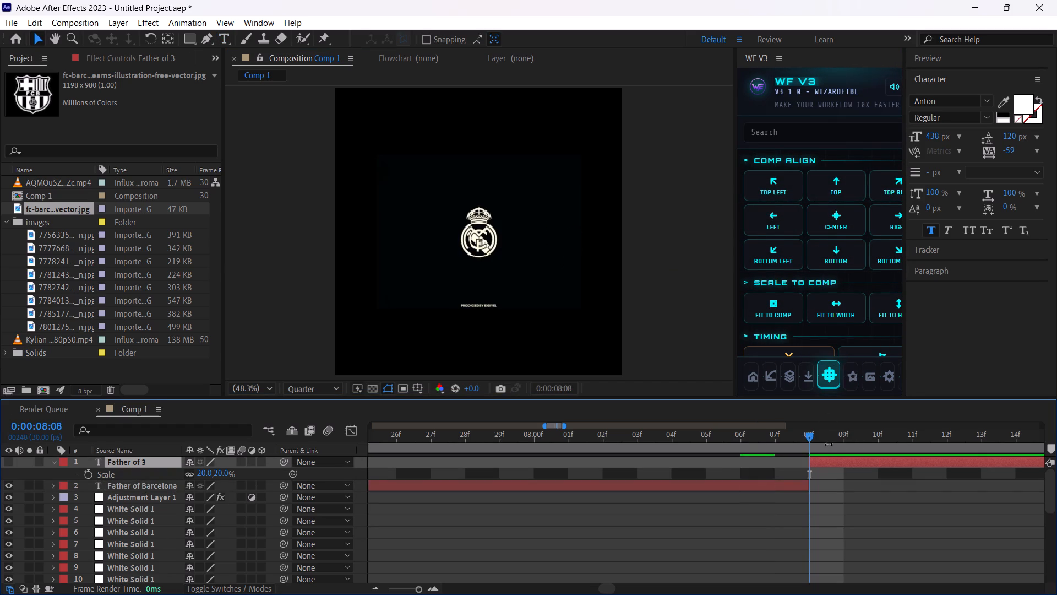
left_click(6, 466)
double_click(494, 225)
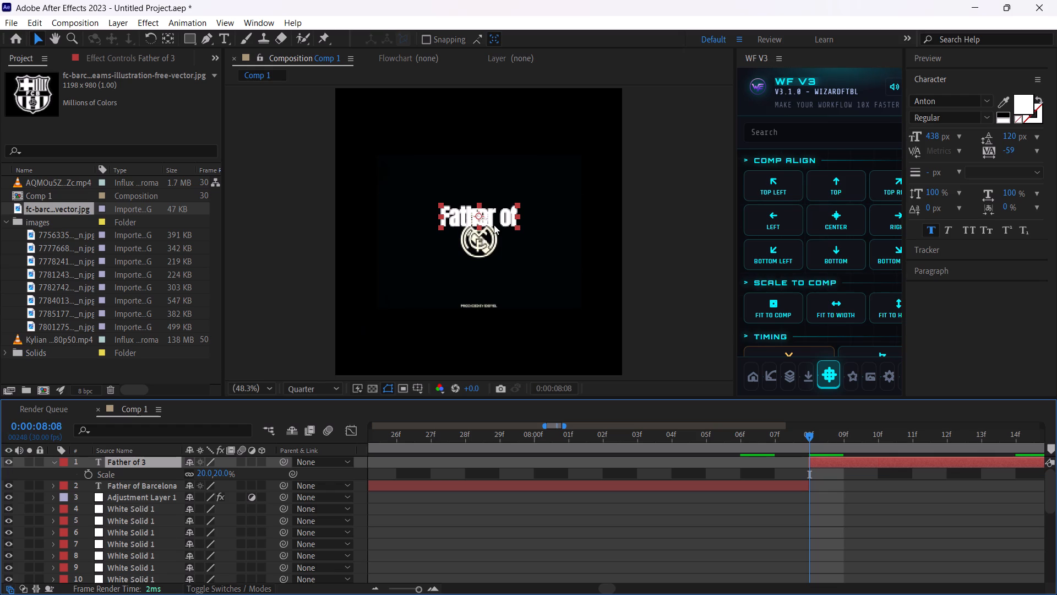
left_click(515, 218)
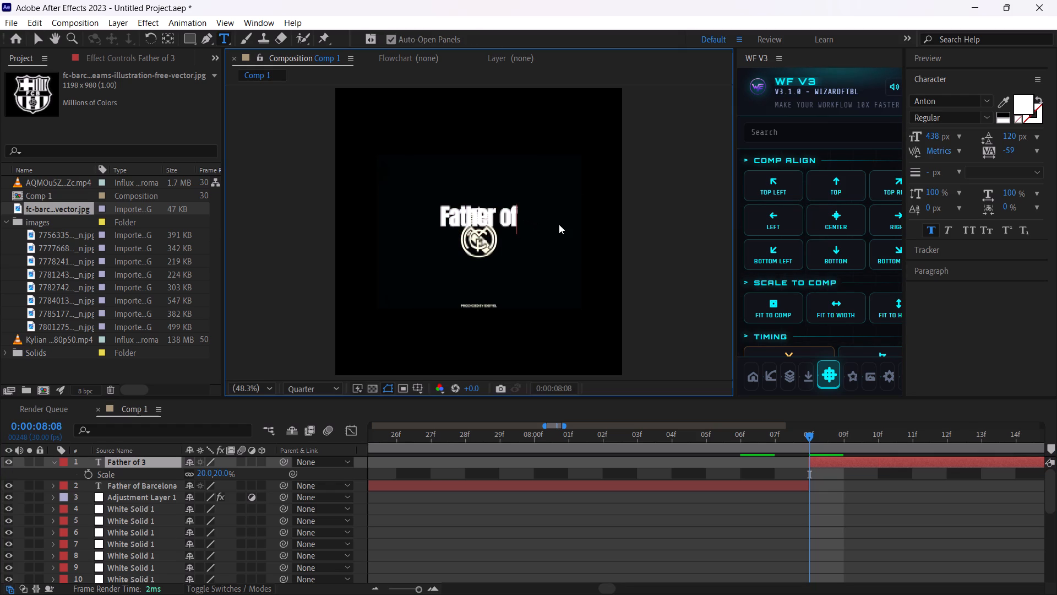
key("space")
type("Barcelona")
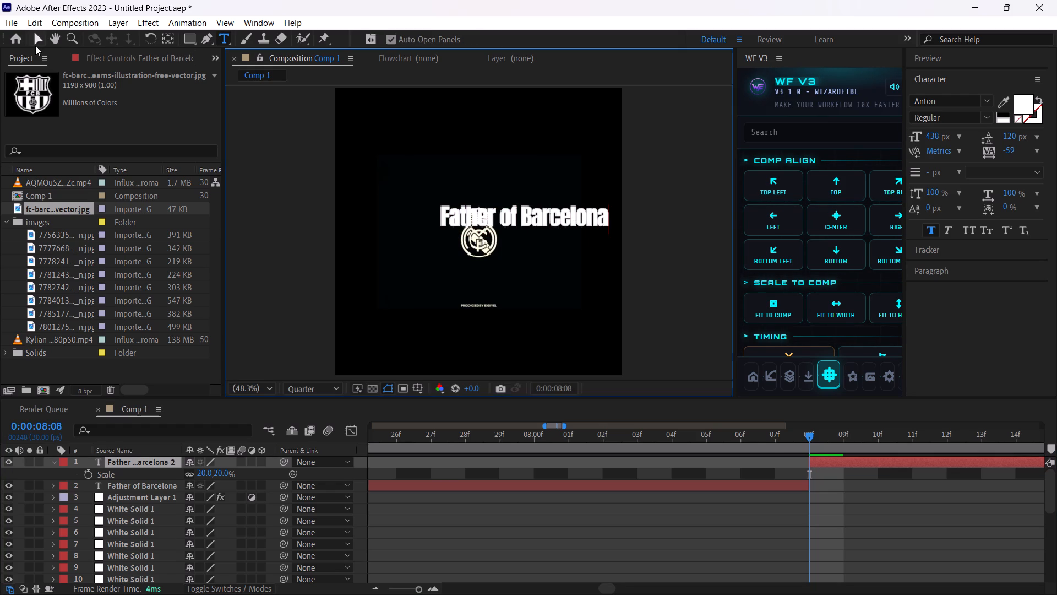
left_click(35, 46)
left_click(844, 208)
Play back the two "Father of Barcelona" segments and the reference footage from 0:00:09:04 onward to check the timing.
key("space")
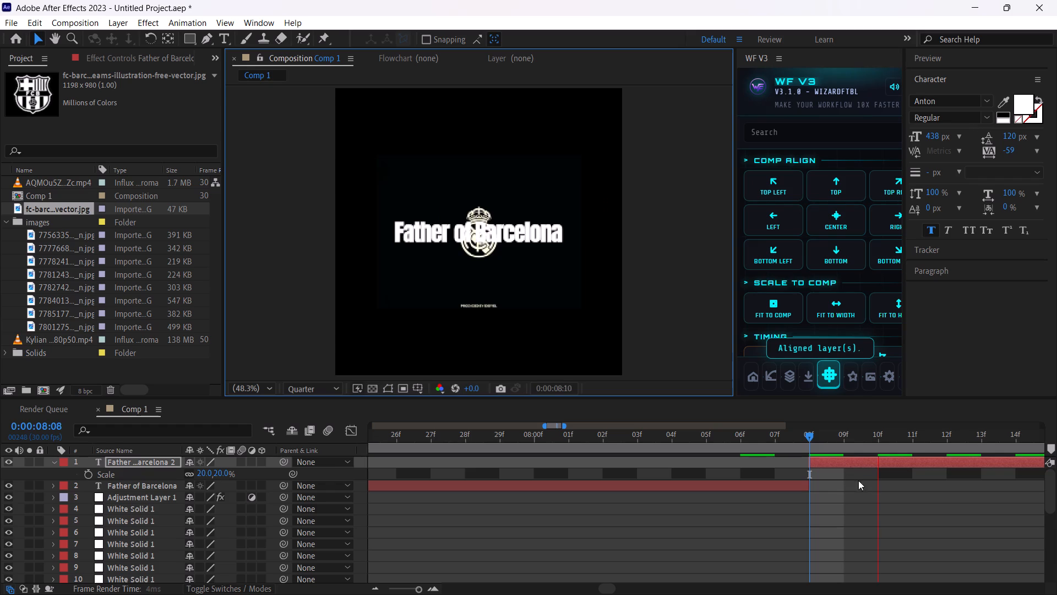
key("space")
left_click_drag(644, 439, 273, 446)
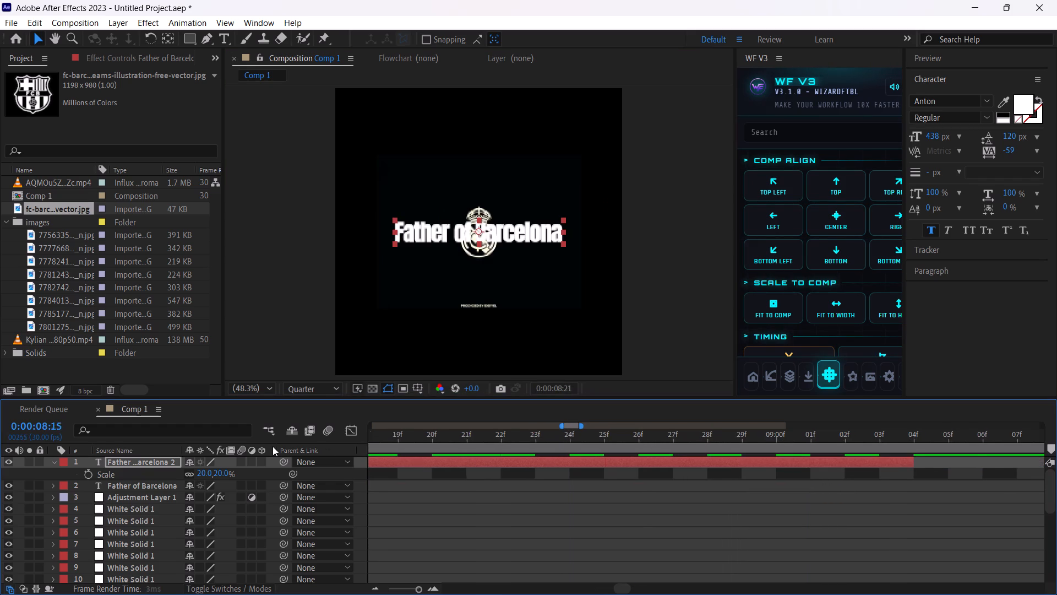
left_click_drag(273, 446, 843, 449)
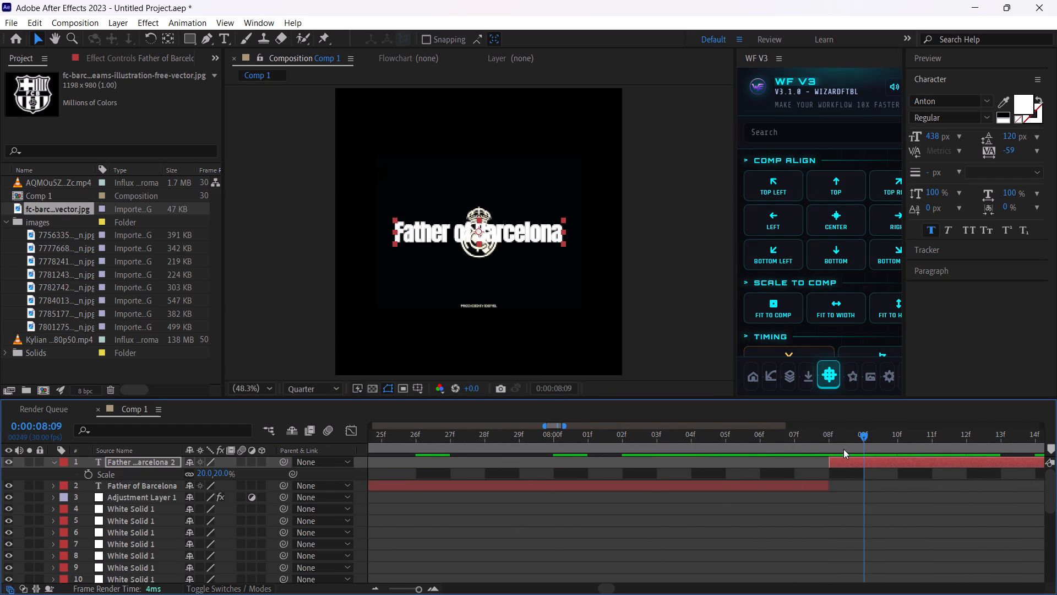
left_click_drag(843, 449, 841, 449)
left_click(419, 591)
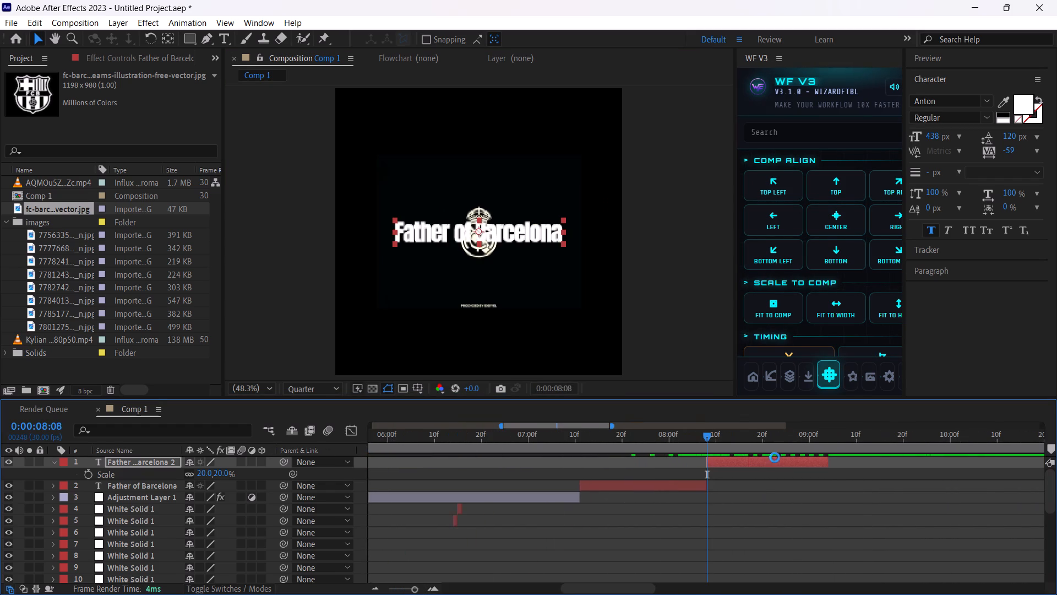
left_click_drag(803, 437, 830, 437)
left_click(867, 485)
key("space")
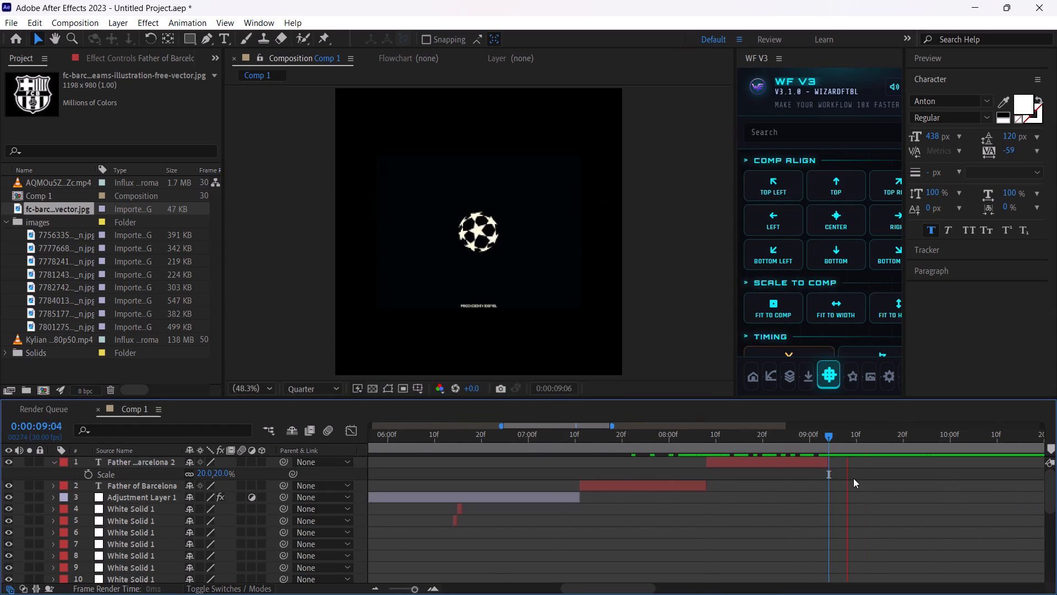
key("space")
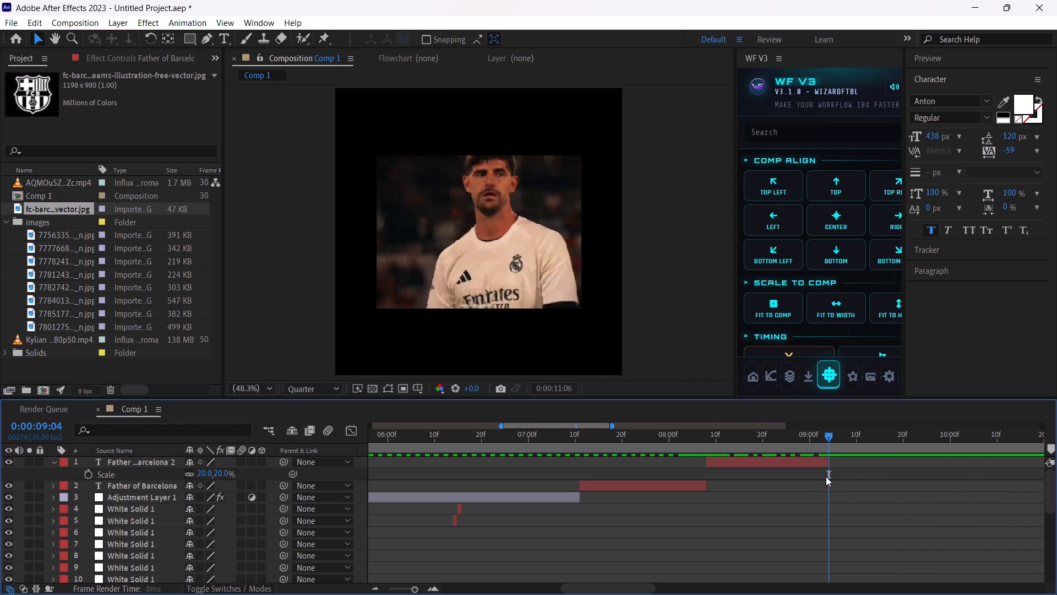
Examine the reference frames around the end of the Champions League logo, stopping at 0:00:10:25.
left_click_drag(706, 441, 634, 443)
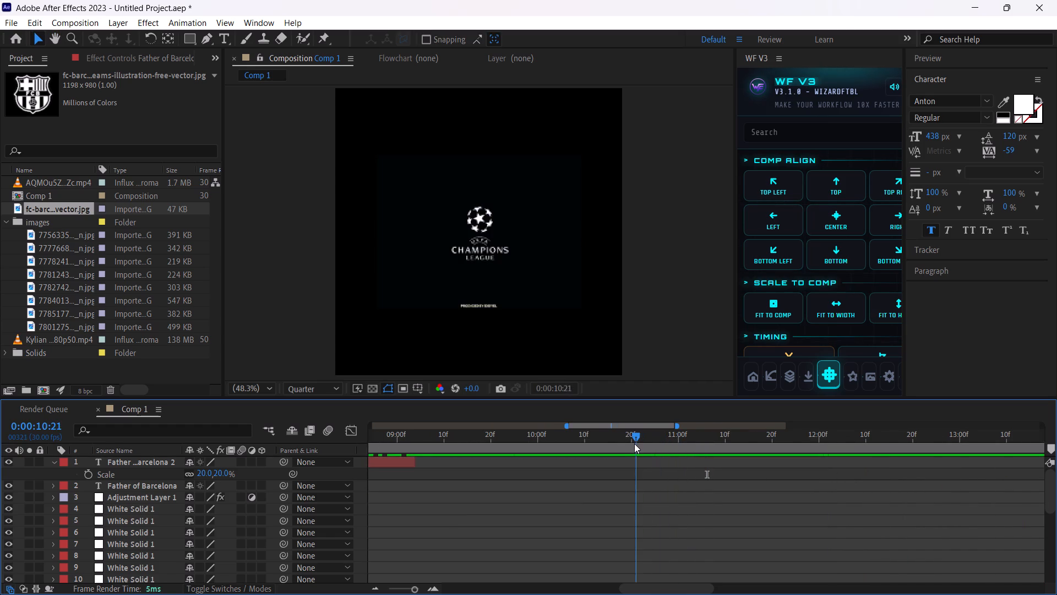
left_click_drag(634, 443, 652, 441)
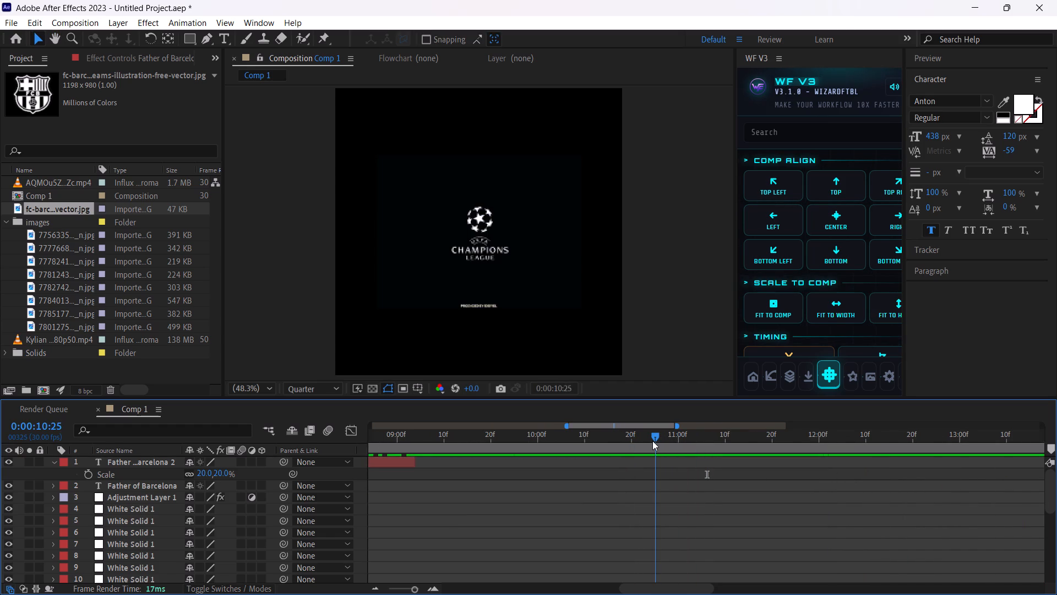
left_click_drag(652, 441, 673, 441)
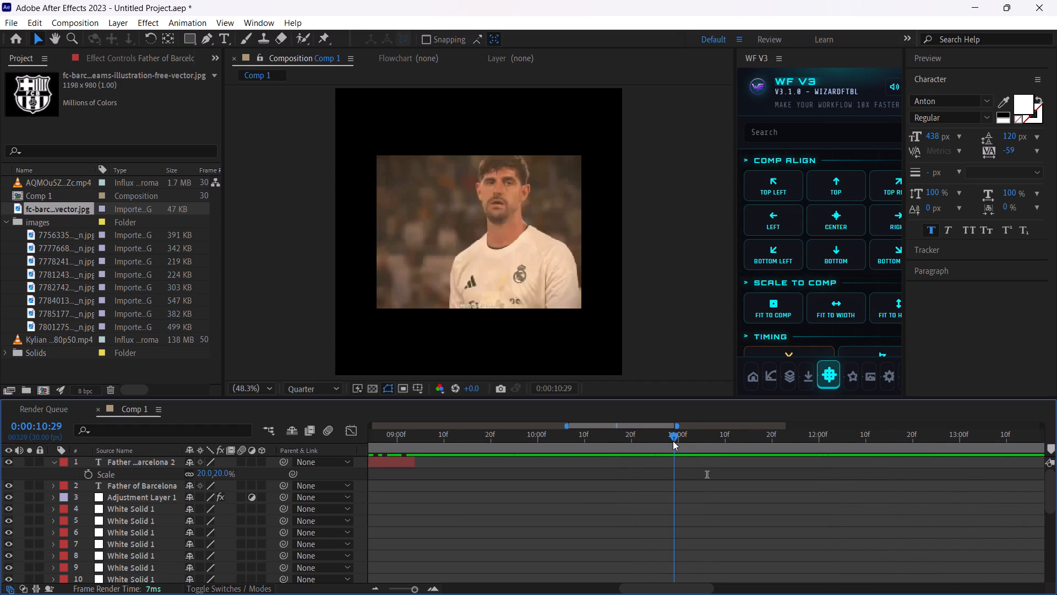
left_click_drag(673, 441, 651, 442)
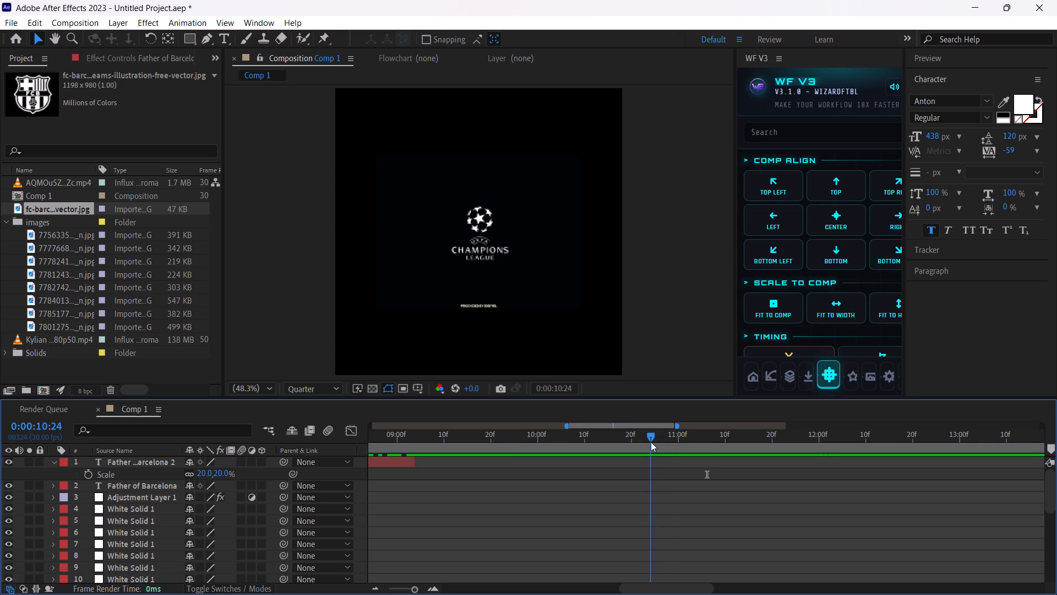
left_click_drag(651, 442, 657, 442)
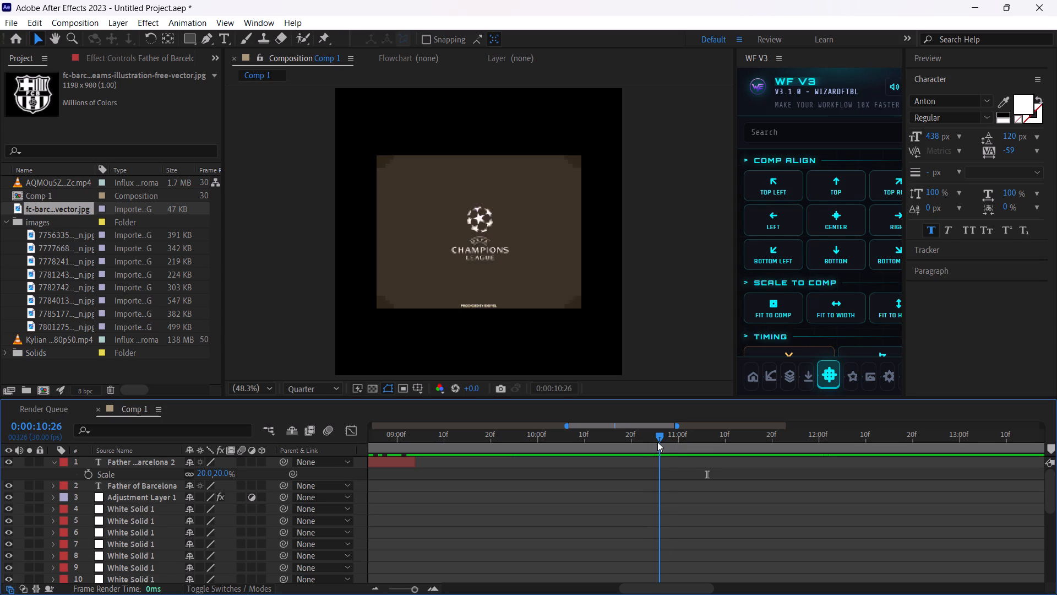
left_click_drag(657, 442, 653, 442)
left_click(657, 299)
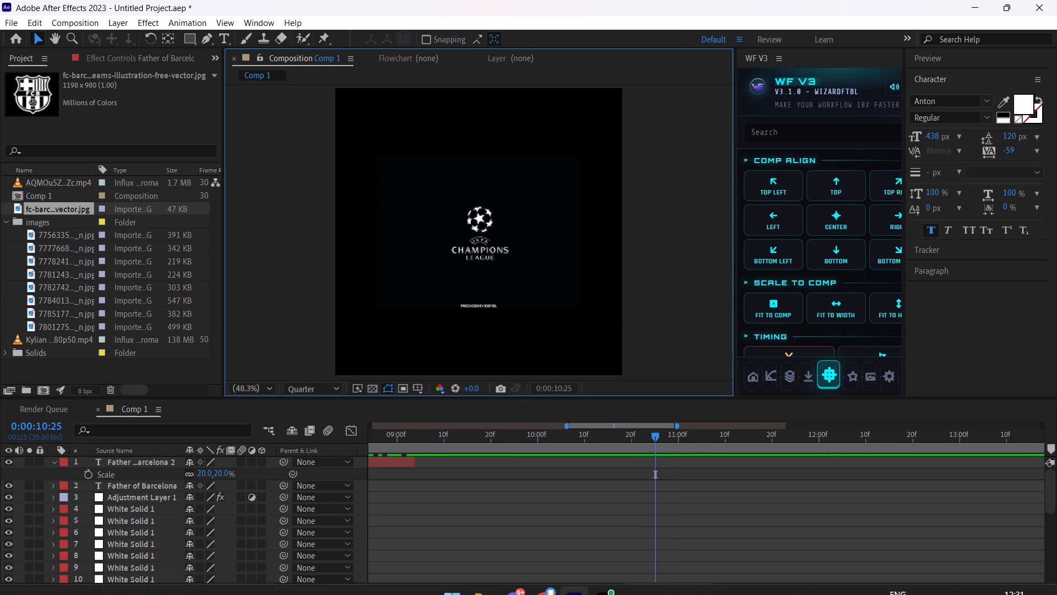
Switch to Chrome and search Google Images for "real madird black and white logo".
left_click(532, 581)
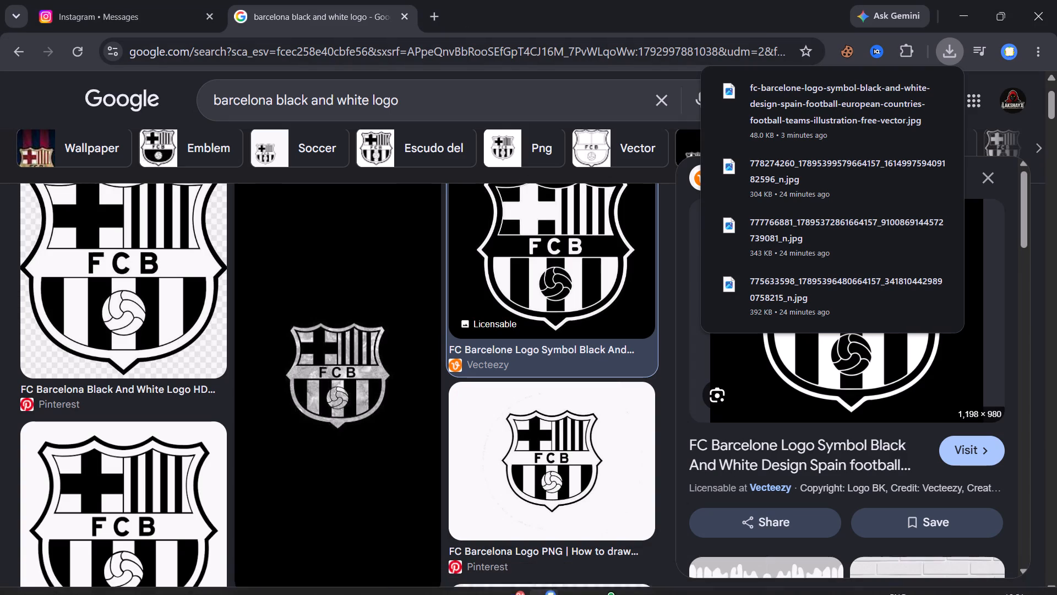
left_click_drag(272, 99, 171, 104)
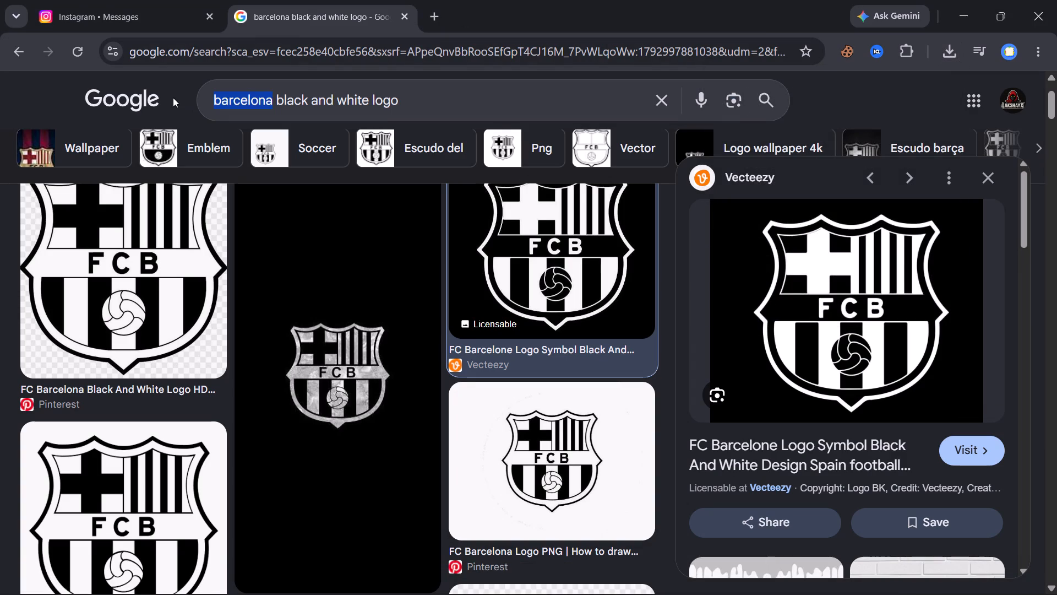
type("real madir")
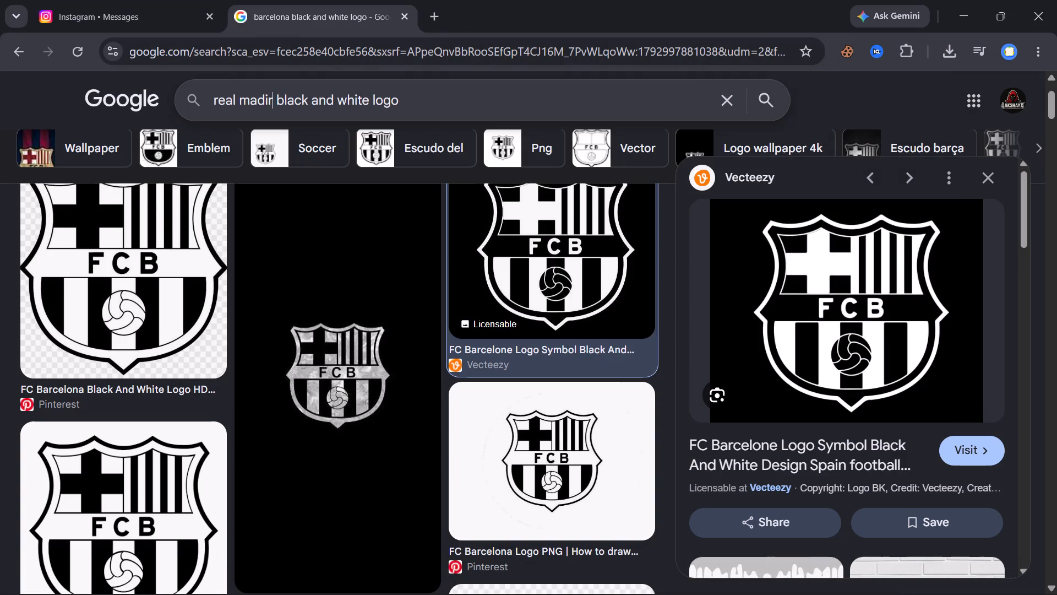
key("d")
key("Return")
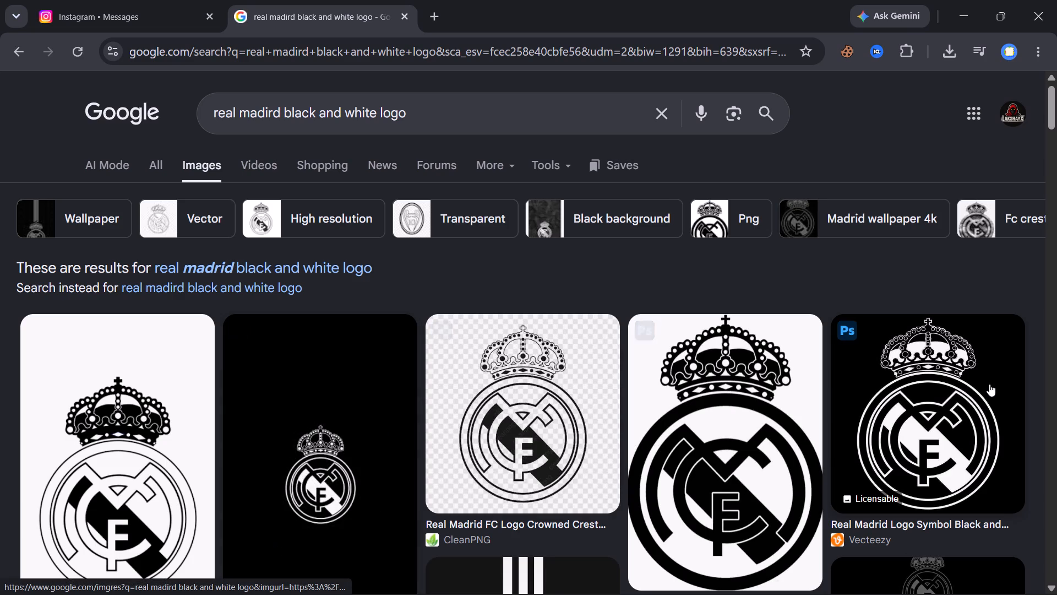
Browse the image results and download the white-on-black Real Madrid logo from Vecteezy.
left_click_drag(1049, 107, 1053, 126)
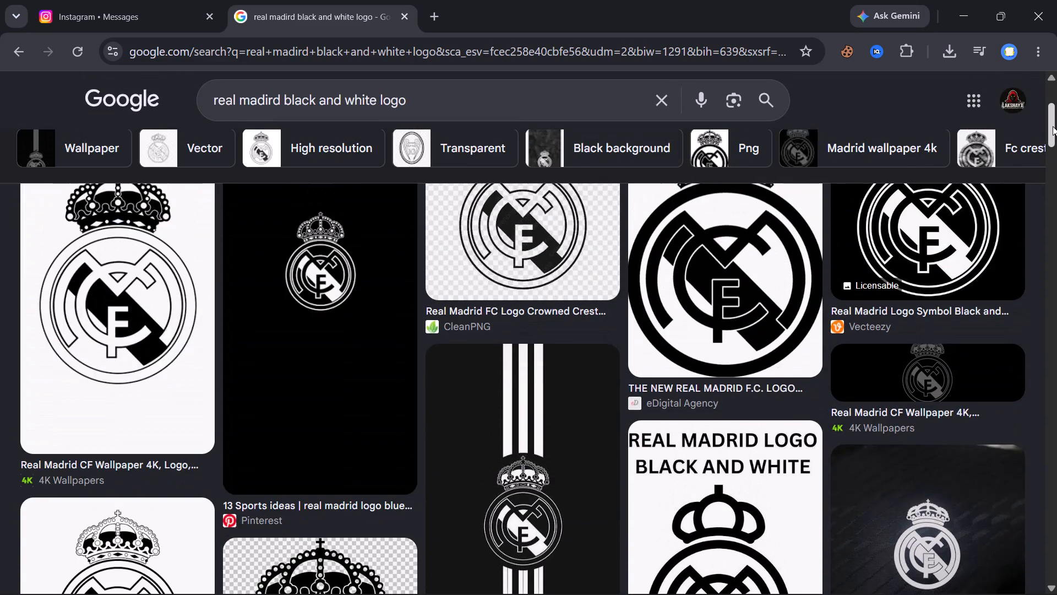
left_click_drag(1053, 126, 1055, 121)
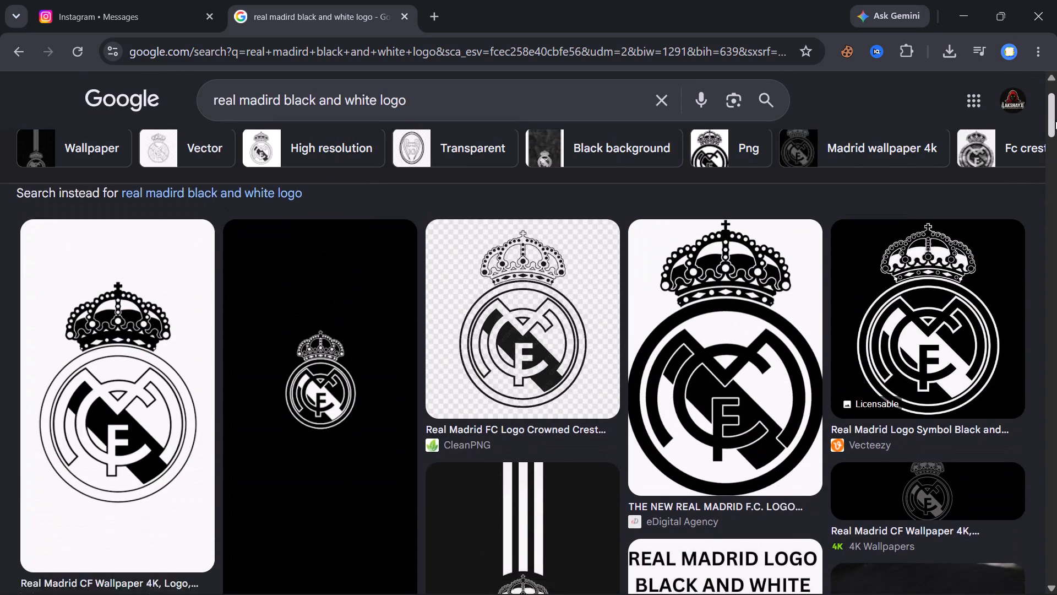
left_click_drag(1055, 121, 1042, 121)
left_click(350, 286)
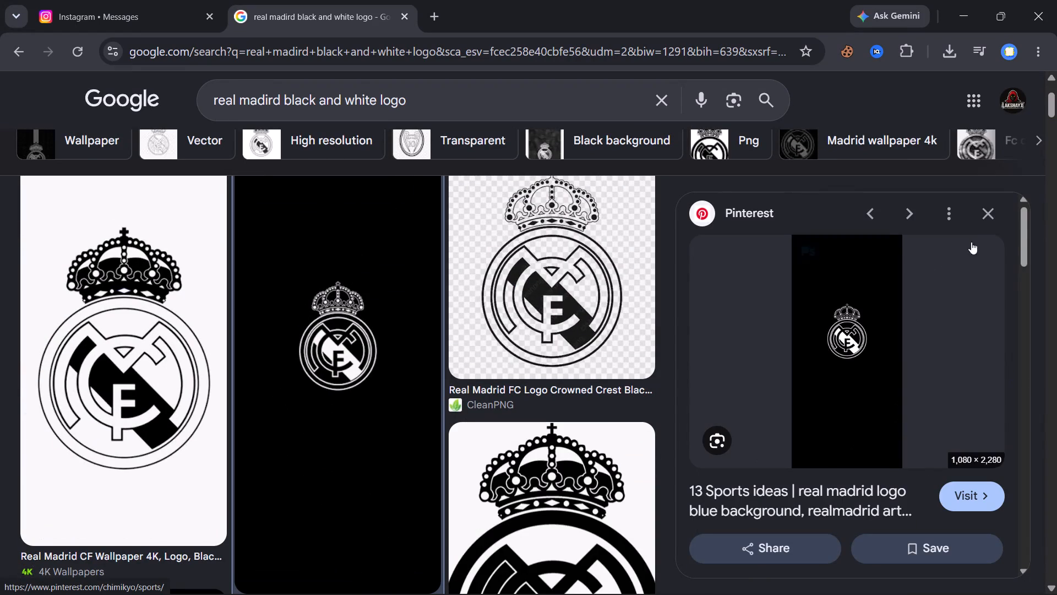
left_click_drag(1027, 239, 1018, 290)
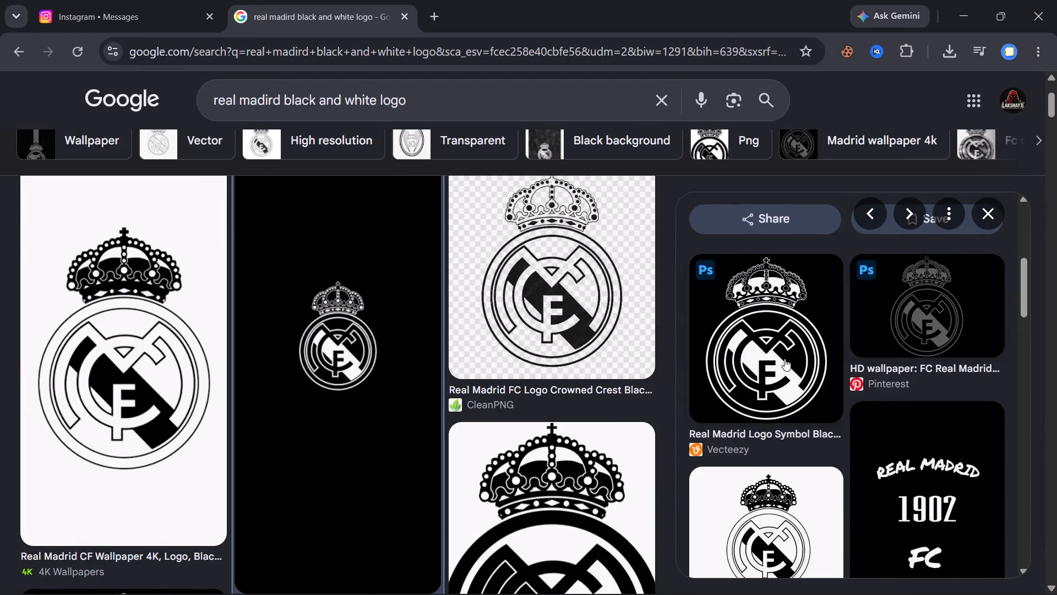
left_click(720, 369)
right_click(830, 333)
left_click(907, 432)
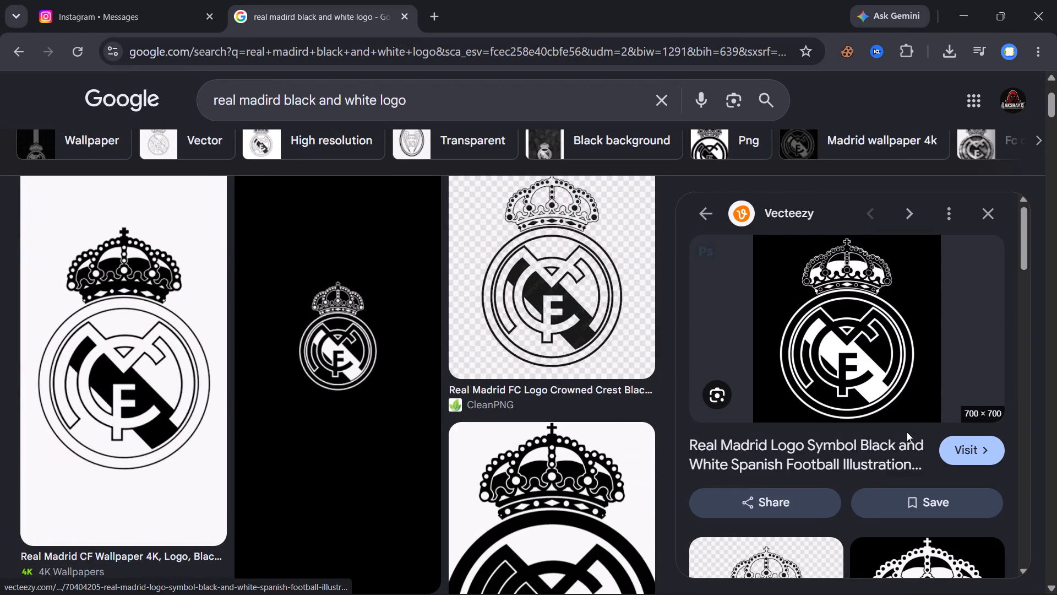
left_click(556, 352)
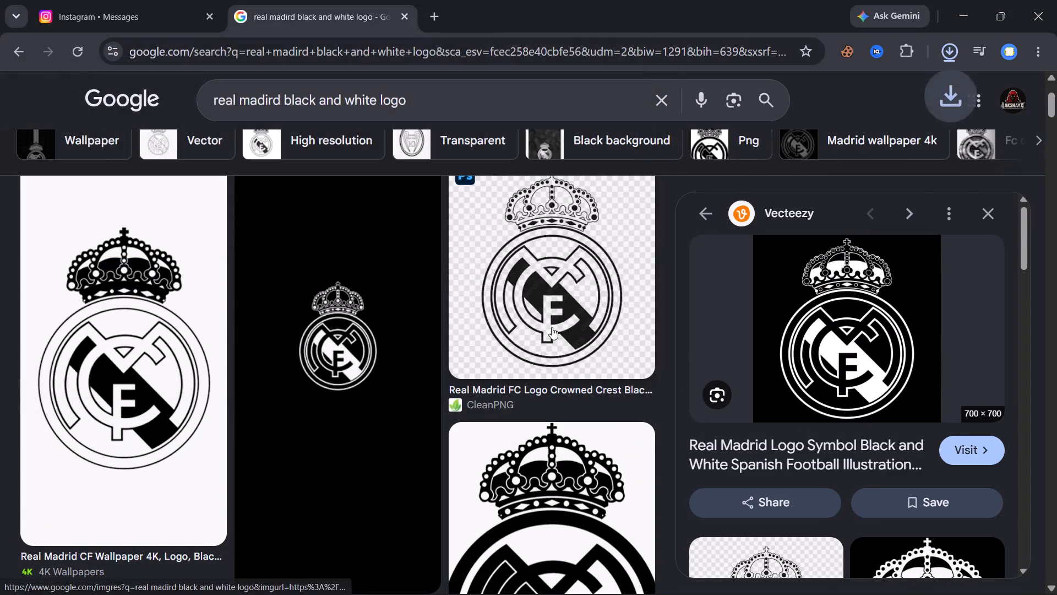
Switch back to the After Effects project with Comp 1.
key("alt+Tab")
key("alt+Tab")
key("alt+Tab")
key("alt+Tab")
key("alt+Tab")
key("alt+Tab")
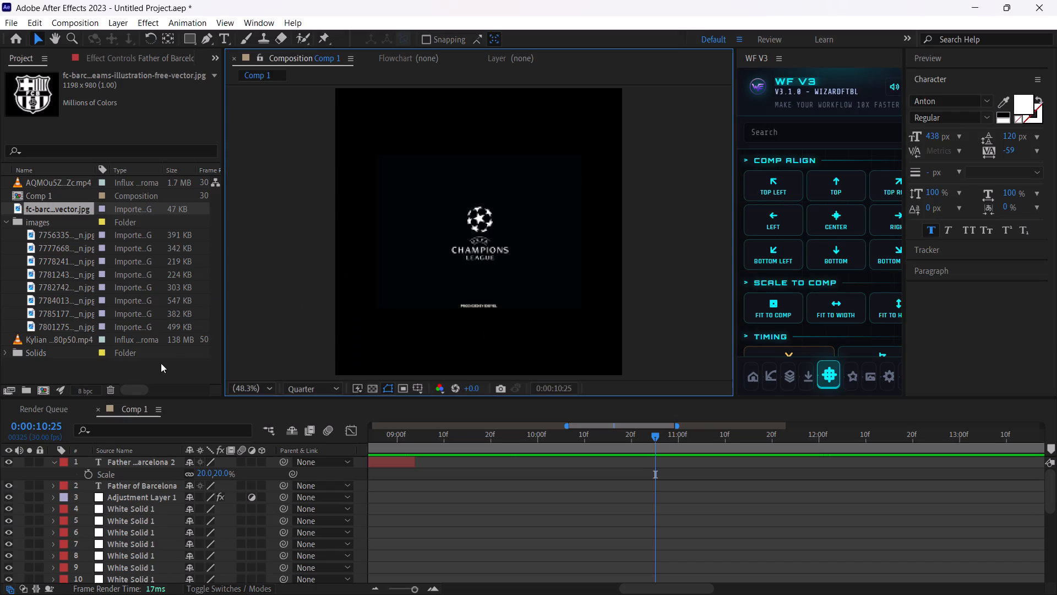
Delete the unused FC Barcelona logo image from the project.
left_click(161, 363)
left_click(48, 208)
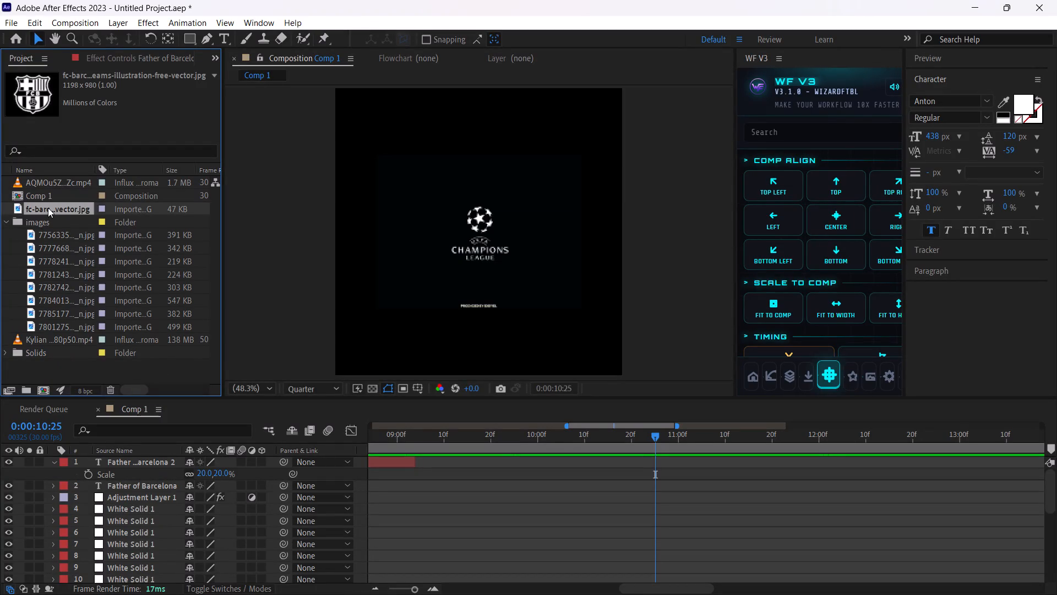
key("Delete")
Import the downloaded Real Madrid logo, images (2).jpg, into the project.
left_click(105, 367)
key("ctrl+i")
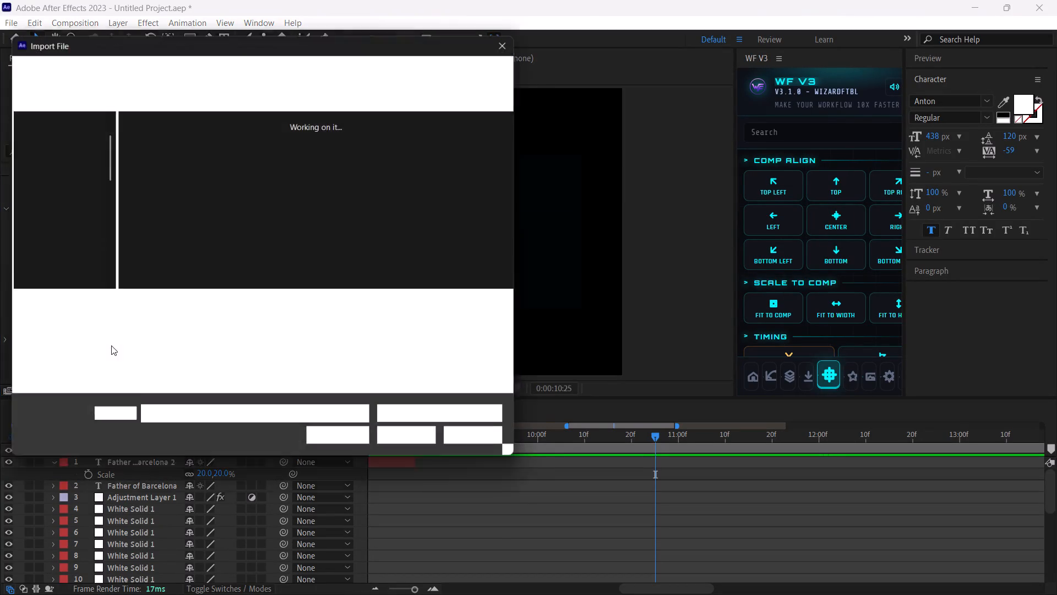
left_click(164, 165)
left_click(408, 443)
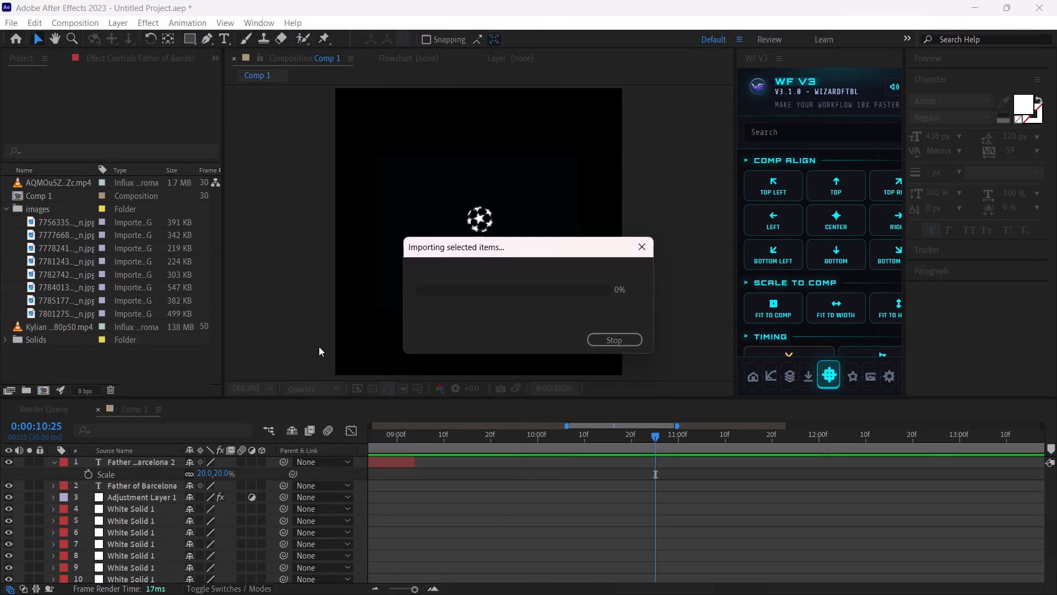
Place the Real Madrid logo as Comp 1's top layer, starting at 0:00:09:04 where the second "Father of Barcelona" text ends.
left_click_drag(61, 330, 480, 455)
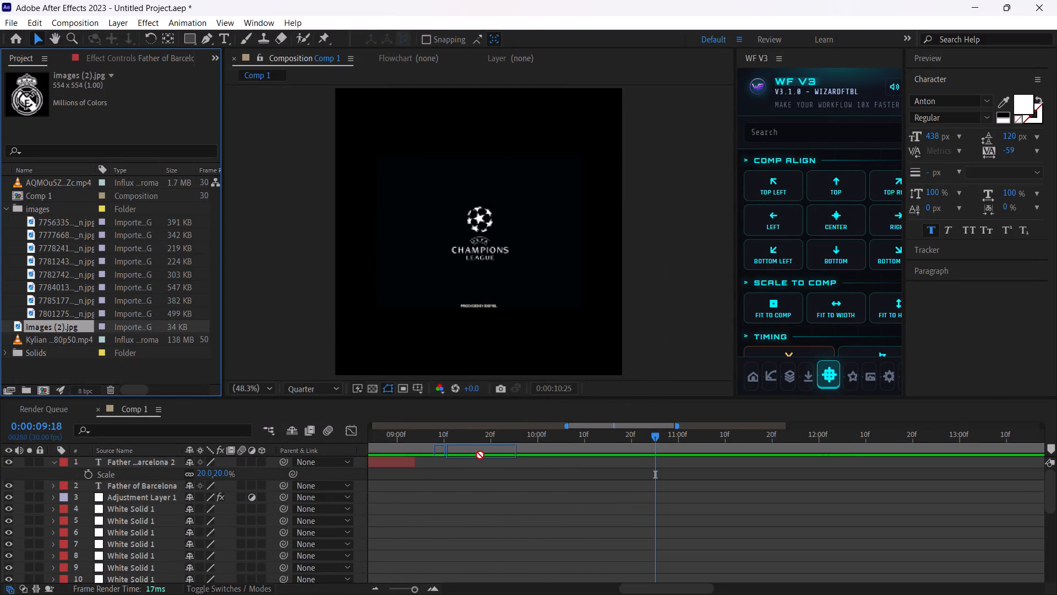
left_click_drag(480, 455, 479, 457)
left_click_drag(510, 465, 450, 468)
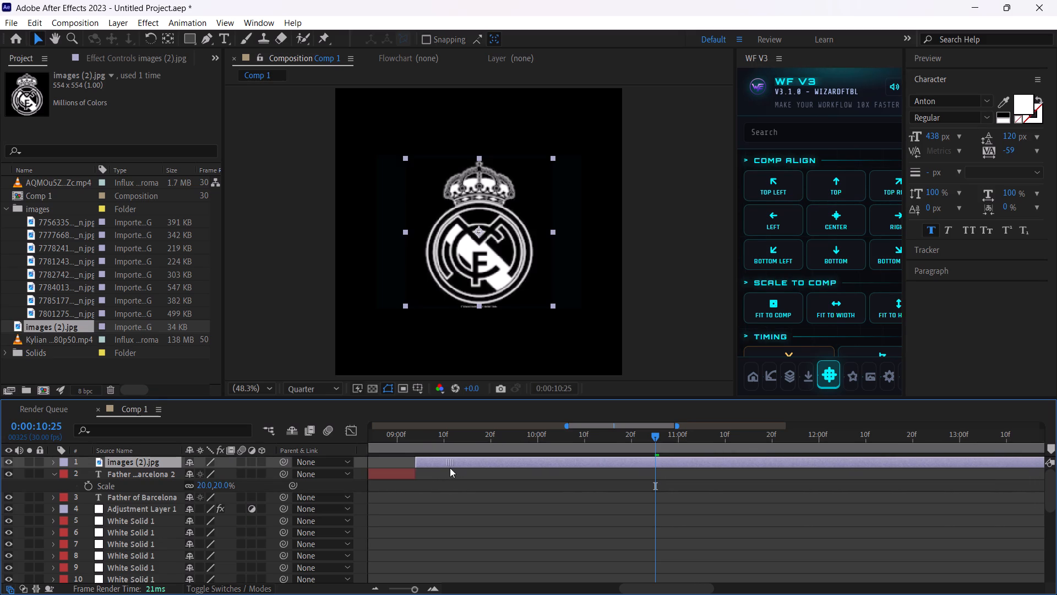
left_click_drag(450, 468, 451, 468)
At 0:00:09:04, scale the Real Madrid logo layer down to 32%.
left_click(418, 432)
key("s")
left_click_drag(210, 475, 165, 483)
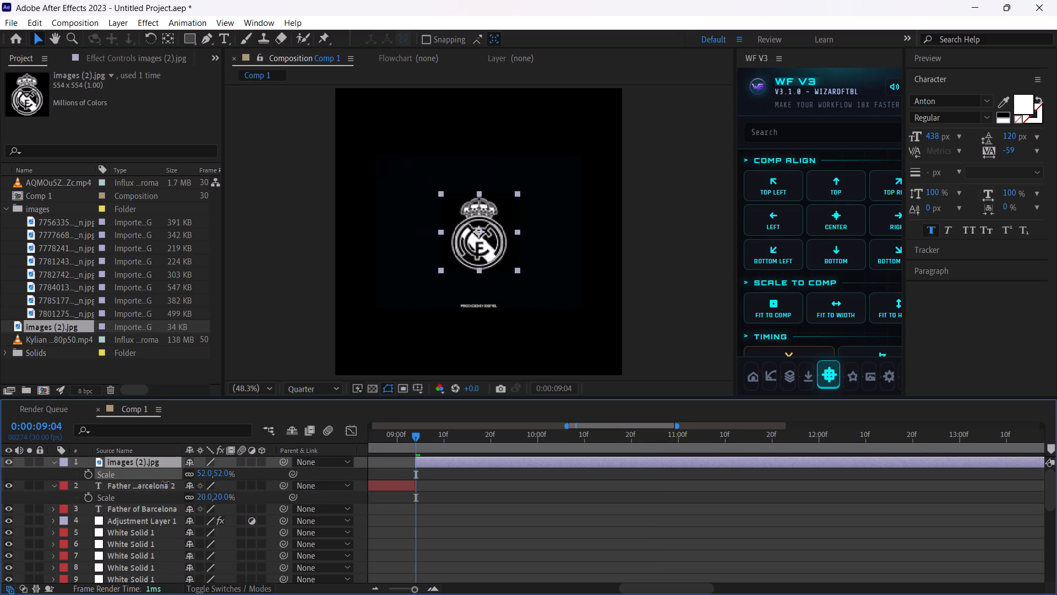
left_click_drag(165, 483, 164, 483)
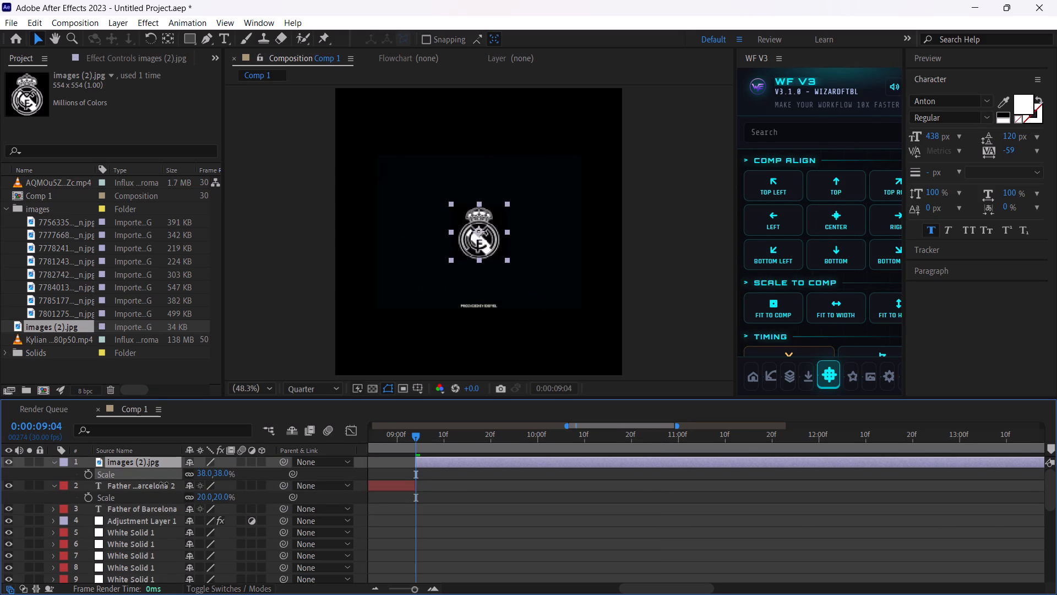
left_click_drag(164, 483, 160, 483)
left_click(656, 277)
left_click(509, 512)
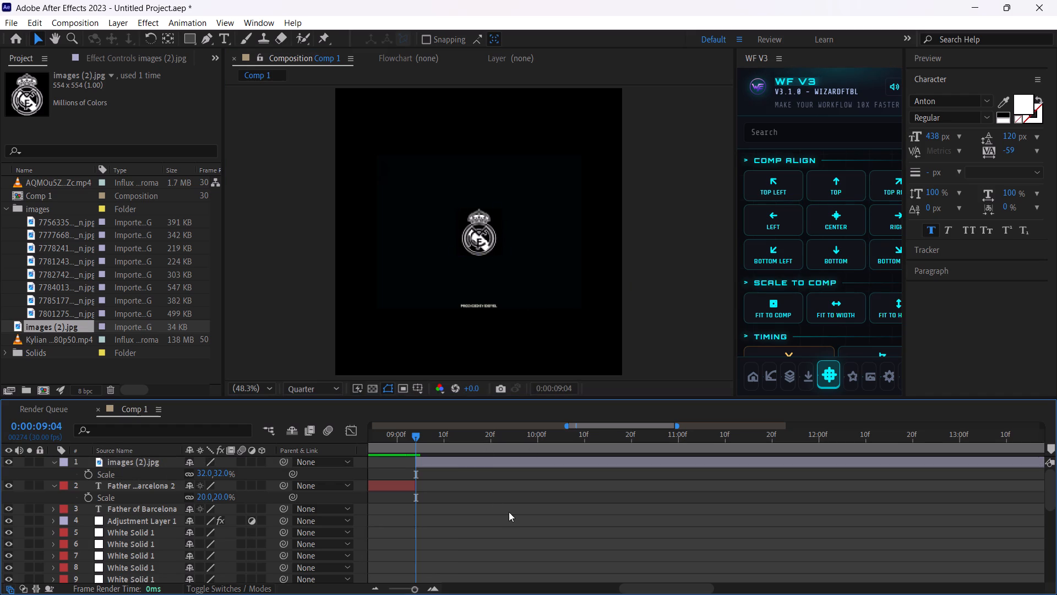
Check the resized logo at Full preview resolution, restoring Quarter resolution when done.
left_click(298, 388)
left_click(308, 424)
left_click(284, 272)
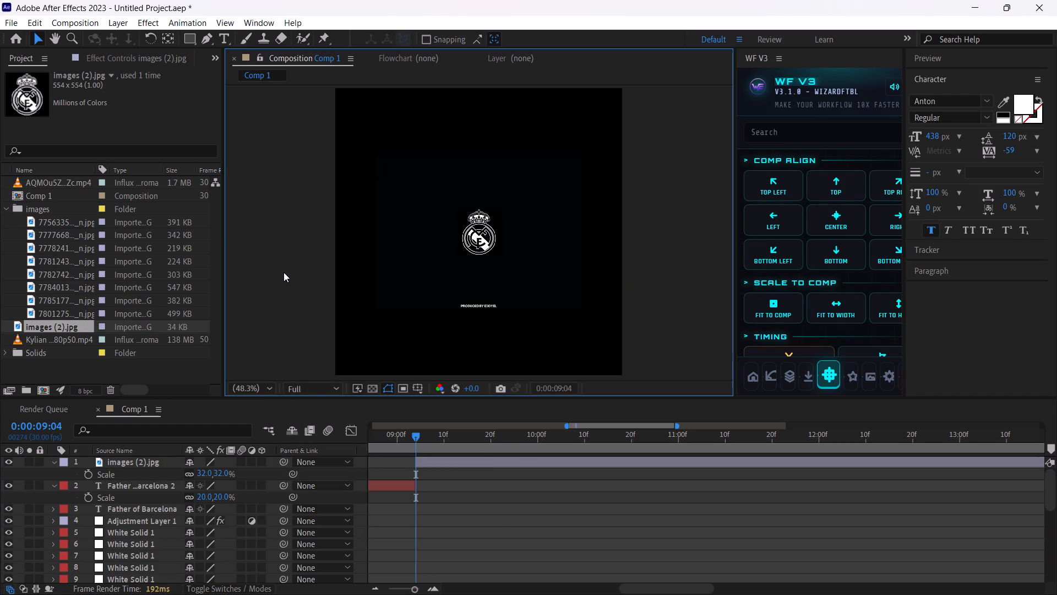
left_click(318, 388)
left_click(333, 468)
left_click(506, 517)
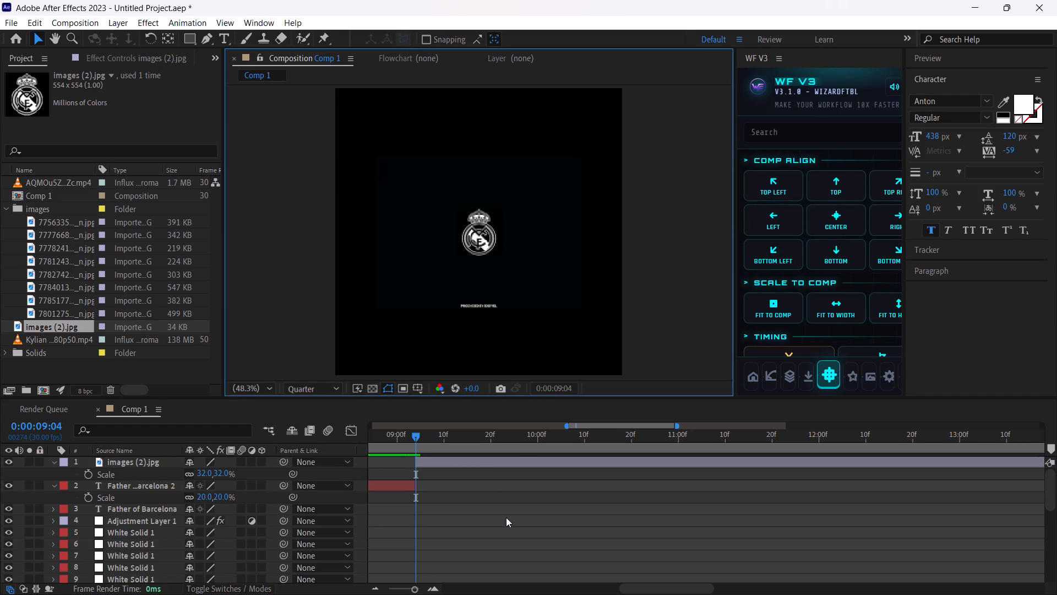
Hide the Real Madrid logo to reveal the reference, and split the logo layer at 0:00:10:01 where the full Champions League logo appears.
key("space")
key("space")
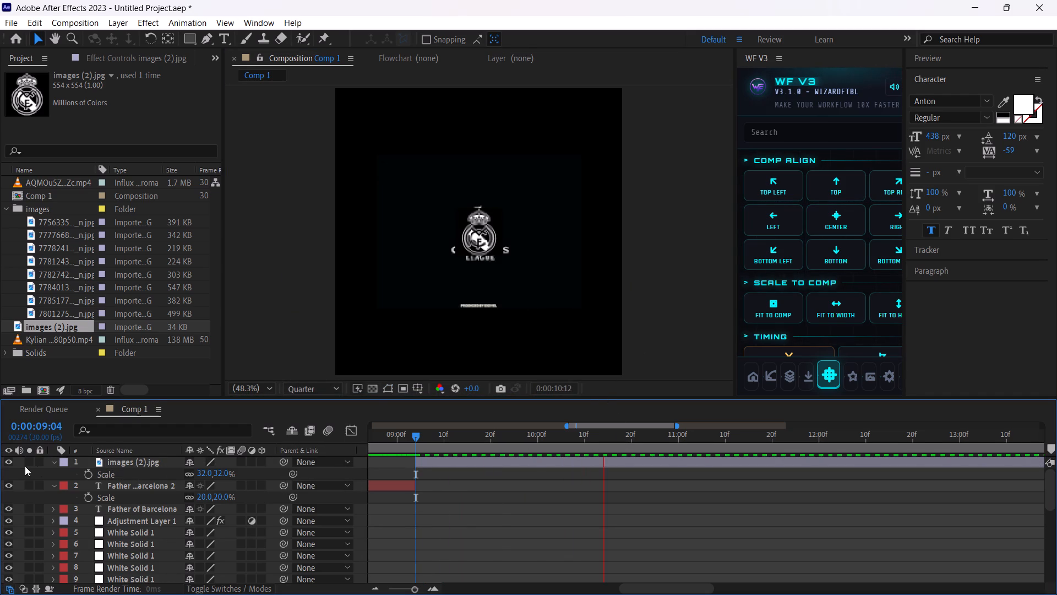
left_click(11, 462)
left_click_drag(596, 440, 538, 443)
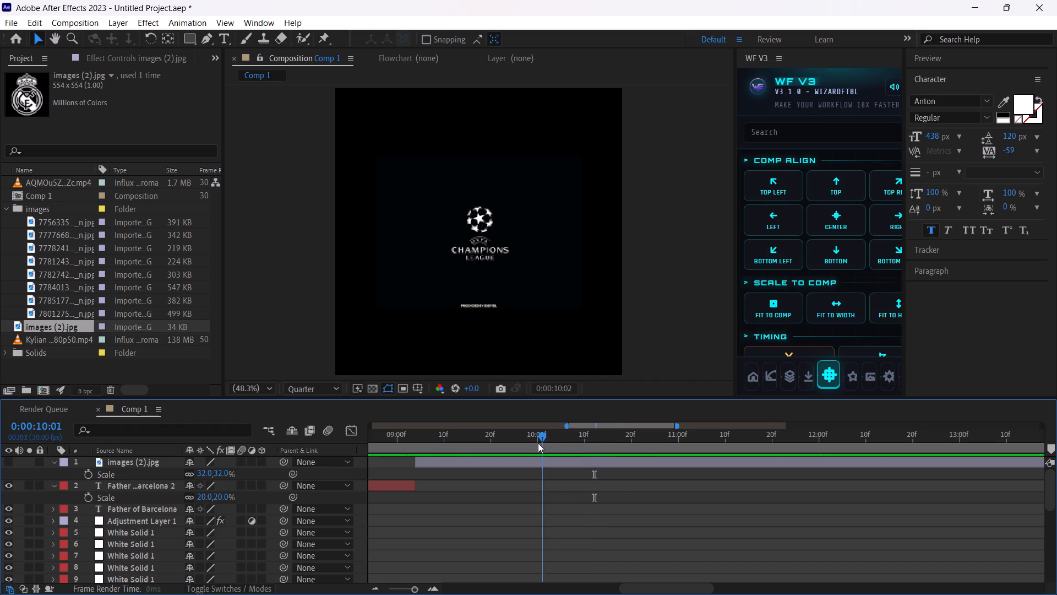
left_click_drag(538, 443, 539, 444)
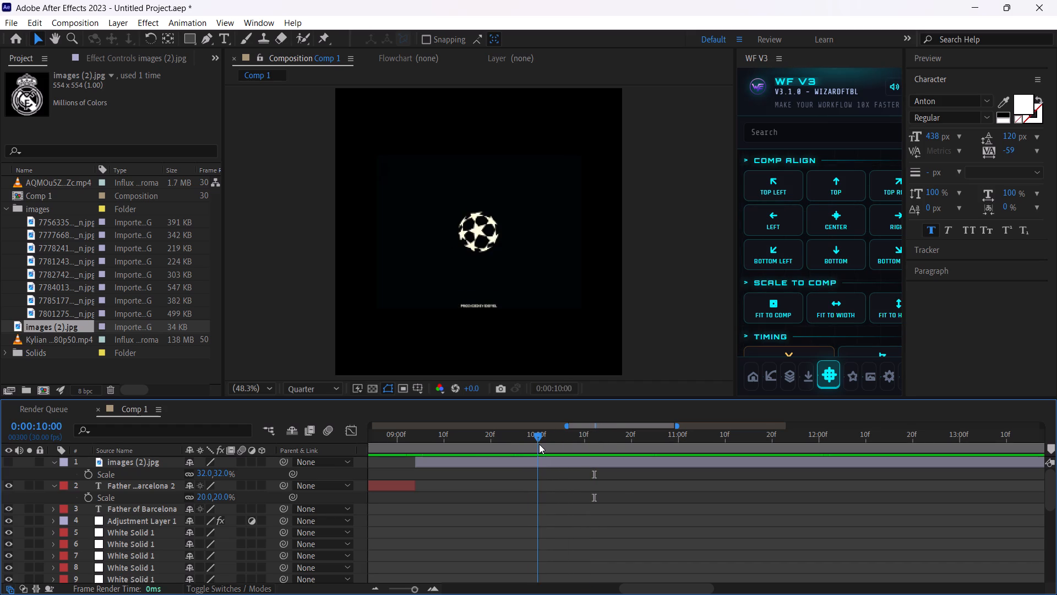
left_click_drag(539, 444, 543, 444)
left_click(557, 463)
key("ctrl+shift+d")
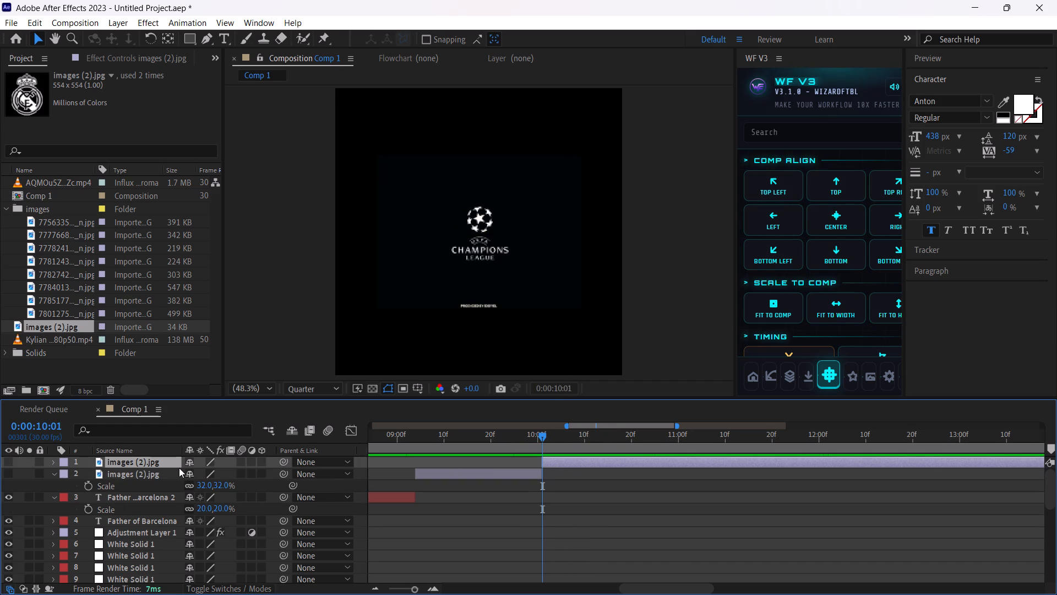
Set the scale of the second Real Madrid logo segment to 40%.
key("s")
left_click(209, 479)
key("4")
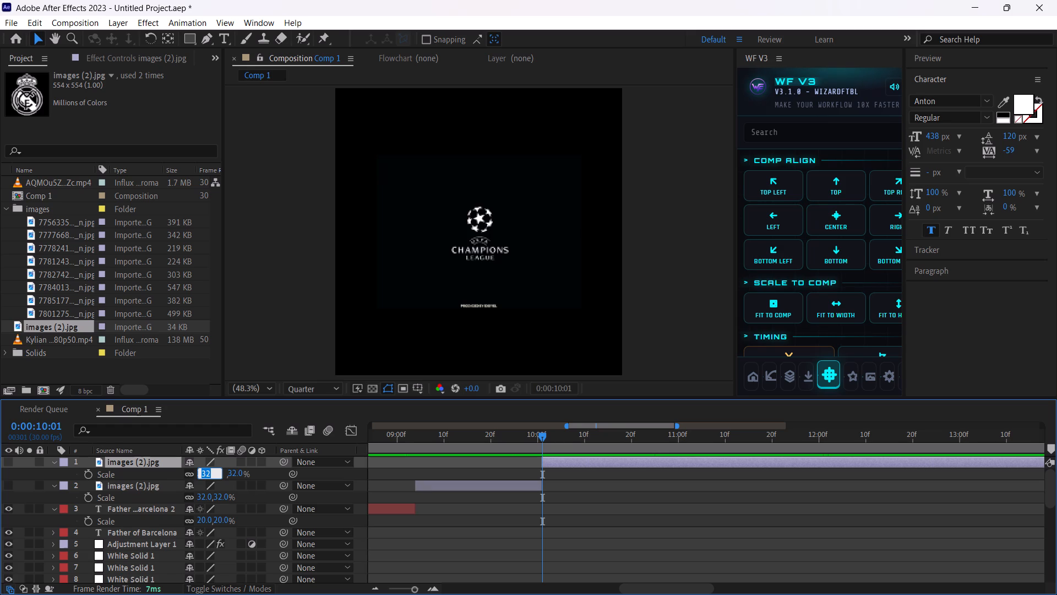
key("0")
left_click(605, 499)
Split the second logo segment at 0:00:10:28, where the reference's Champions League logo ends, and delete the remainder.
left_click_drag(540, 436, 608, 439)
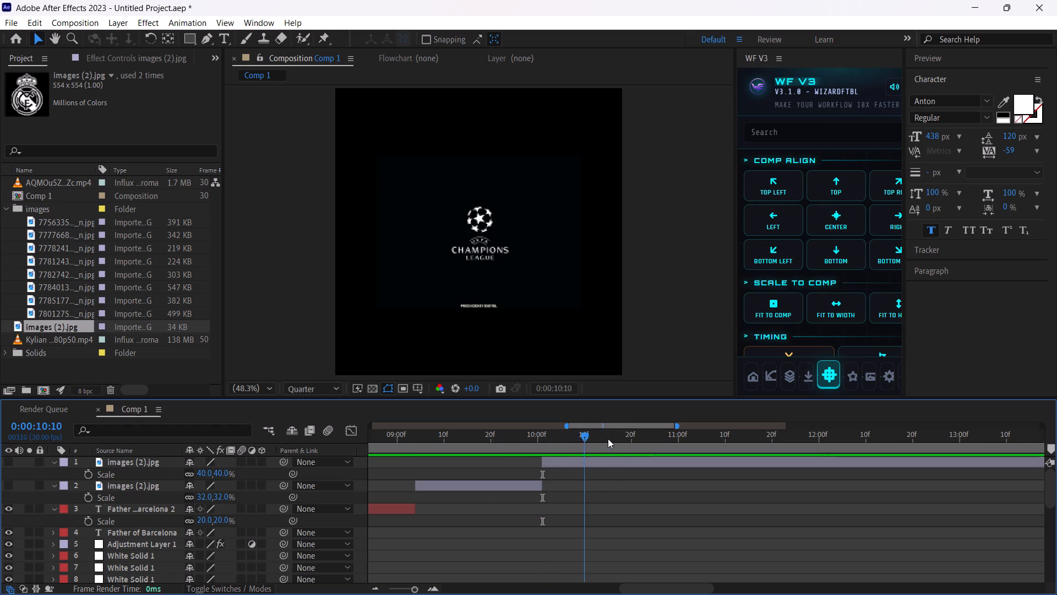
left_click_drag(608, 439, 660, 441)
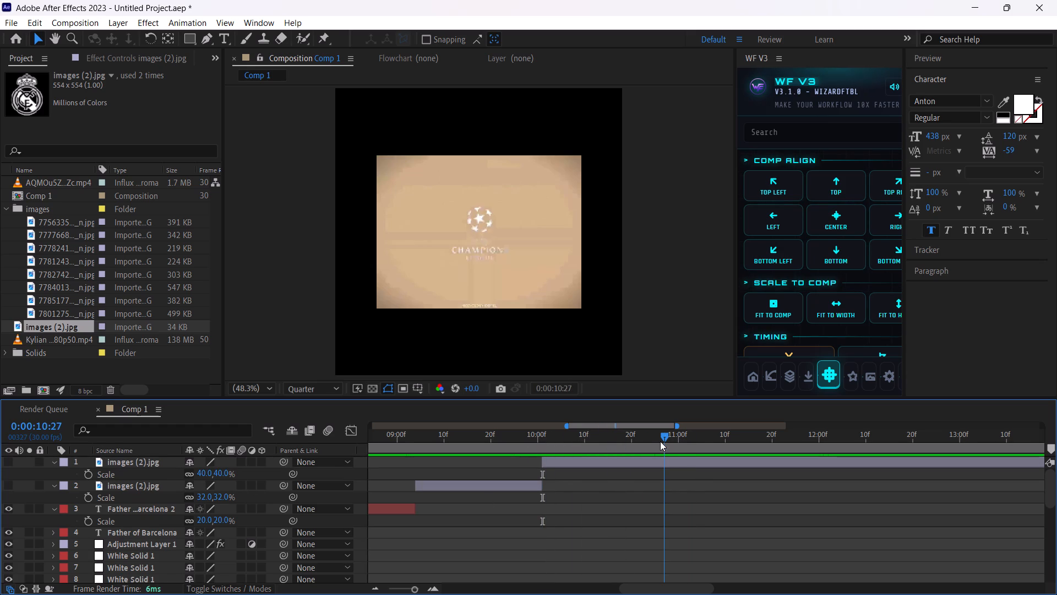
left_click_drag(660, 441, 666, 441)
left_click(678, 468)
left_click(677, 461)
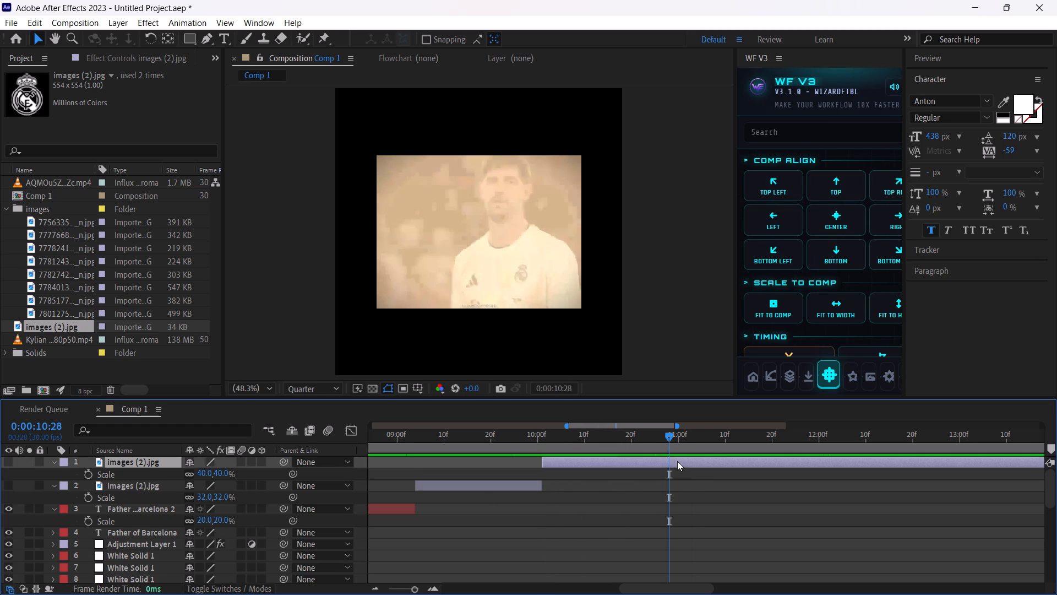
key("ctrl+shift+d")
key("Delete")
Turn the visibility of both Real Madrid logo layers back on.
left_click_drag(625, 439, 466, 454)
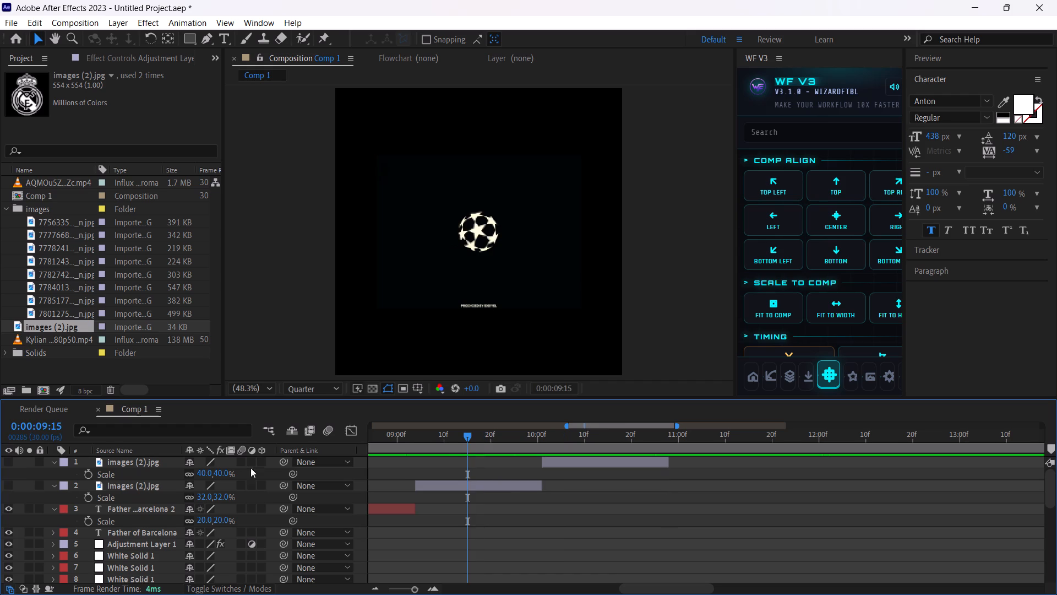
left_click(3, 461)
left_click(5, 461)
left_click(9, 480)
double_click(15, 482)
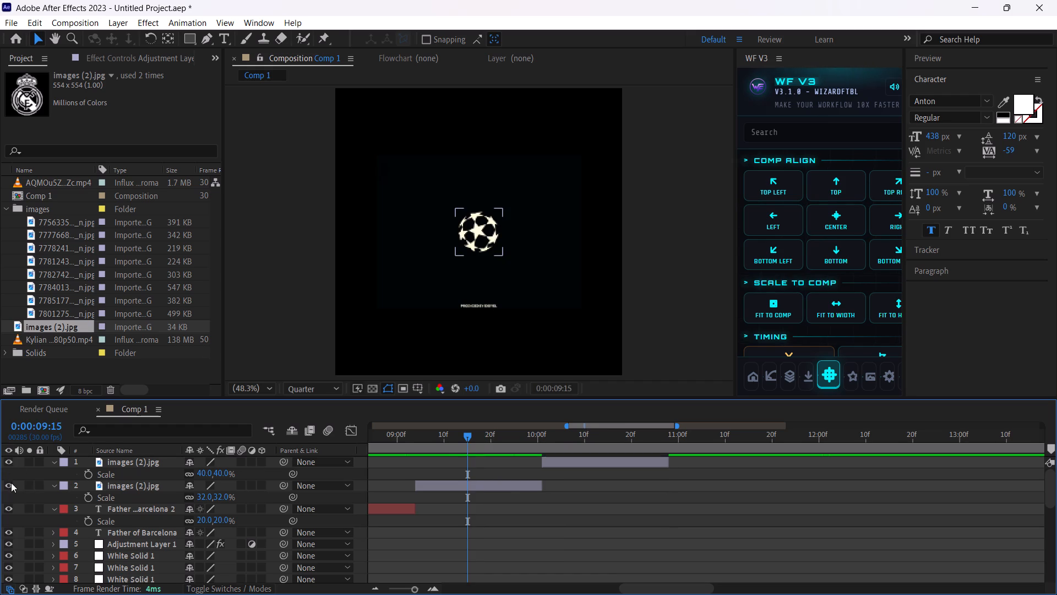
Play Comp 1 from the beginning to review the photos, flashes and title text.
left_click_drag(442, 446, 704, 450)
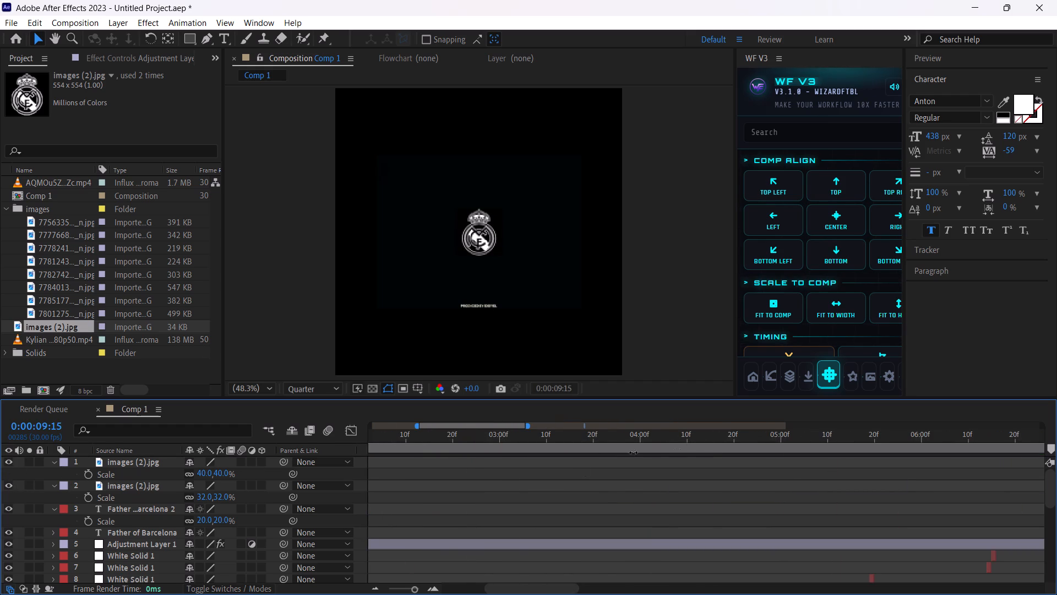
left_click_drag(403, 590, 339, 590)
left_click_drag(505, 432, 407, 444)
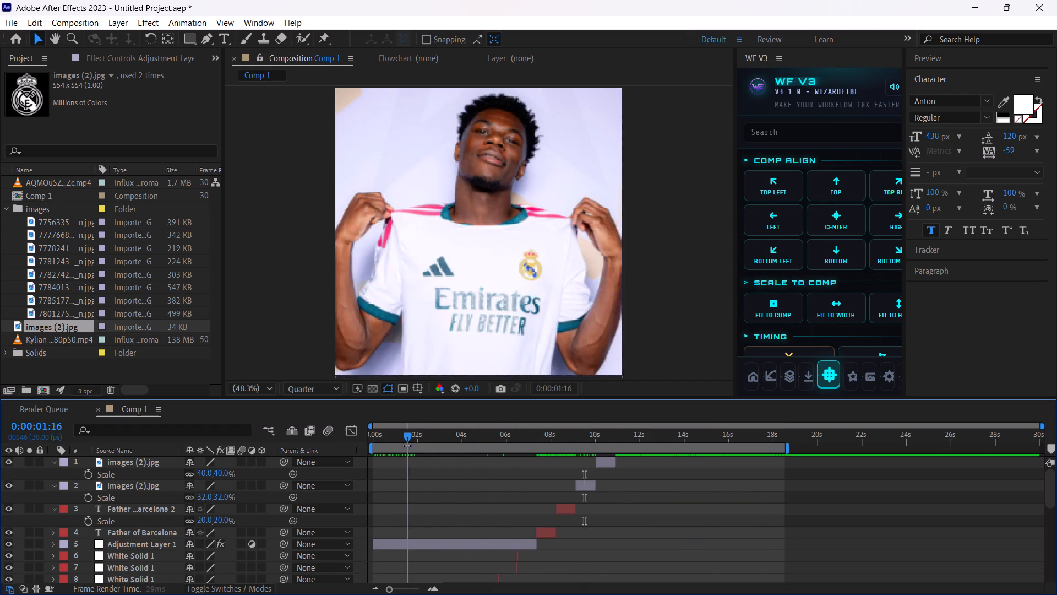
key("u")
left_click_drag(405, 435, 268, 447)
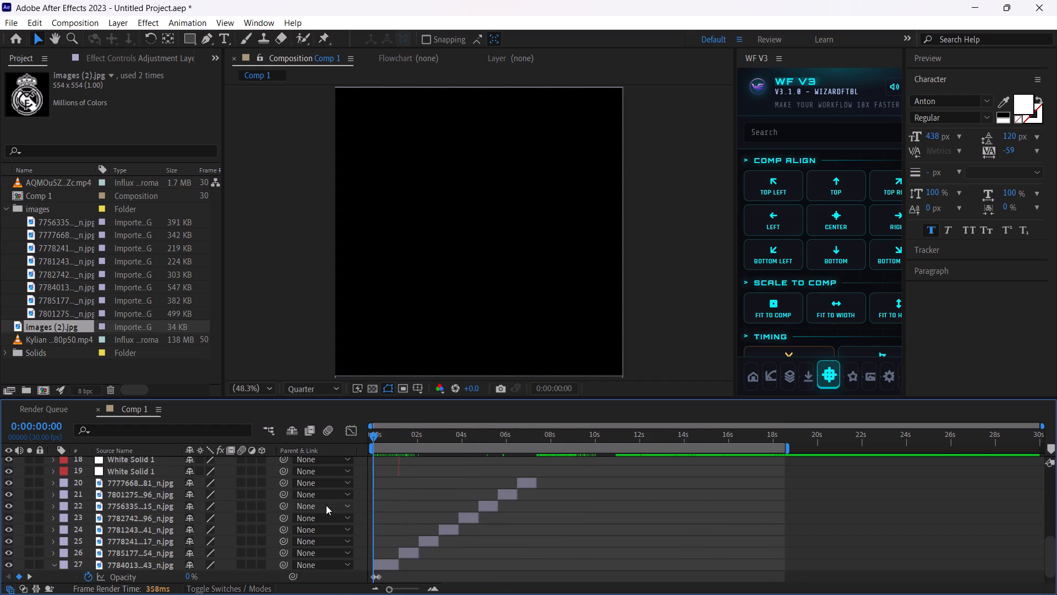
key("space")
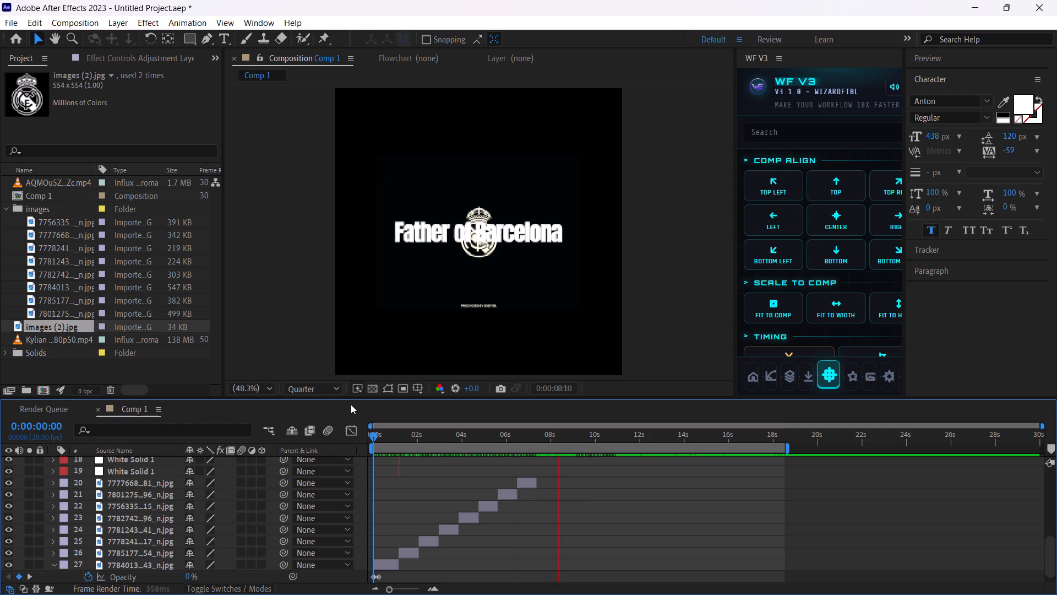
key("space")
Hide the reference video layer and preview the text and logo ending from 0:00:07:02, stopping at 0:00:10:28.
left_click_drag(1050, 545, 1046, 582)
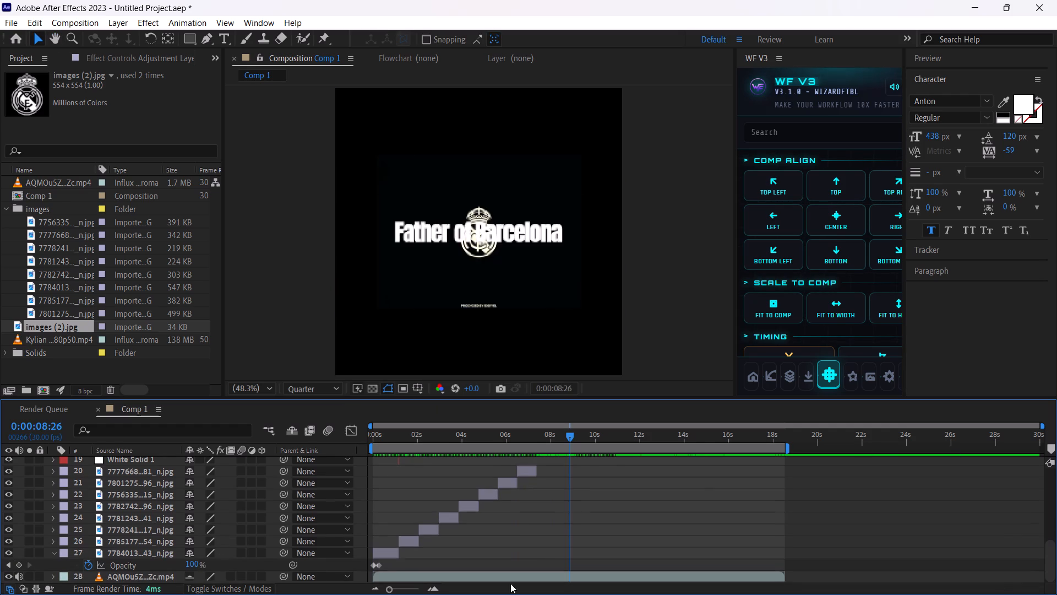
left_click(9, 574)
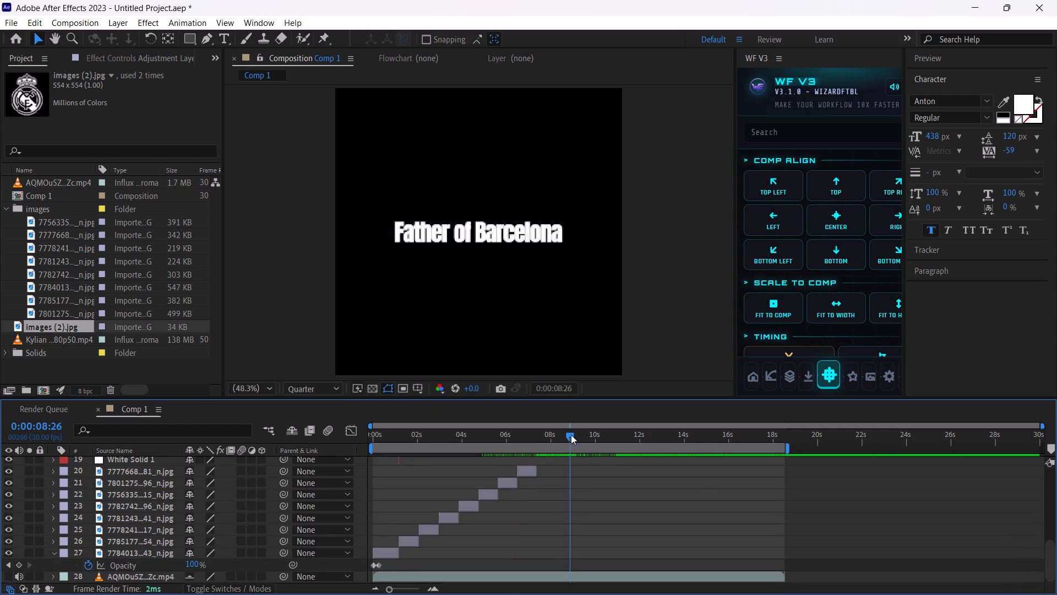
left_click_drag(571, 435, 528, 437)
key("space")
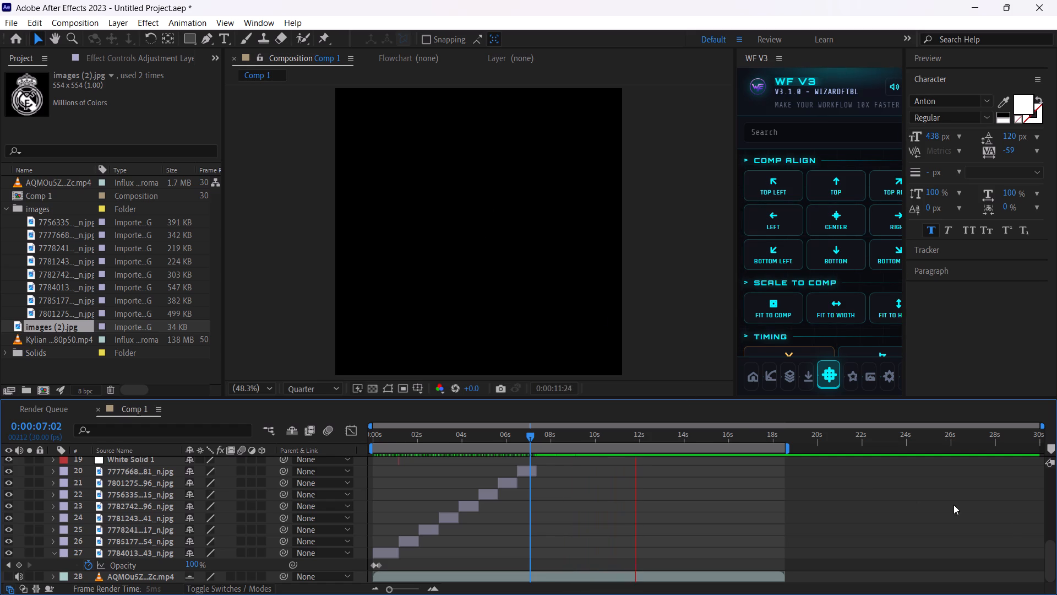
left_click_drag(1050, 543, 1043, 395)
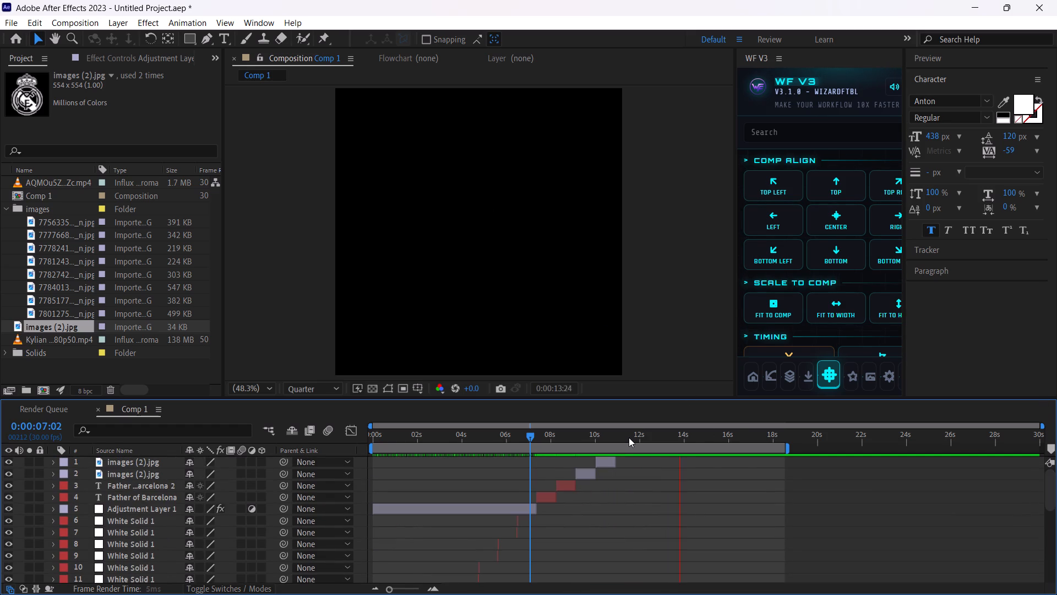
left_click_drag(629, 437, 616, 436)
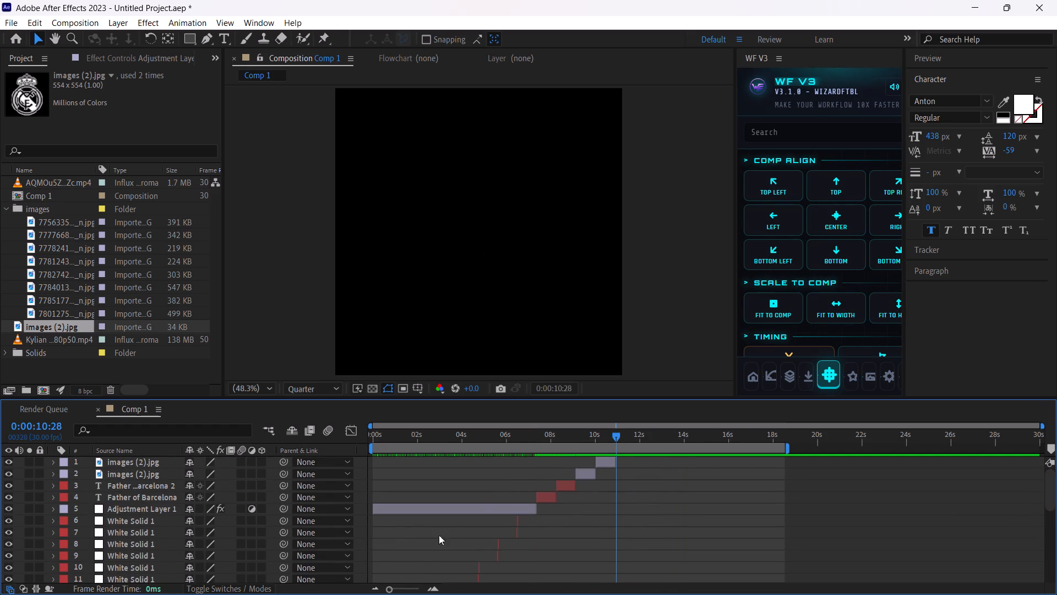
Make the reference video layer at the bottom of the stack visible again.
left_click_drag(389, 589, 325, 593)
left_click_drag(1049, 490, 1027, 594)
left_click(1, 572)
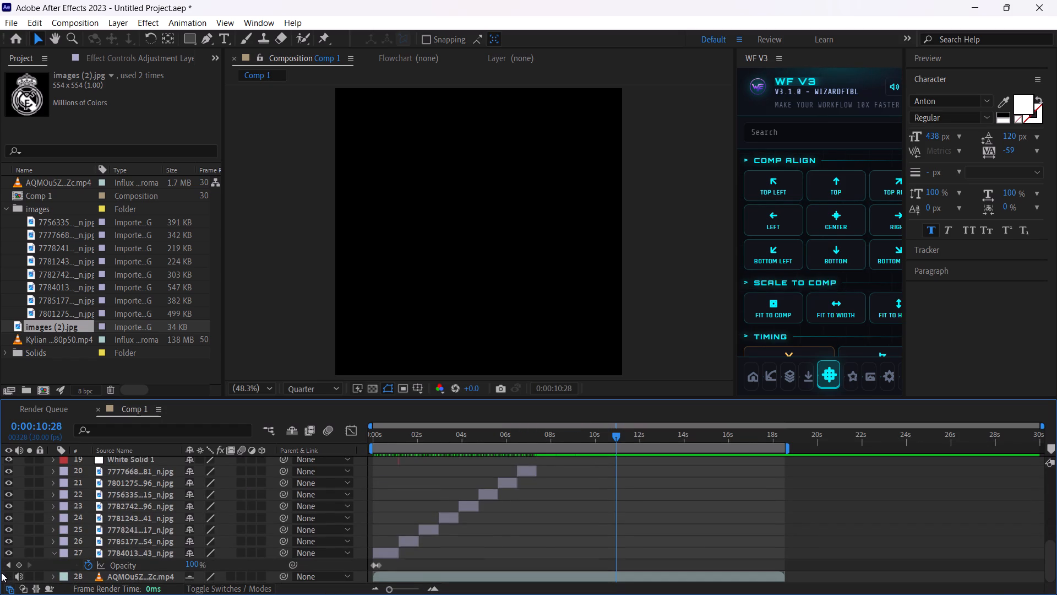
left_click(4, 578)
left_click_drag(1051, 556, 1054, 452)
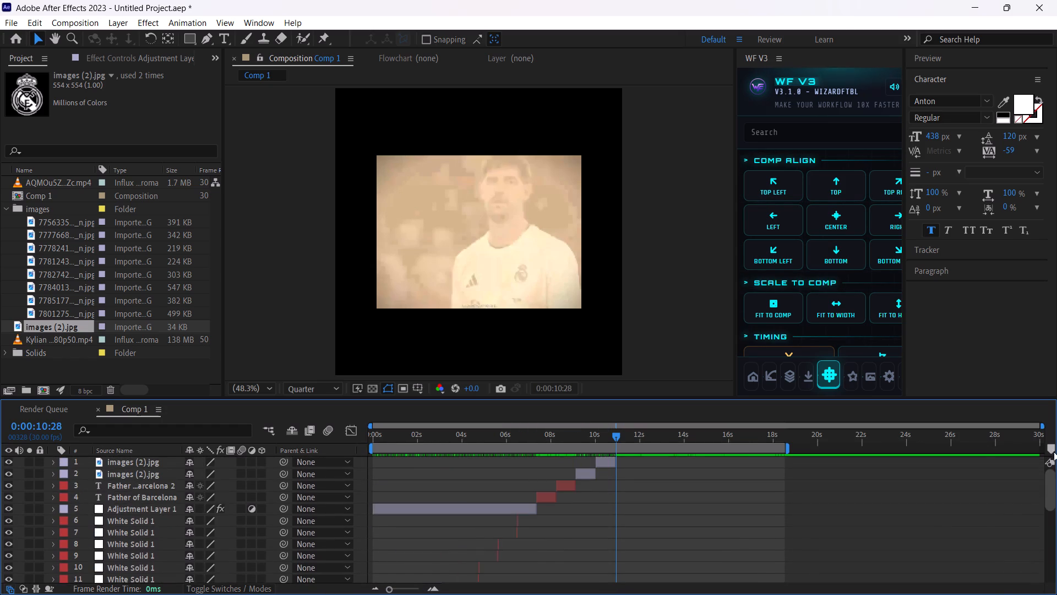
left_click_drag(1054, 452, 1054, 446)
Add a white 1080 × 1080 px solid above the logo layers and trim its start to 0:00:10:25.
left_click_drag(395, 589, 418, 591)
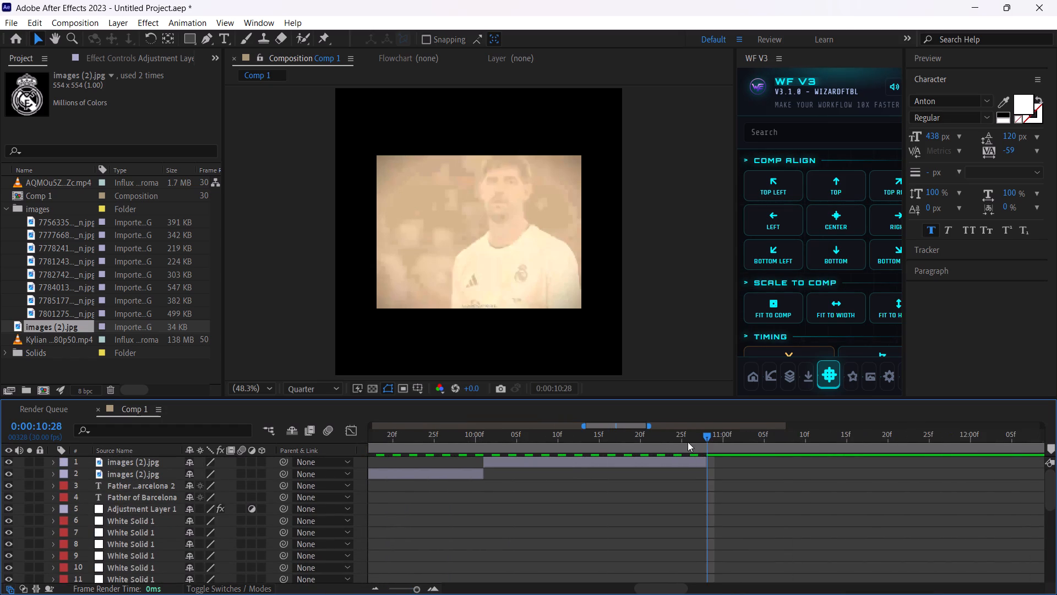
left_click_drag(688, 442, 683, 441)
left_click(686, 462)
key("ctrl+y")
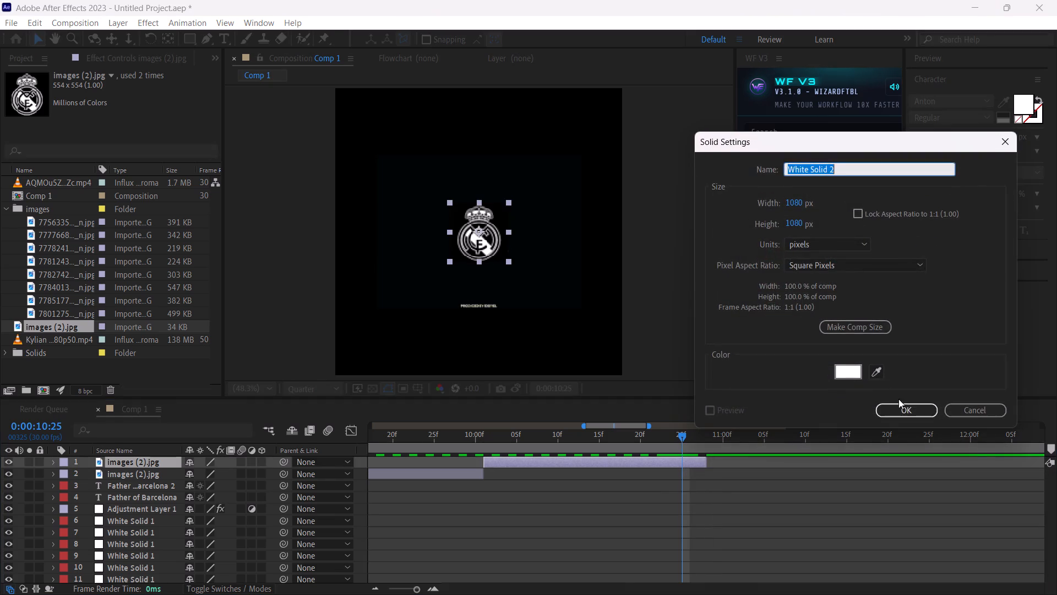
left_click(900, 404)
key("ctrl+shift+d")
left_click(662, 475)
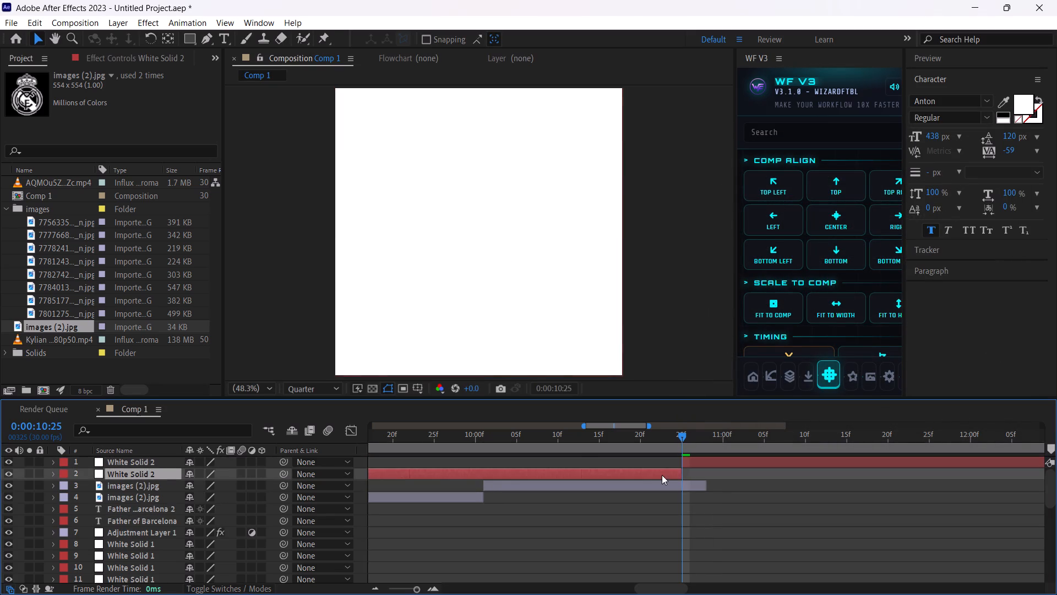
key("Delete")
Hide the new white solid and trim its end to 0:00:11:00.
left_click(7, 462)
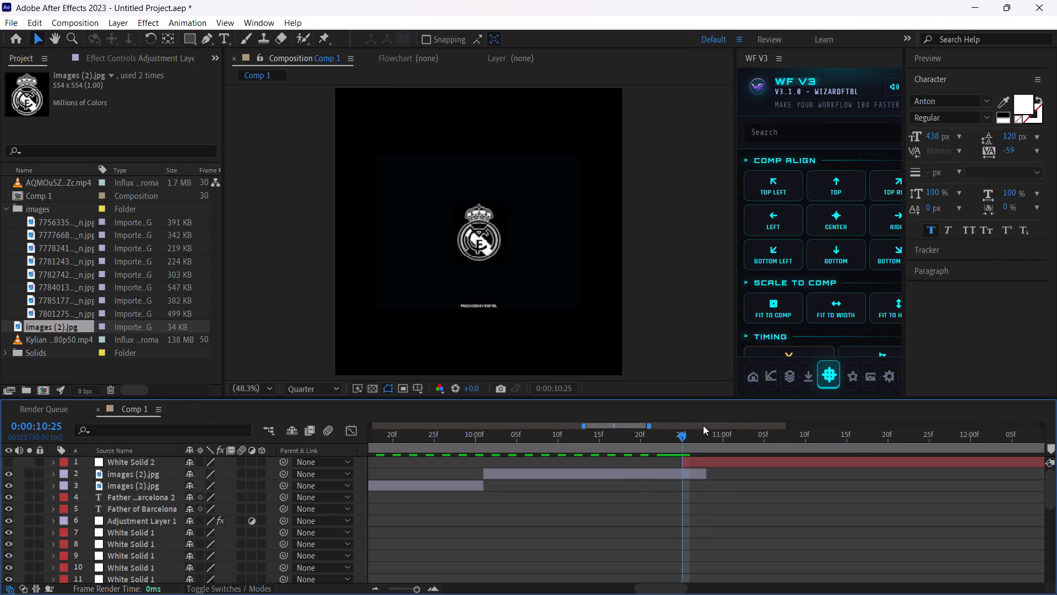
left_click_drag(688, 439, 727, 439)
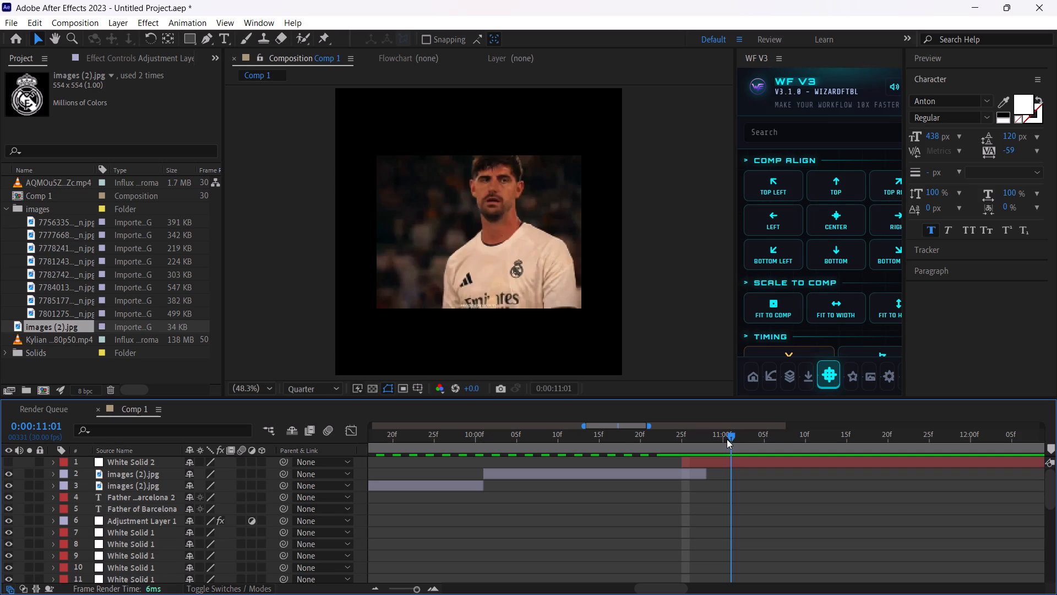
left_click_drag(727, 439, 721, 442)
left_click(734, 454)
left_click(736, 458)
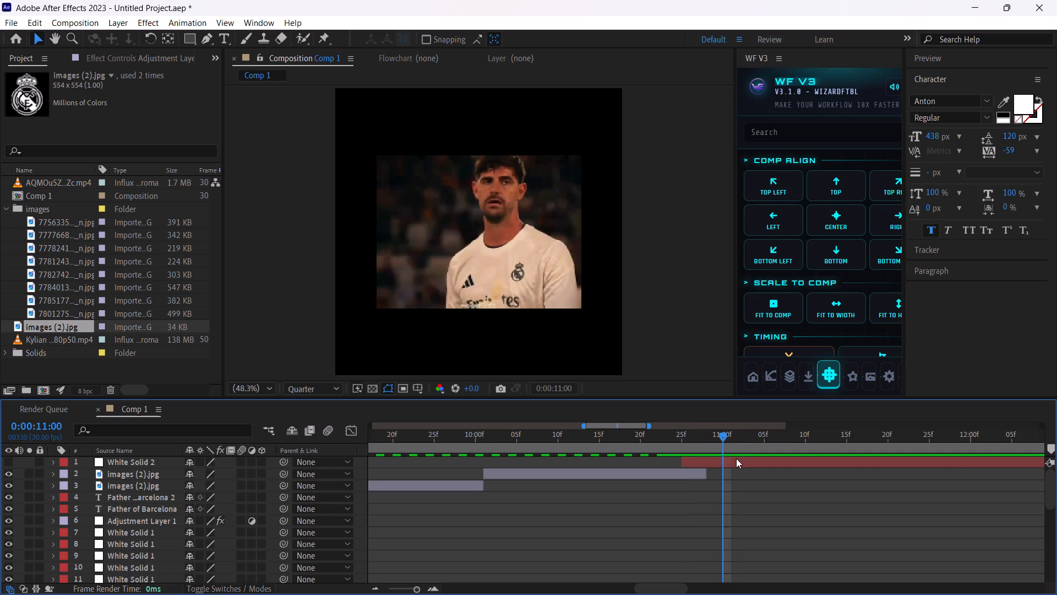
key("ctrl+shift+d")
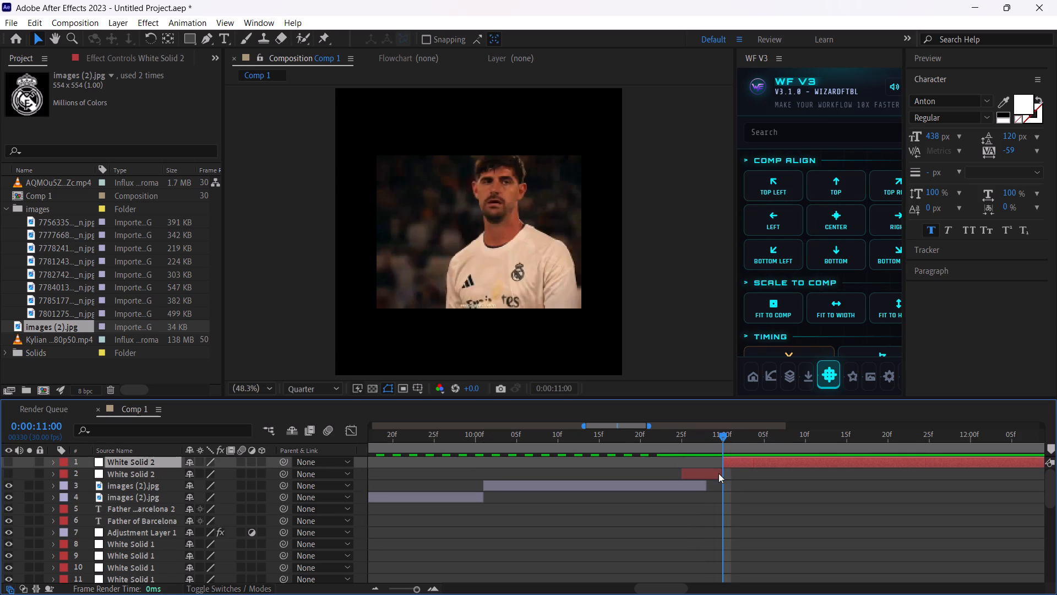
key("Delete")
Keyframe the white solid's opacity at 0% on 0:00:10:25, 100% on 0:00:10:27 and 0% on 0:00:11:00.
left_click(707, 465)
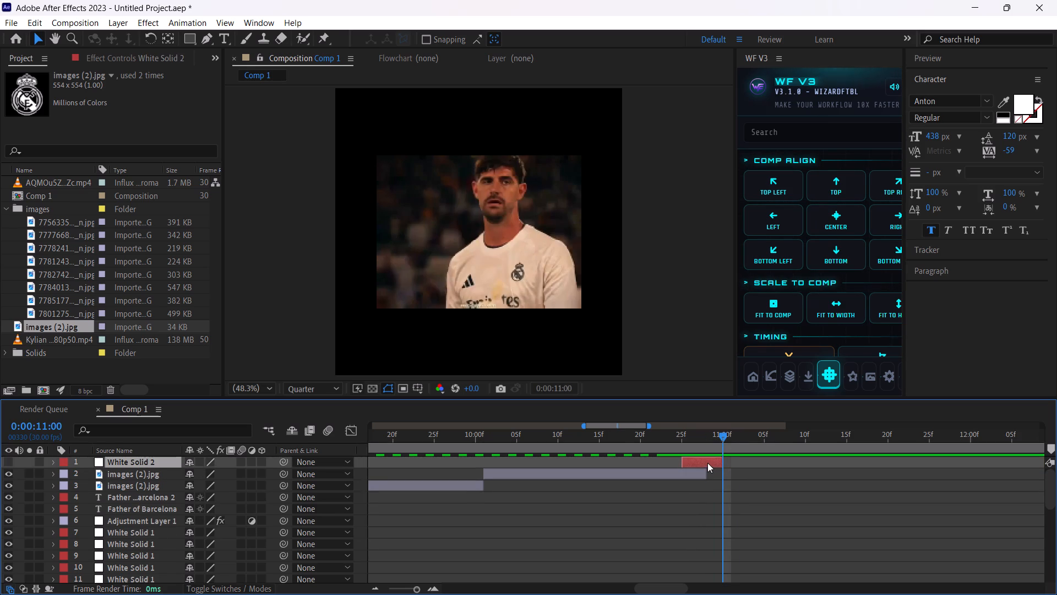
key("t")
left_click(709, 434)
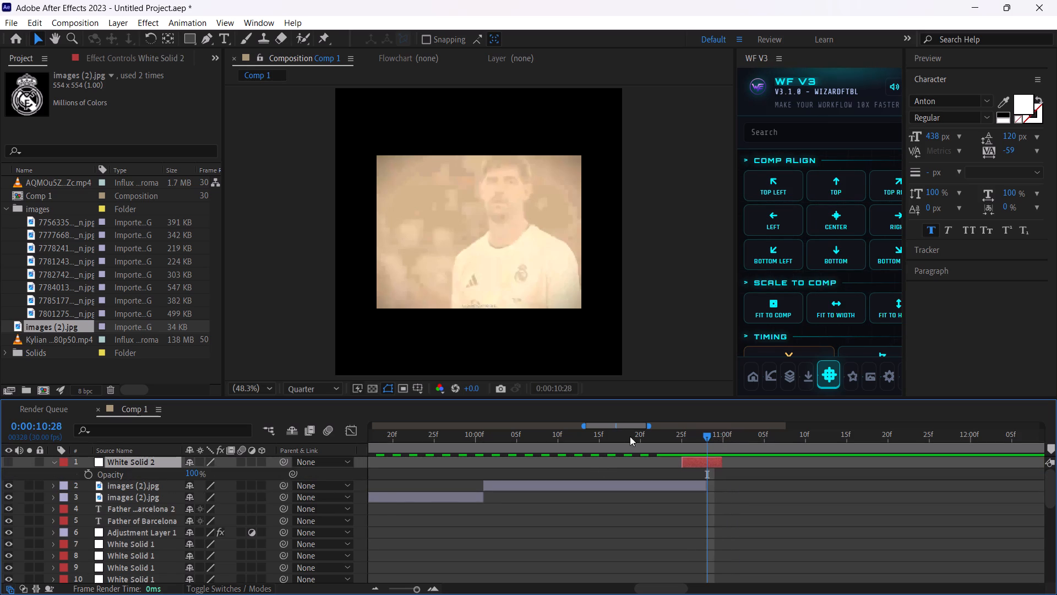
left_click_drag(710, 439, 703, 440)
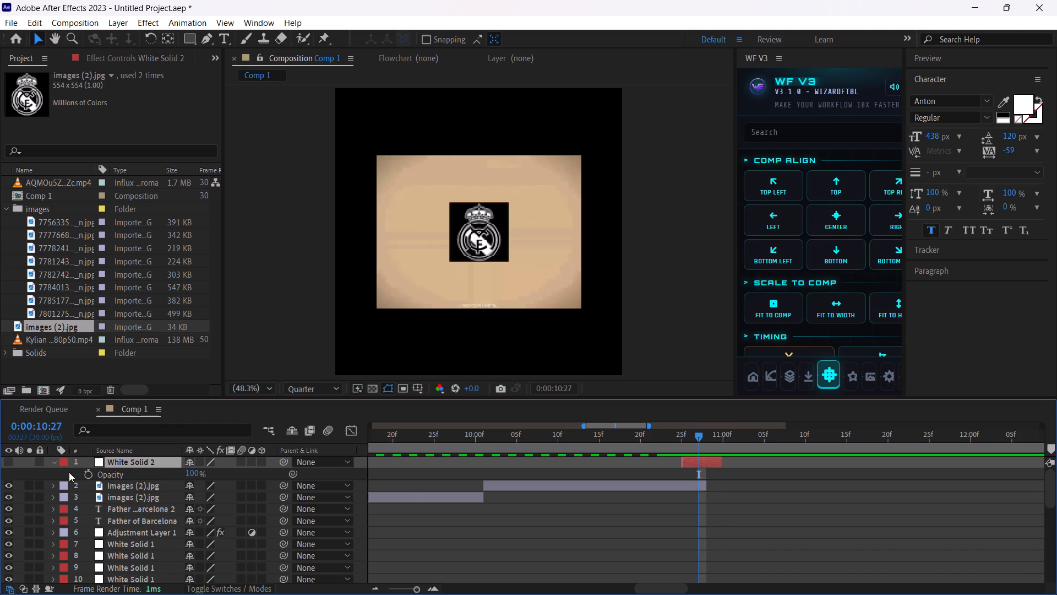
left_click(88, 475)
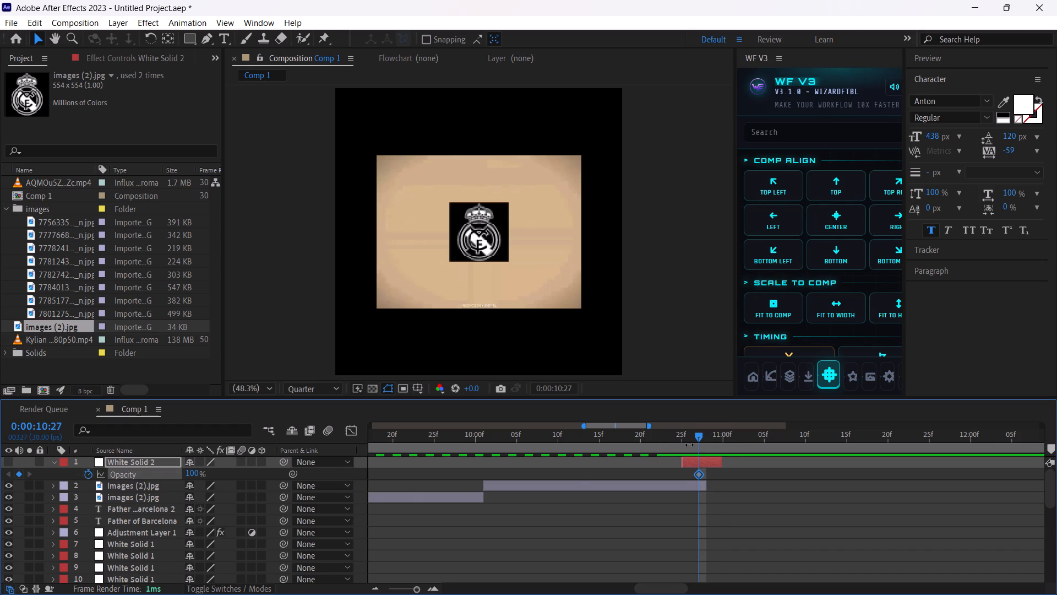
left_click_drag(695, 438, 678, 442)
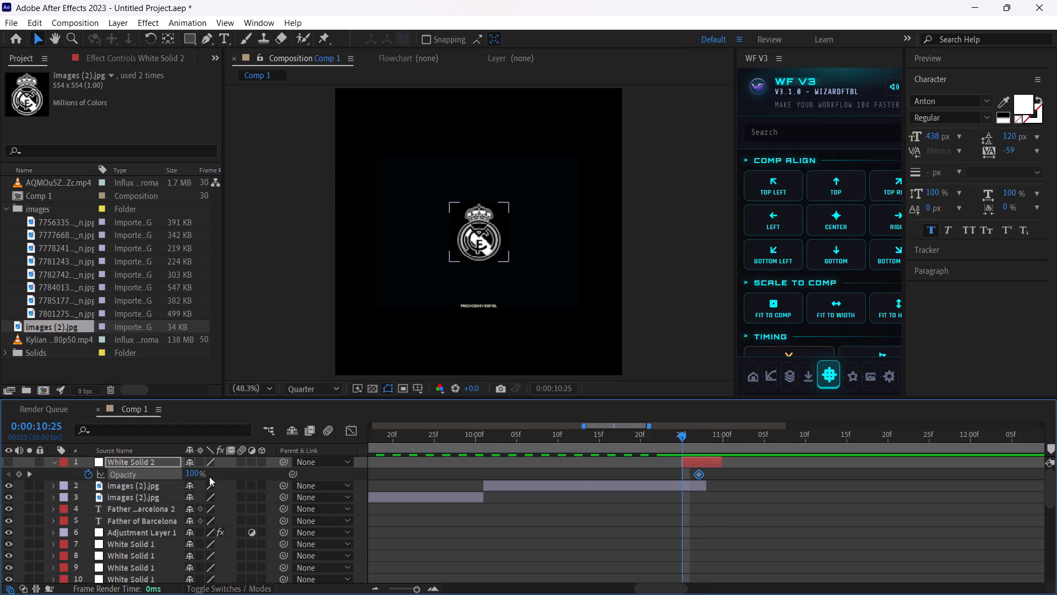
left_click_drag(198, 475, 40, 489)
left_click_drag(720, 478, 653, 478)
left_click_drag(714, 479, 663, 474)
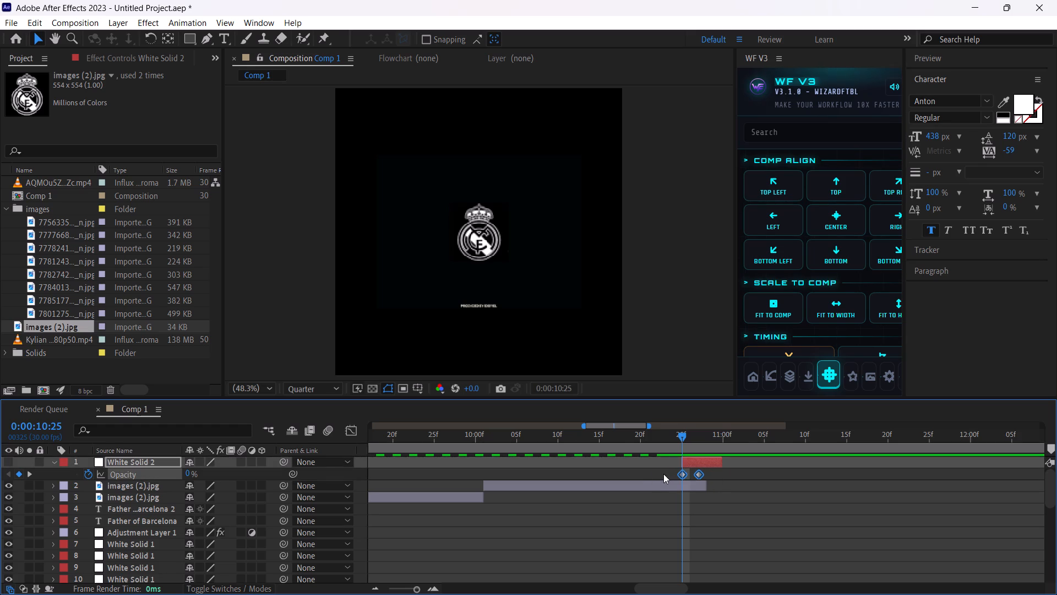
key("ctrl+c")
left_click(731, 491)
left_click(678, 472)
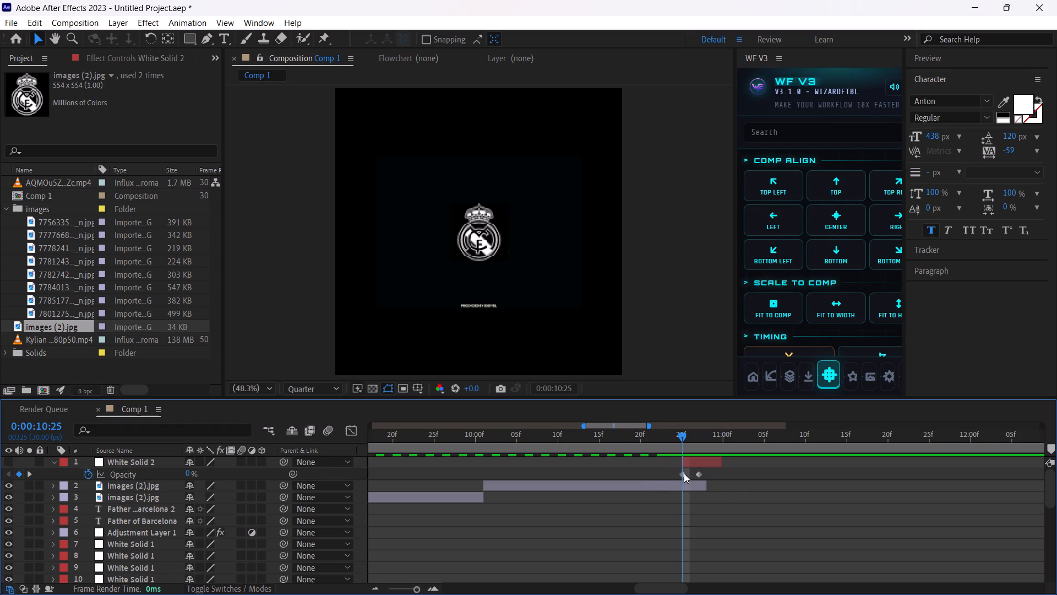
left_click(684, 473)
key("ctrl+c")
left_click(721, 439)
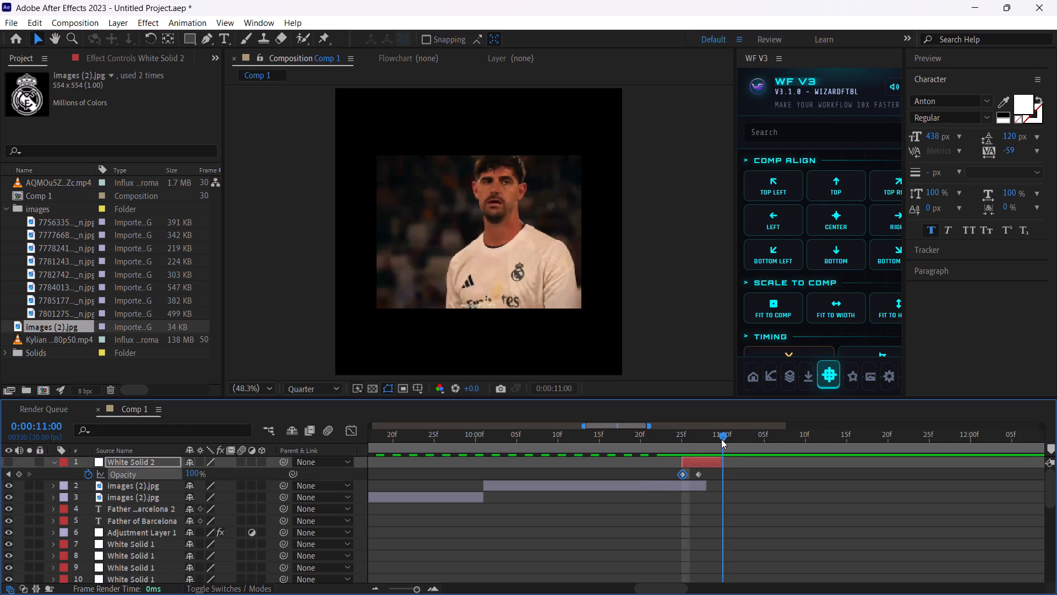
key("ctrl+v")
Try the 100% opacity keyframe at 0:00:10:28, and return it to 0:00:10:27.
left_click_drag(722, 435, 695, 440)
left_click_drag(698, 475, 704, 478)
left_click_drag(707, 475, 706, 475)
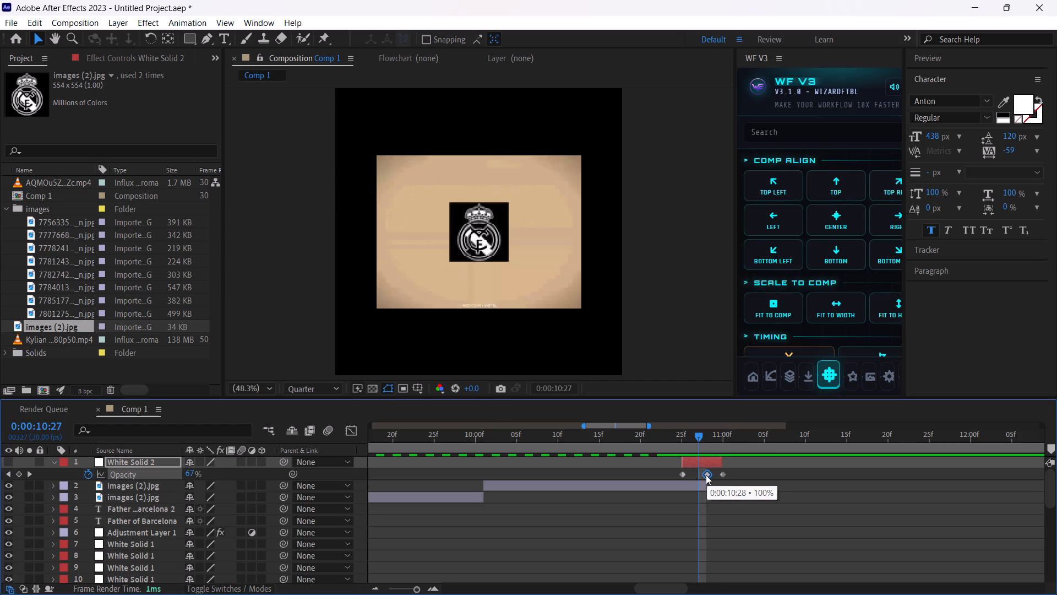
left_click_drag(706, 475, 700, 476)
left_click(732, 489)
Make the white flash solid visible and preview the end of the logo section from 0:00:10:18.
left_click_drag(683, 432, 647, 440)
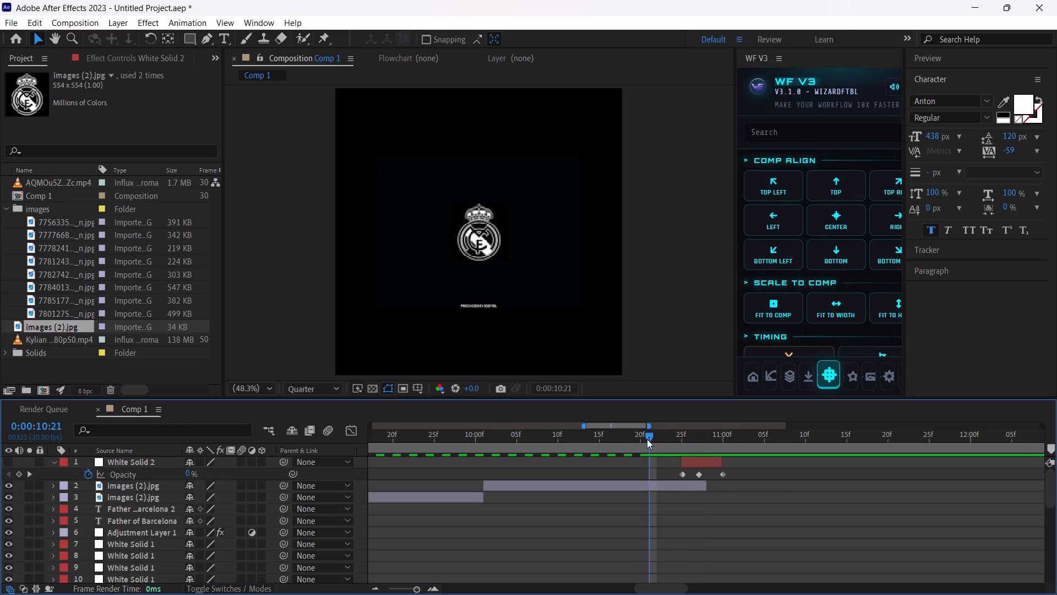
key("space")
key("space")
left_click(12, 459)
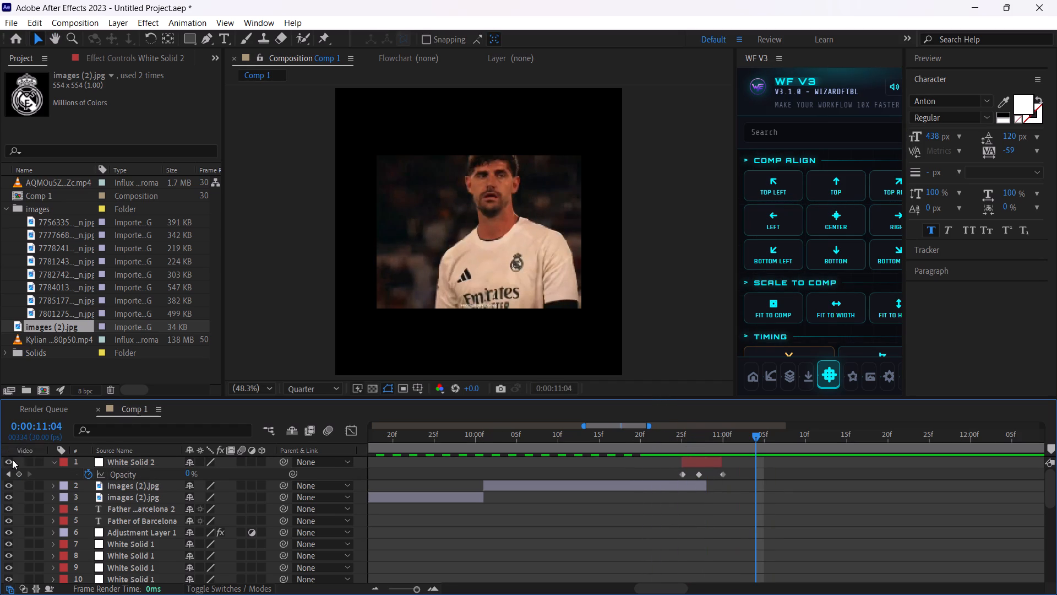
left_click_drag(720, 435, 628, 437)
key("space")
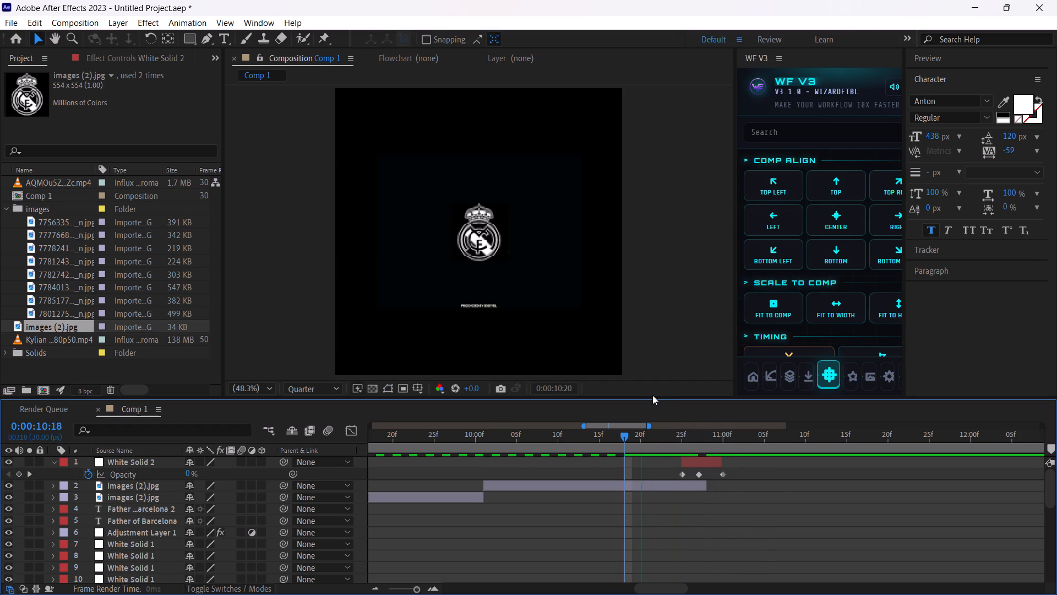
key("space")
Open the Kylian Mbappé highlights footage and set its in point to 0:00:00:44 and out point to 0:00:02:02.
left_click(721, 439)
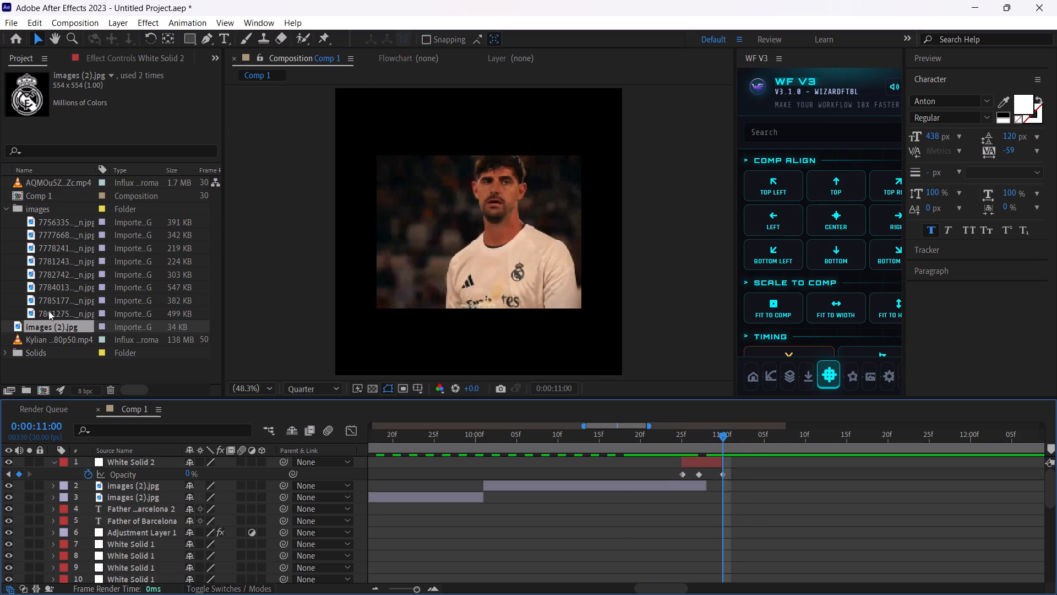
double_click(58, 337)
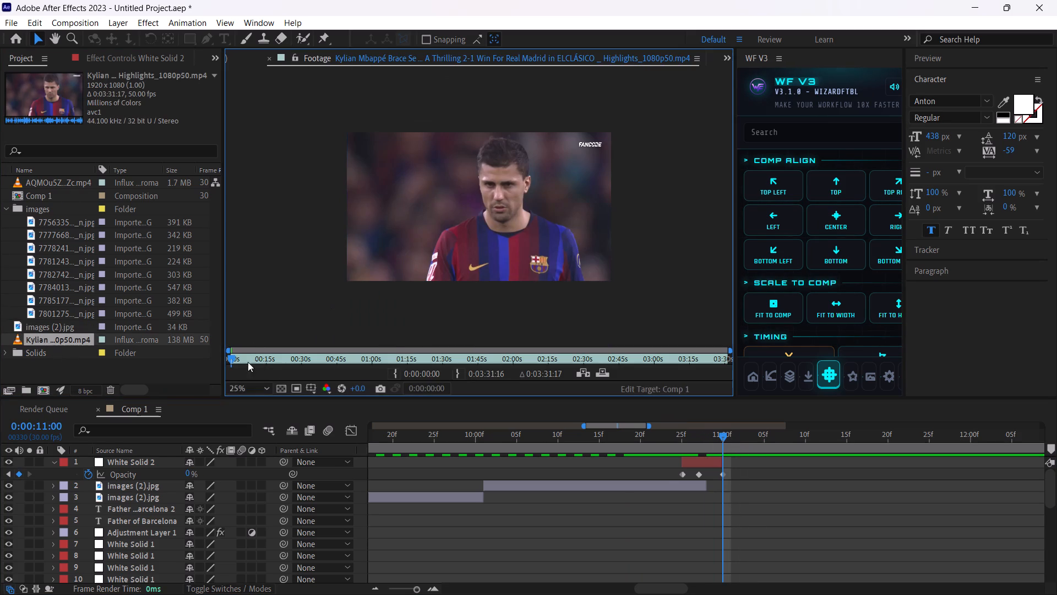
left_click_drag(230, 360, 242, 360)
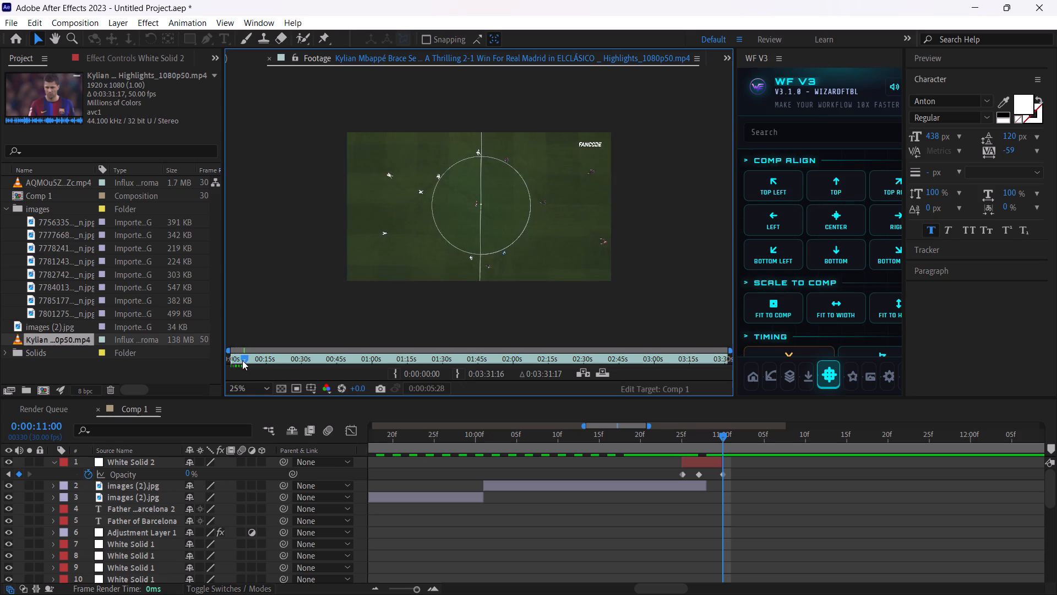
left_click_drag(242, 360, 234, 363)
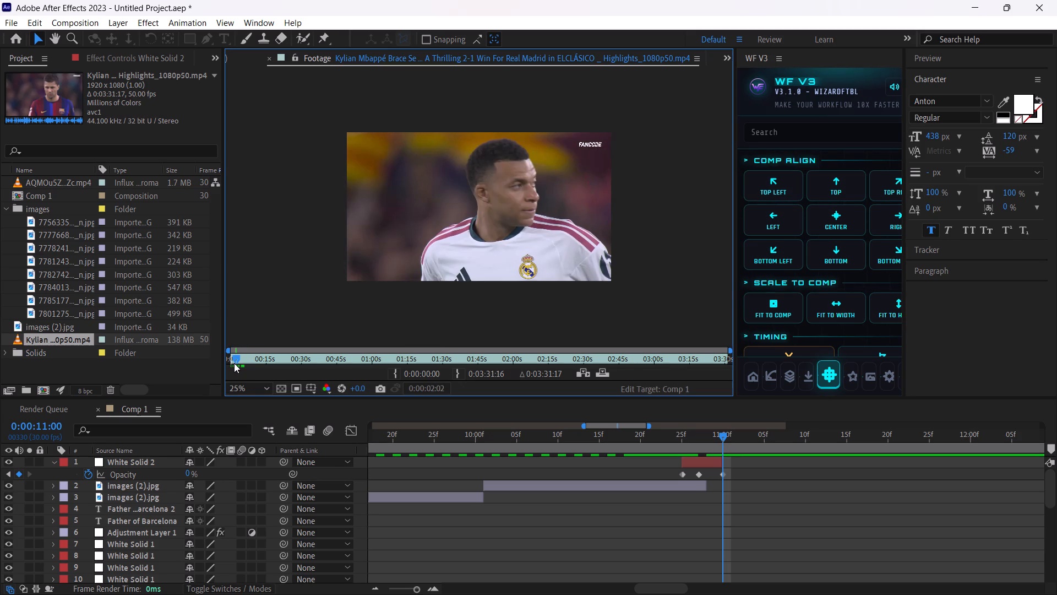
left_click_drag(234, 363, 231, 366)
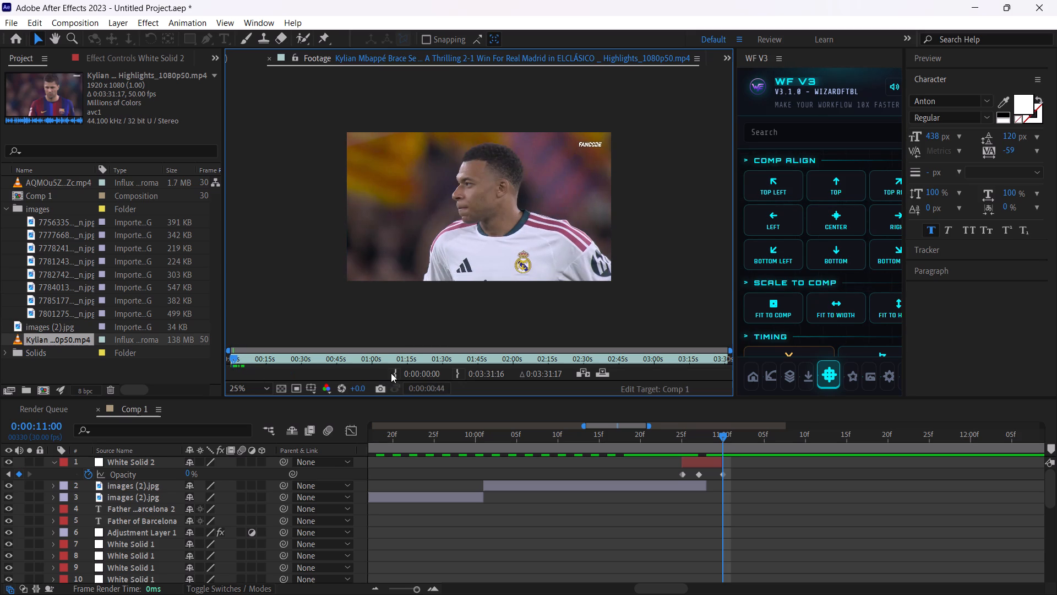
left_click(392, 373)
left_click(235, 360)
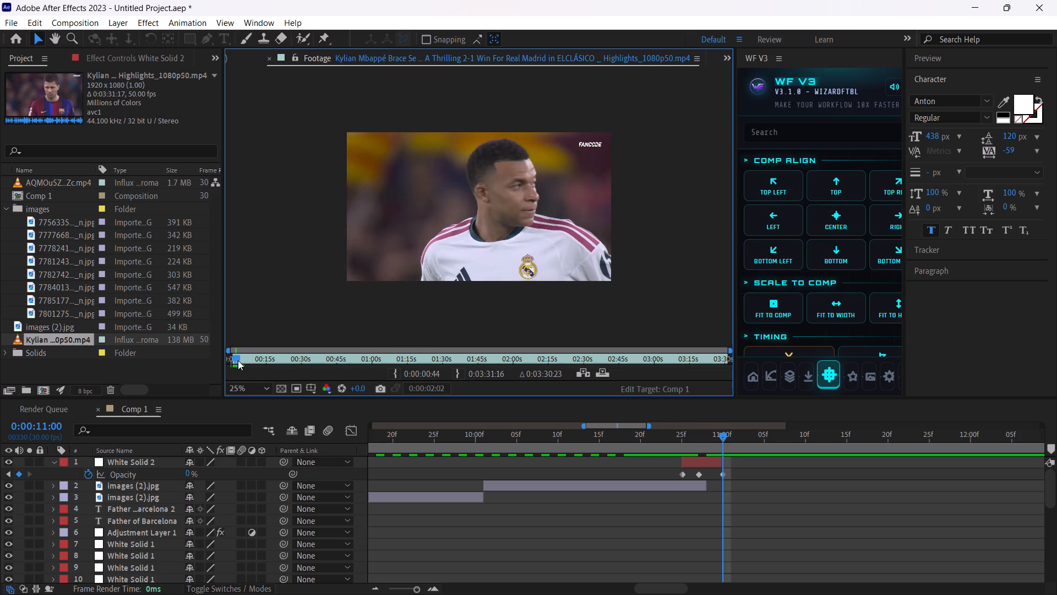
left_click(446, 373)
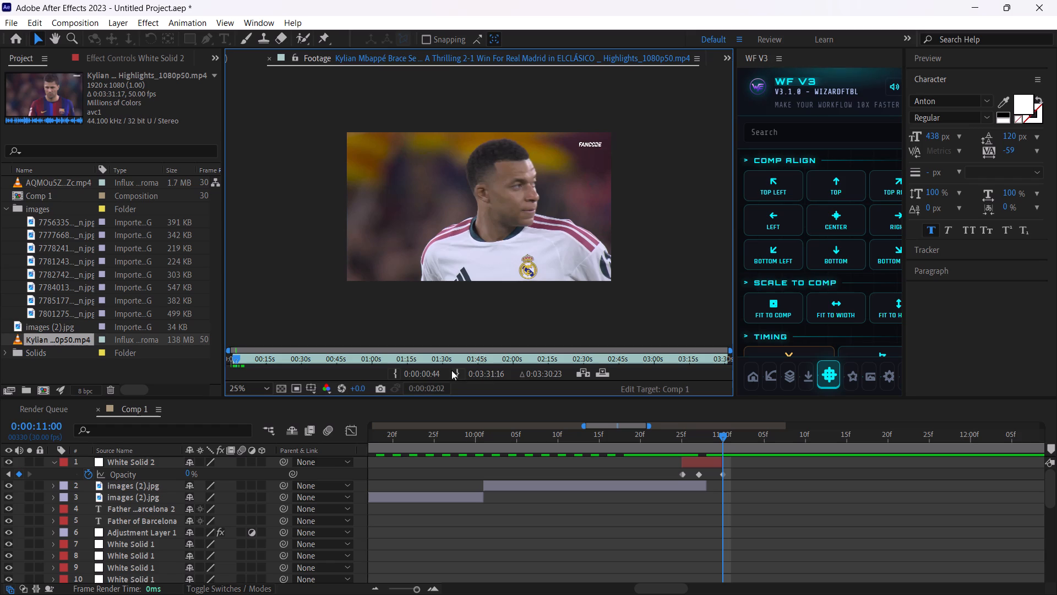
left_click(451, 370)
left_click(458, 373)
Add the Mbappé highlights clip to Comp 1 directly below the white flash solid, hide its video and mute its audio.
left_click_drag(85, 342, 771, 465)
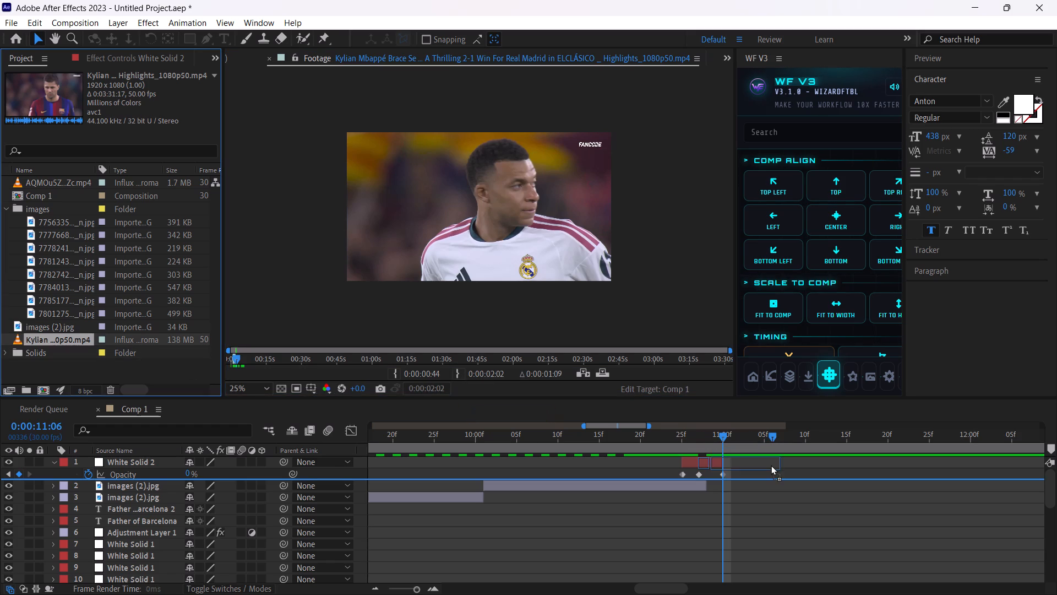
left_click_drag(771, 465, 768, 472)
left_click(11, 486)
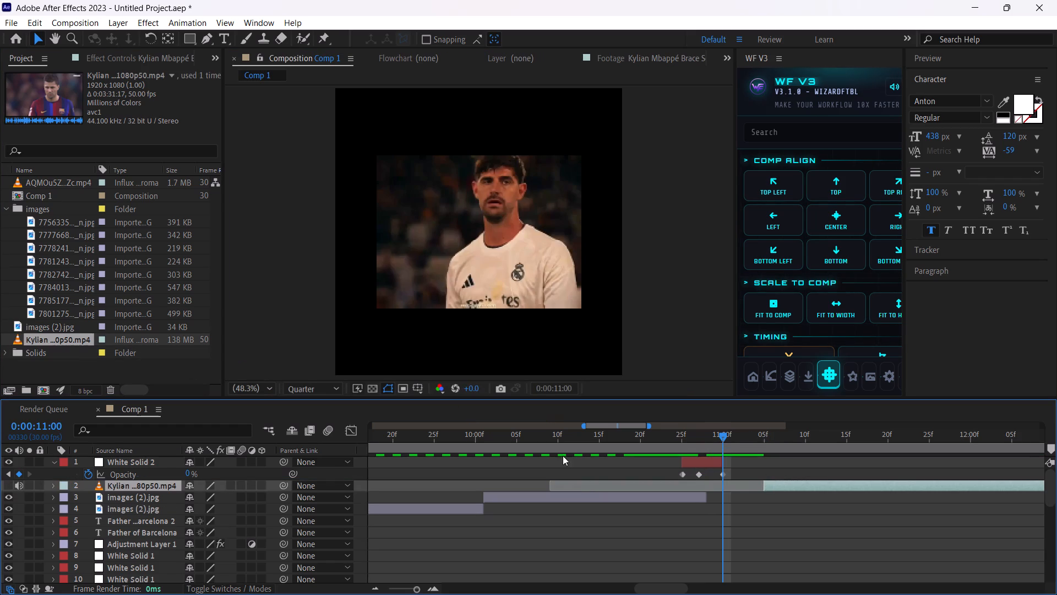
left_click(23, 486)
Move the Mbappé clip to start at 0:00:10:28 where the logo ends, and trim its end to 0:00:11:11.
left_click_drag(721, 434, 722, 434)
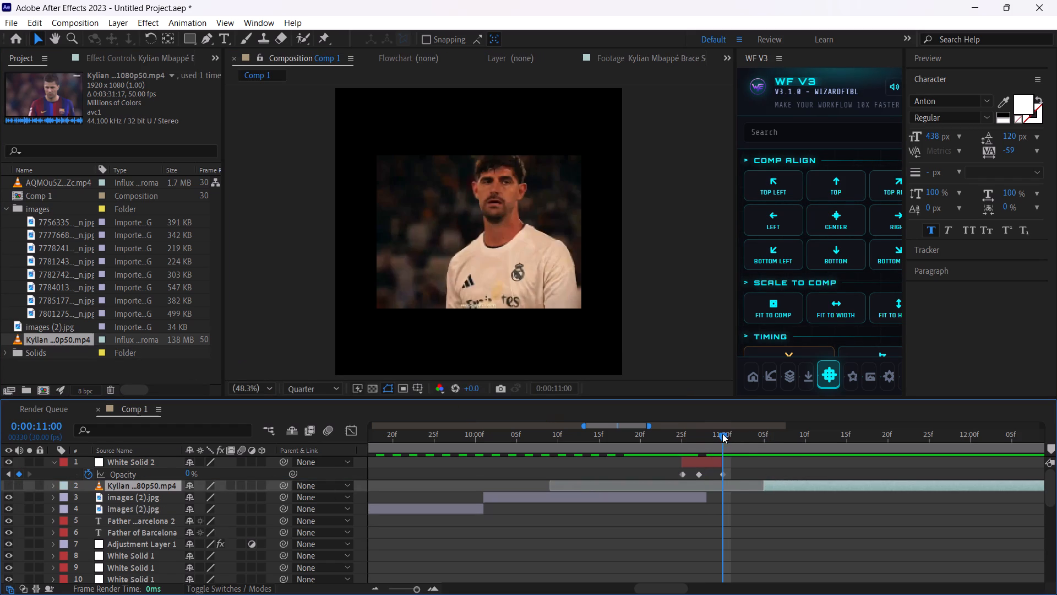
left_click_drag(722, 434, 820, 446)
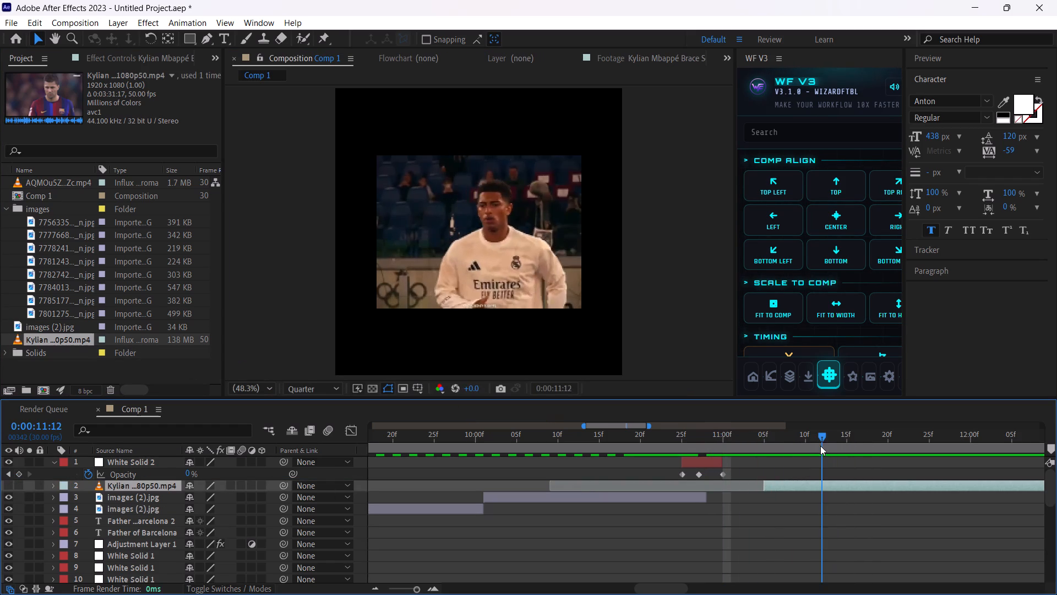
left_click_drag(820, 446, 810, 456)
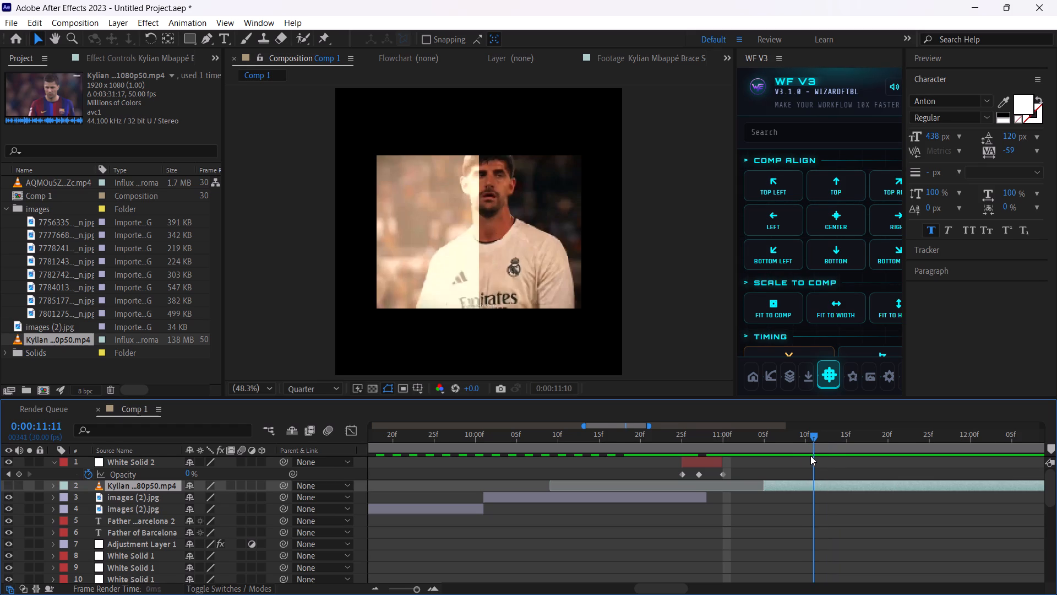
left_click_drag(810, 456, 811, 456)
left_click_drag(796, 487, 736, 490)
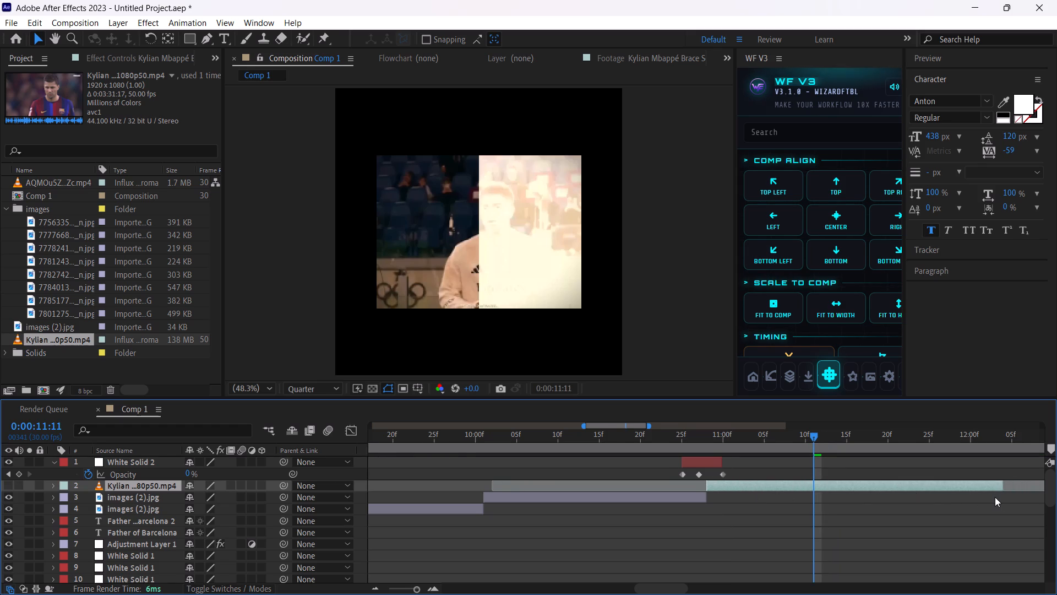
left_click_drag(1000, 488, 814, 500)
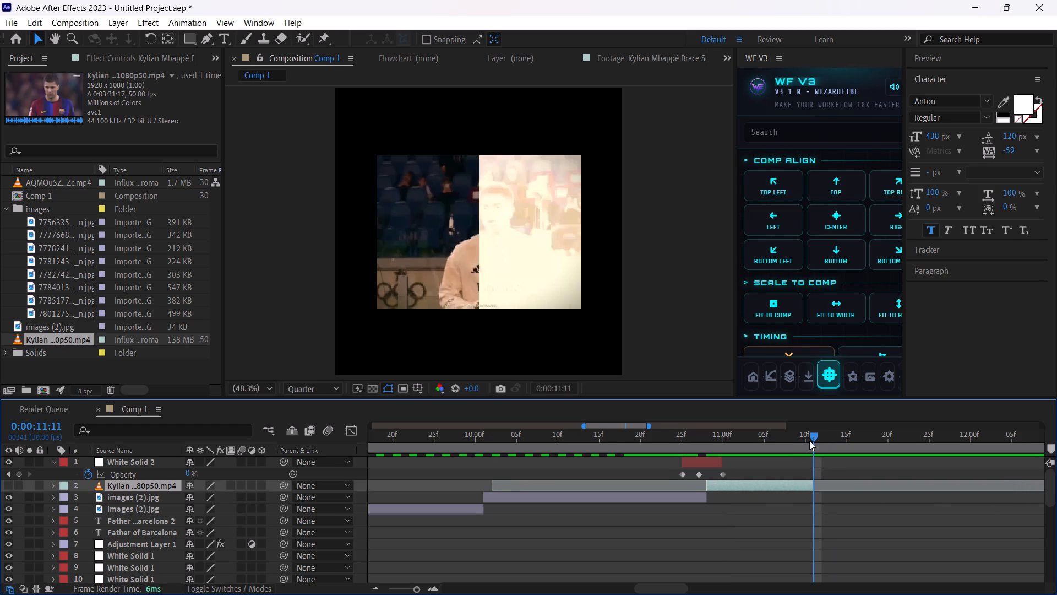
left_click_drag(809, 441, 744, 443)
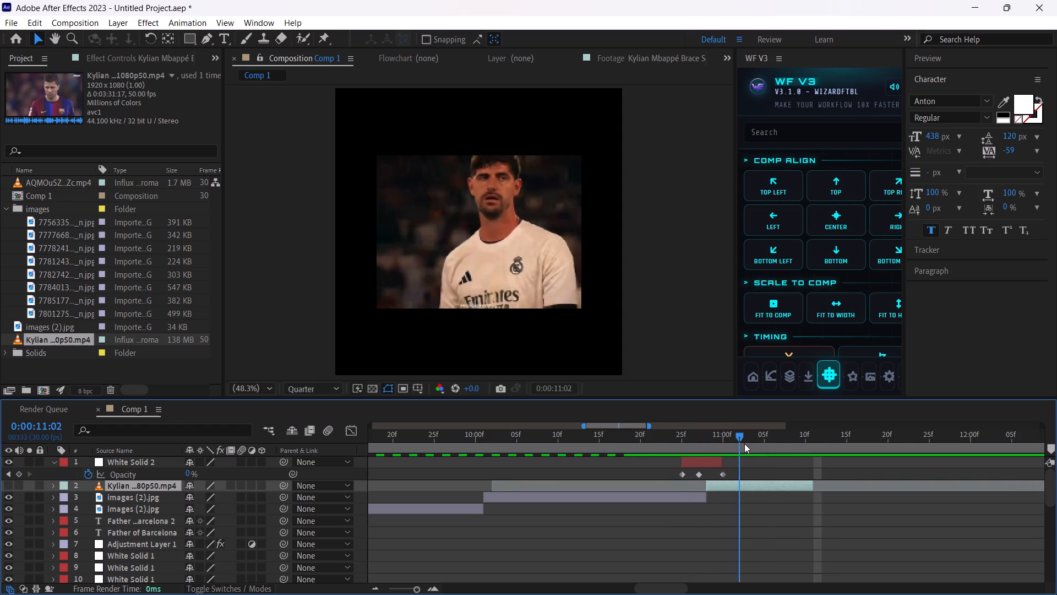
Make the Mbappé clip visible in Comp 1 and set its position to 480, 540 to reframe the player.
left_click_drag(744, 443, 758, 443)
left_click(6, 486)
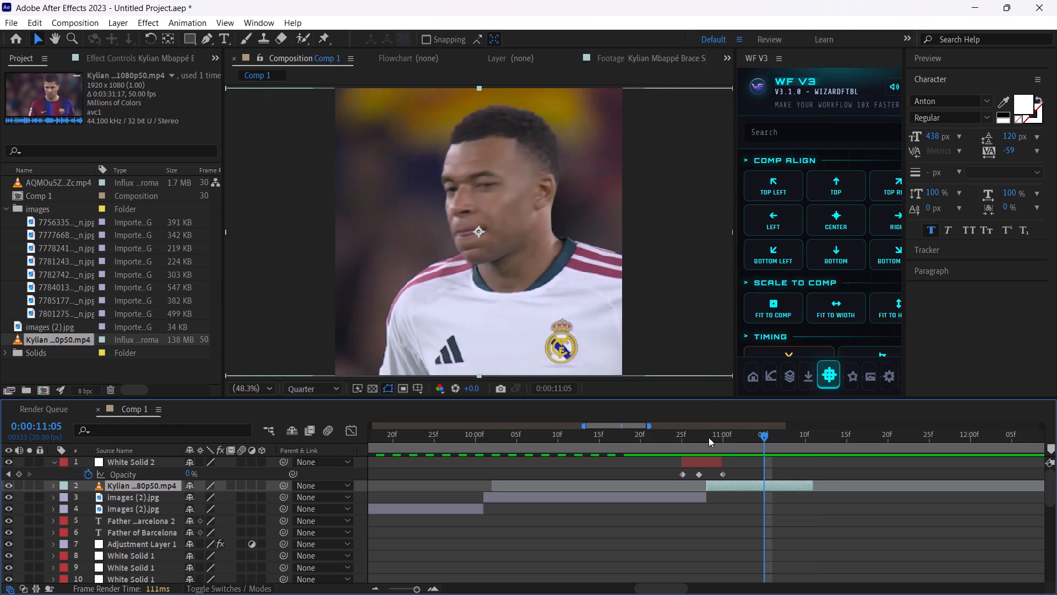
right_click(738, 487)
left_click(692, 241)
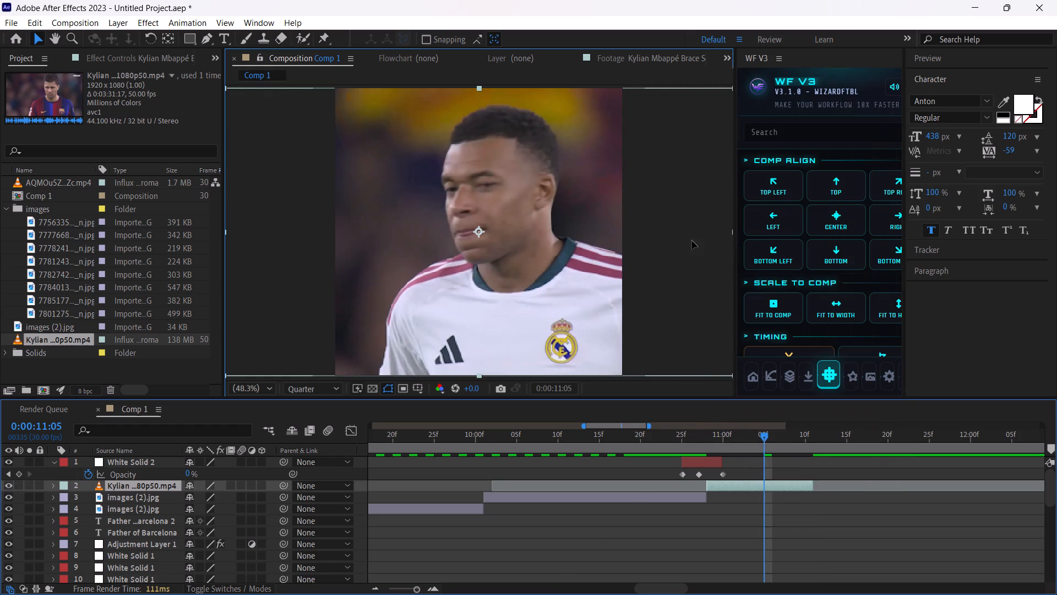
key("p")
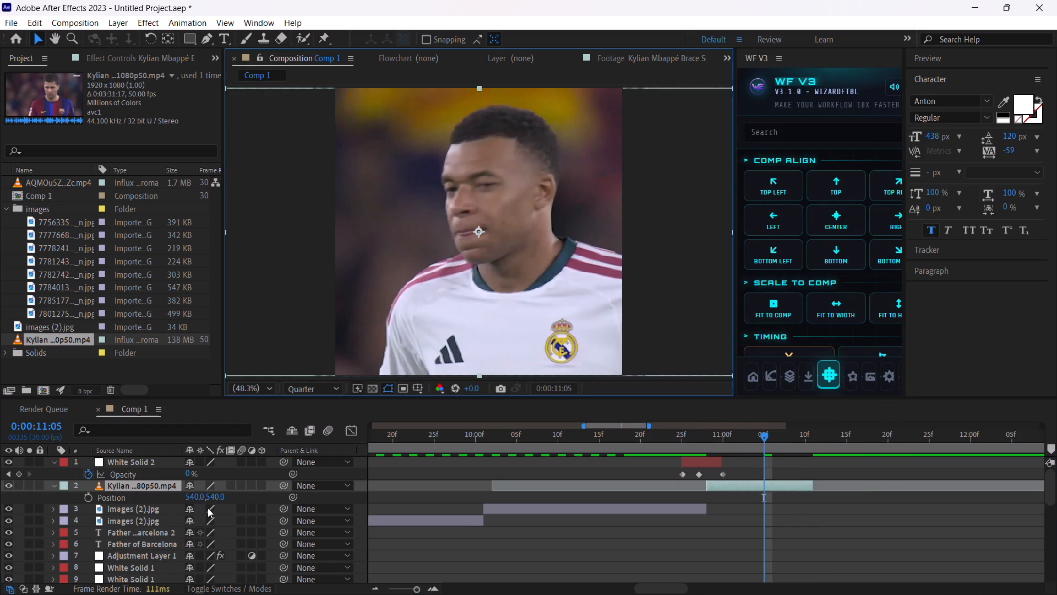
left_click_drag(197, 501, 162, 508)
Preview the logo, white flash and Mbappé clip from about 0:00:10:14, and examine the clip's last frames around 0:00:11:10.
key("space")
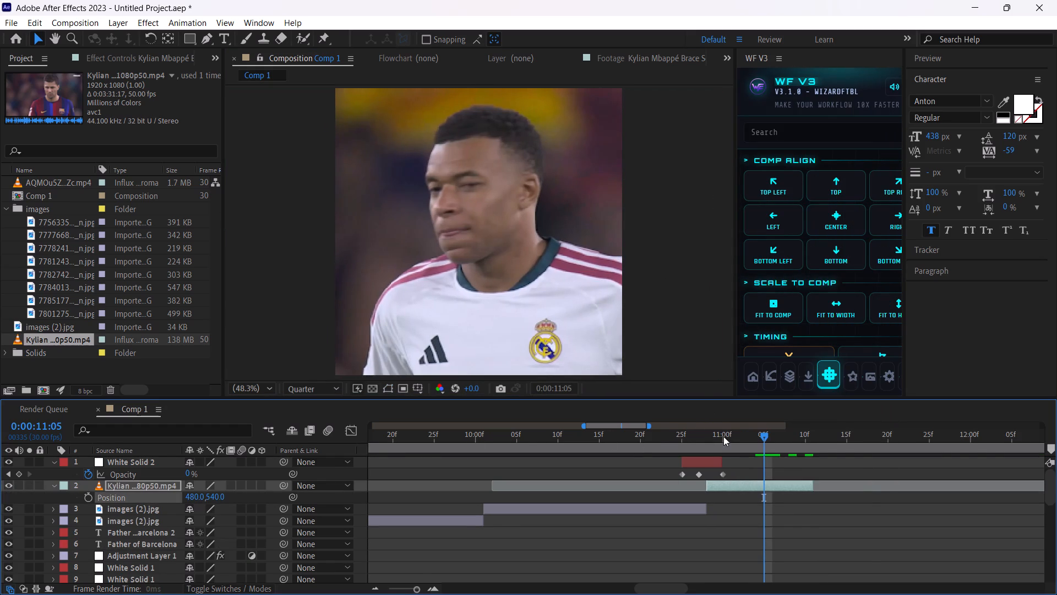
key("space")
left_click_drag(784, 434, 590, 451)
key("space")
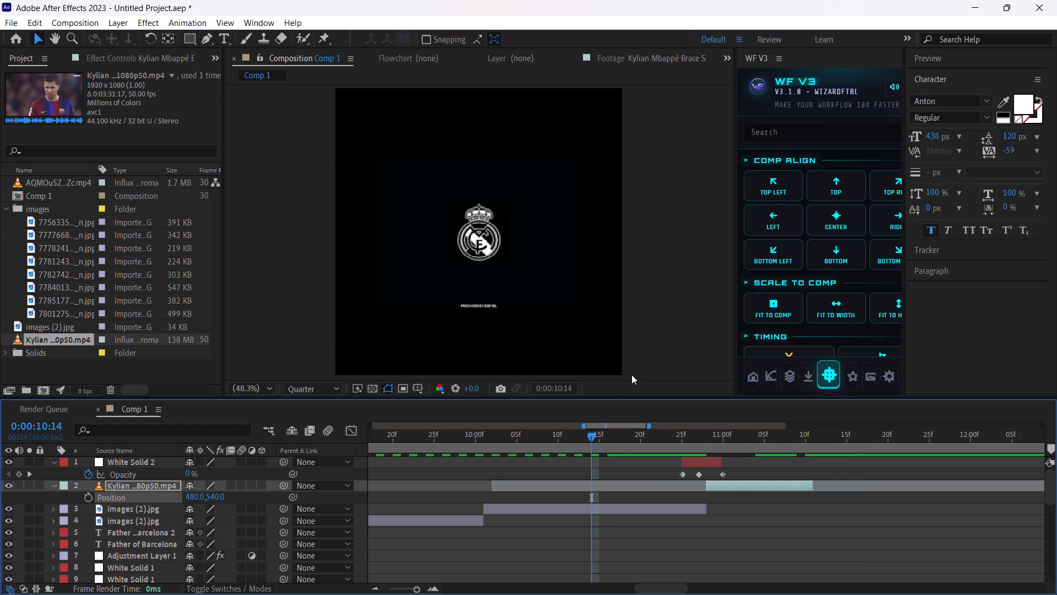
key("space")
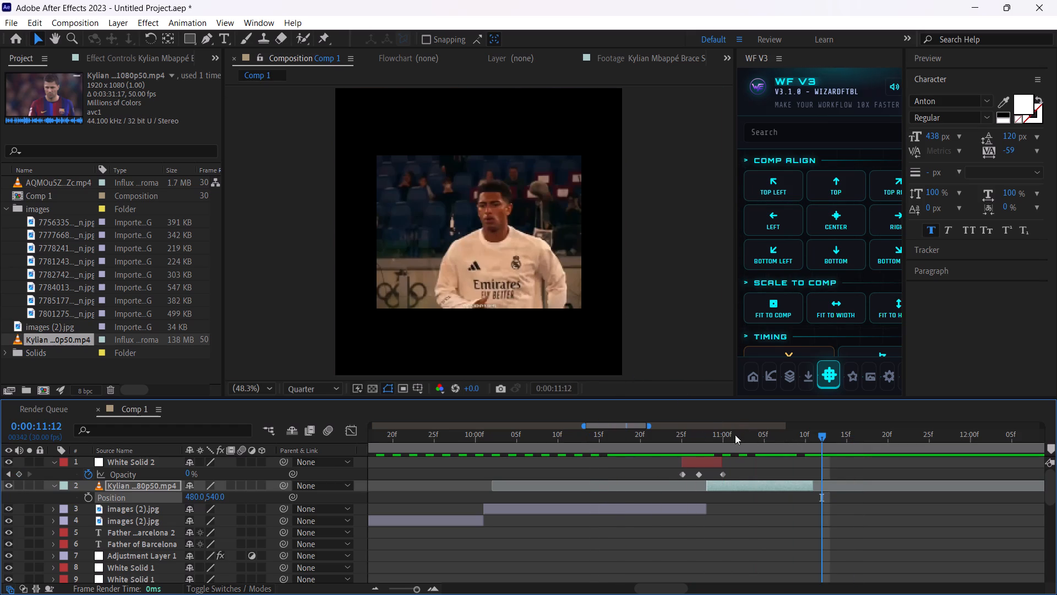
left_click_drag(732, 439, 586, 445)
key("space")
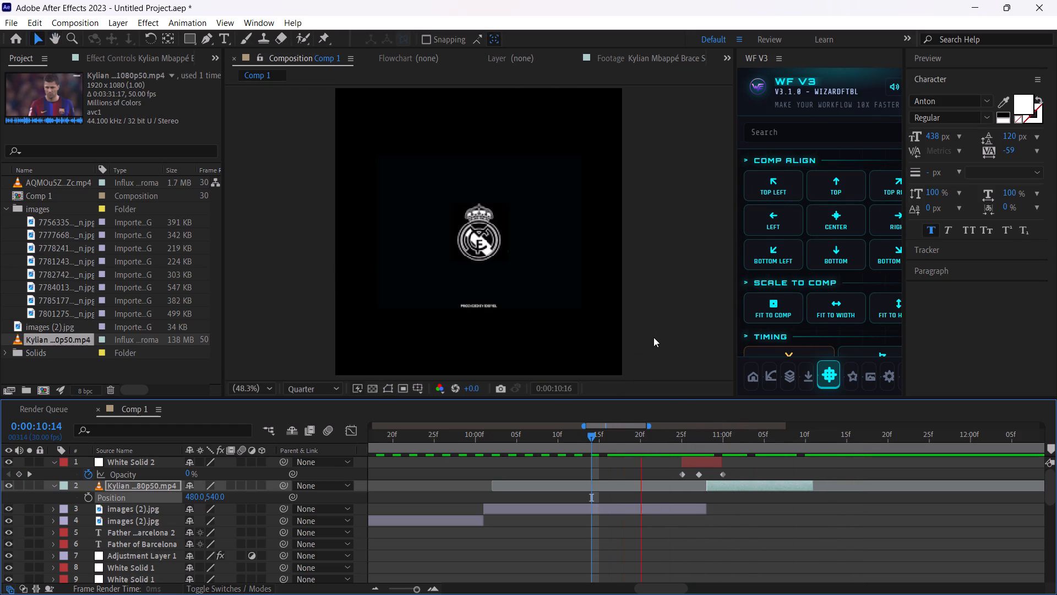
key("space")
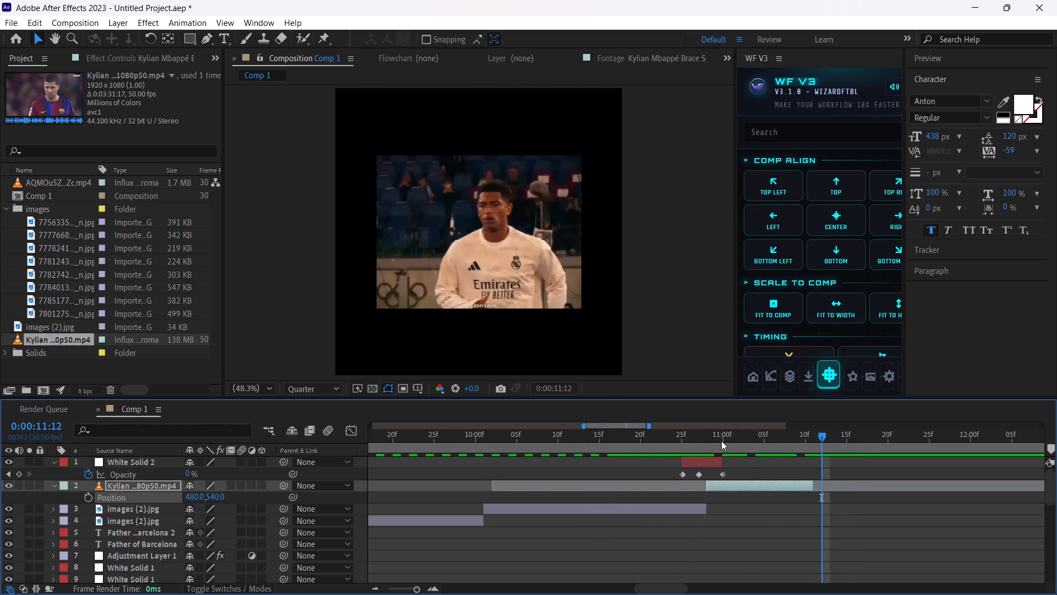
left_click_drag(721, 441, 706, 445)
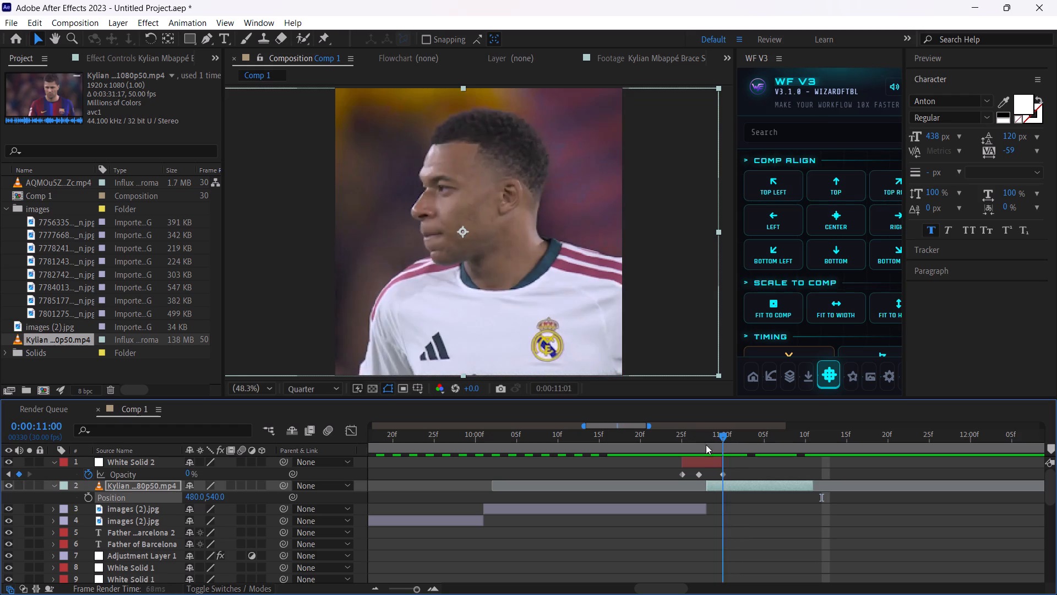
left_click_drag(706, 445, 698, 448)
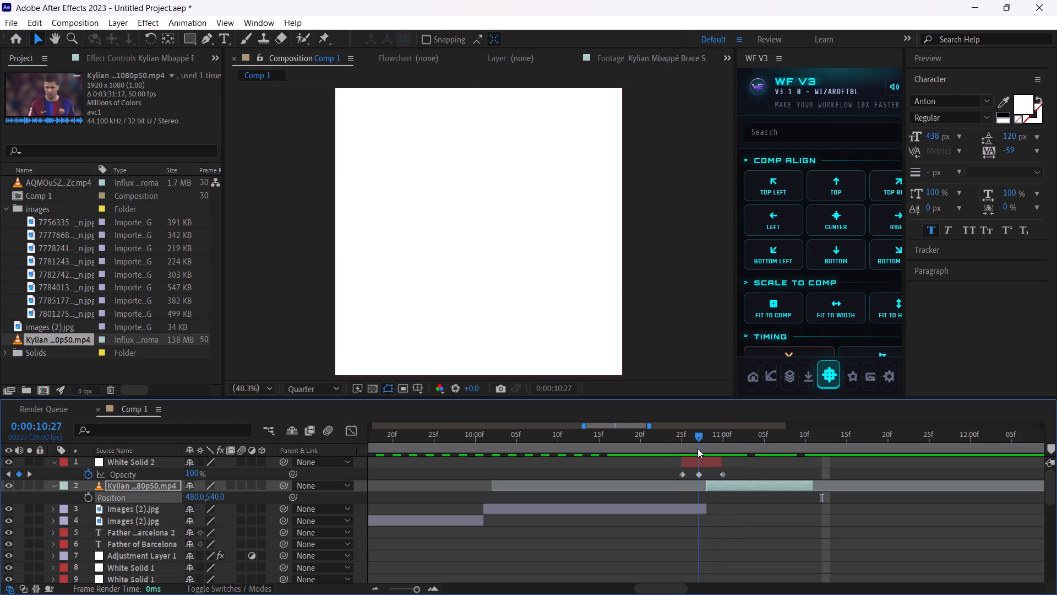
left_click_drag(698, 448, 615, 447)
key("space")
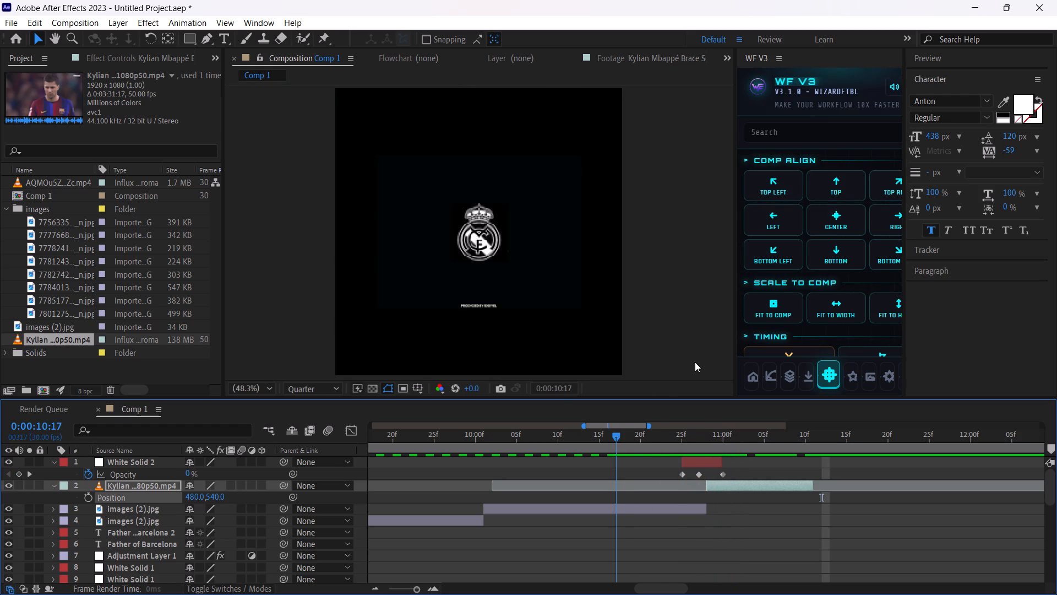
key("space")
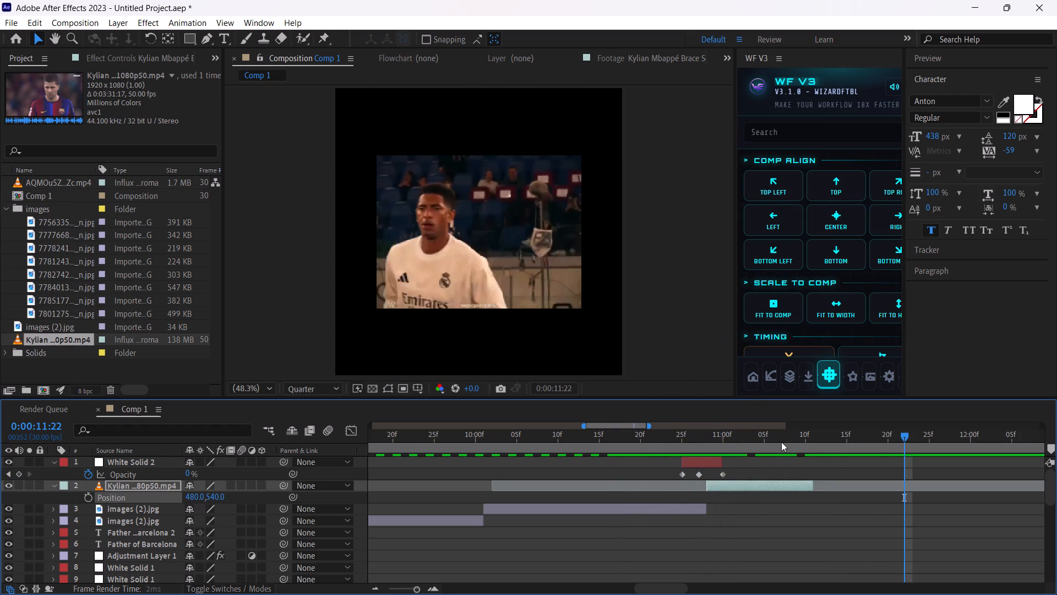
left_click_drag(781, 438, 810, 432)
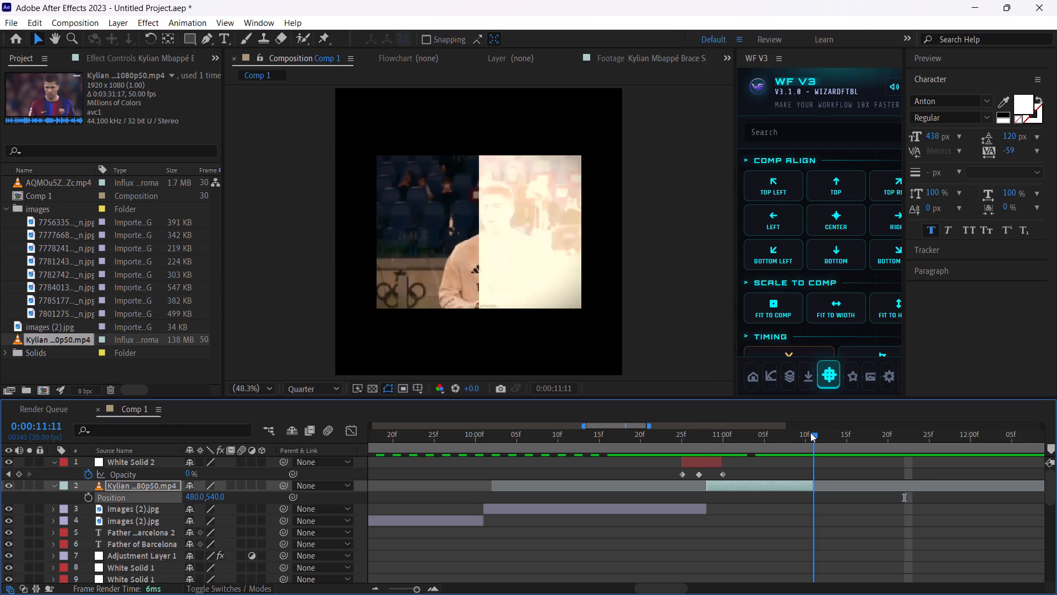
left_click_drag(810, 432, 808, 435)
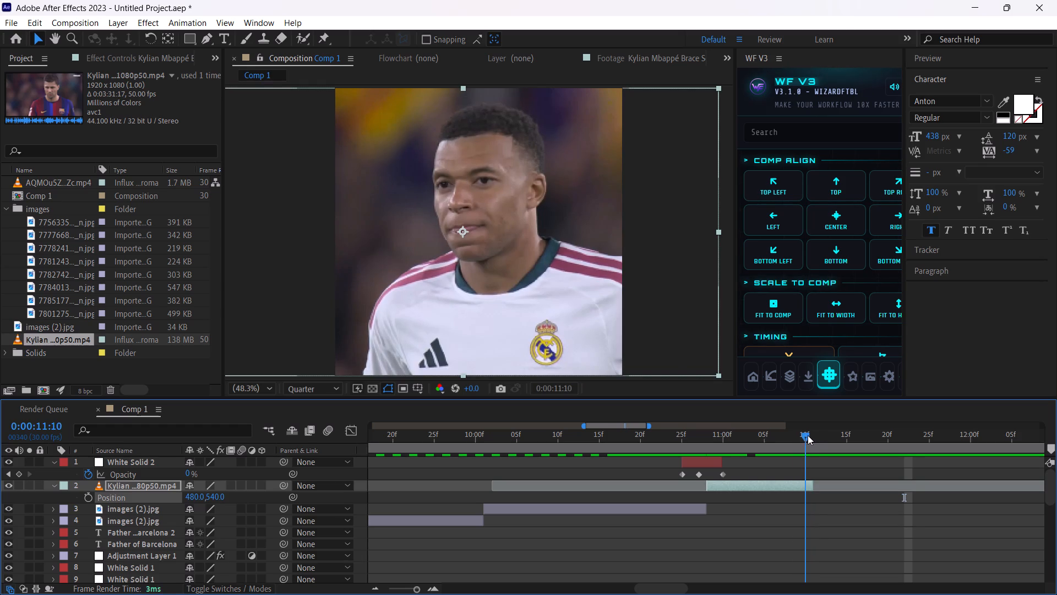
left_click_drag(808, 435, 804, 440)
Duplicate the two White Solid 1 half-frame flash layers and move the copies to the top of the layer stack.
left_click_drag(416, 589, 384, 589)
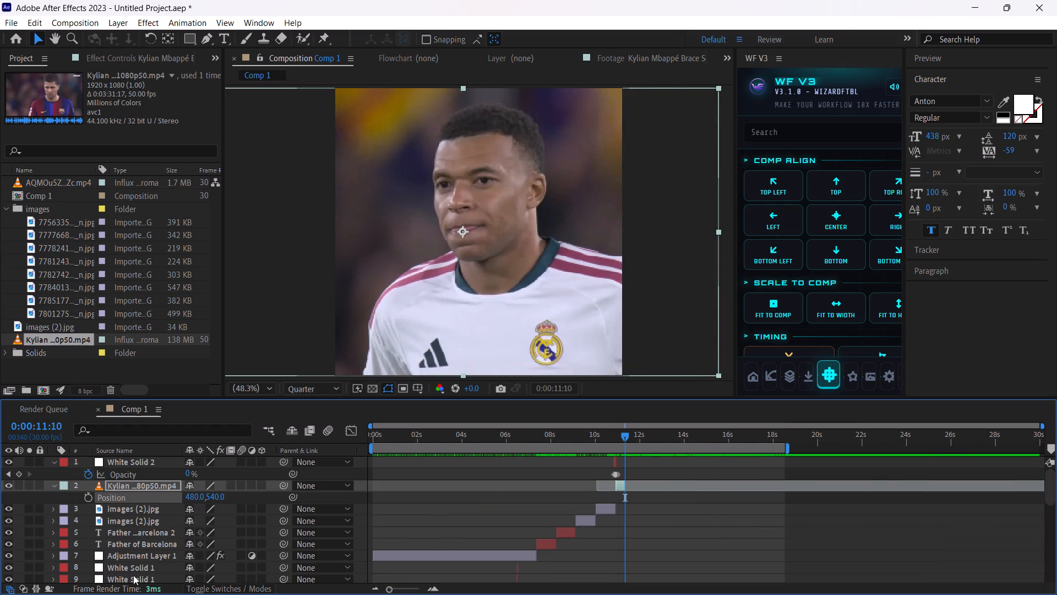
left_click(122, 569)
left_click(135, 578, "shift")
key("ctrl+d")
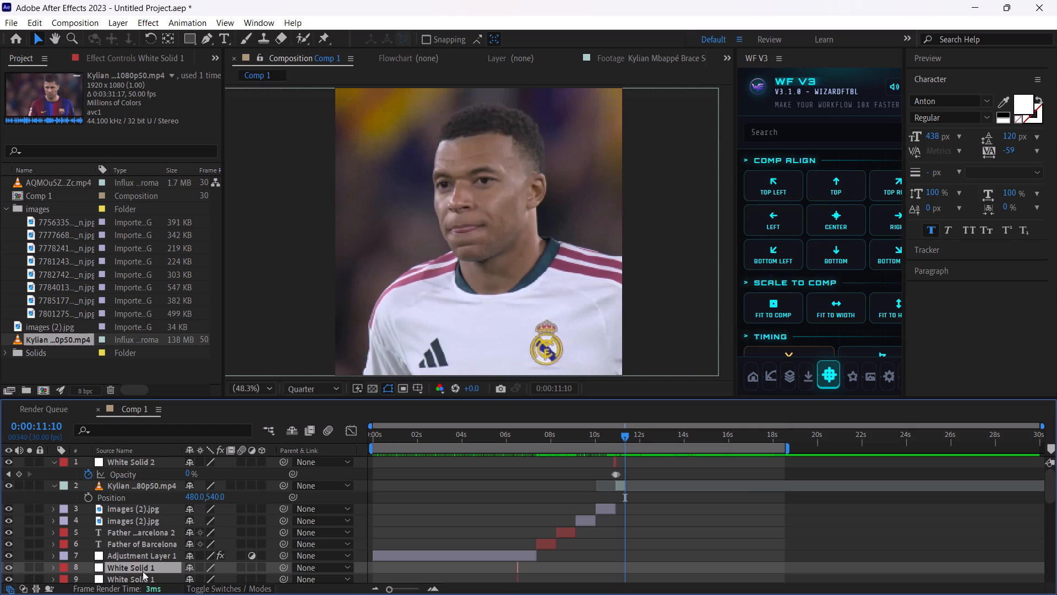
left_click_drag(143, 566, 151, 459)
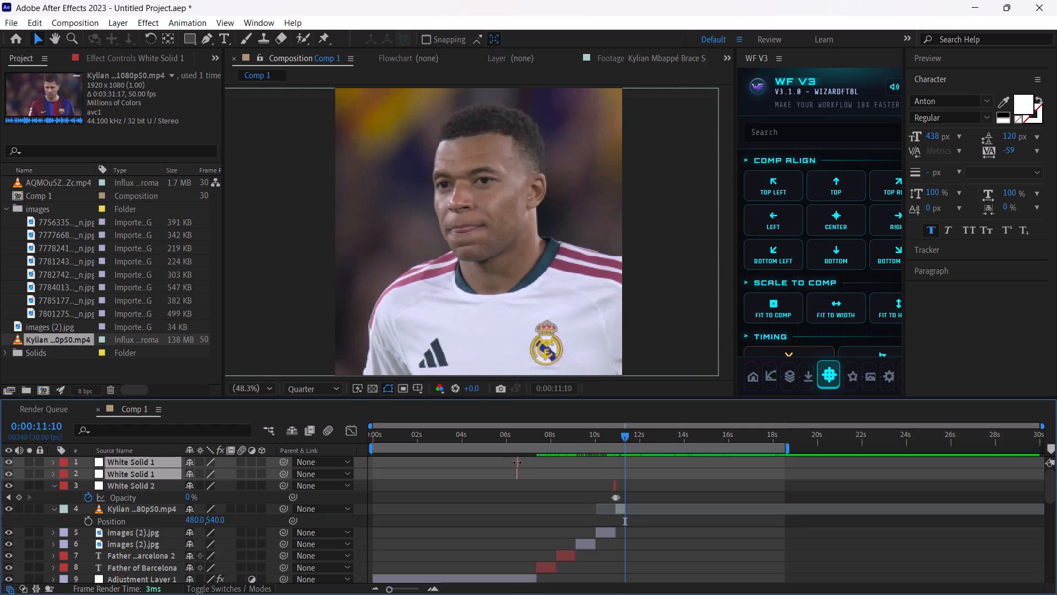
Move the duplicated half-frame flashes to the end of the Mbappé clip, starting them at 0:00:11:10 and 0:00:11:11.
left_click(514, 445)
left_click(516, 435)
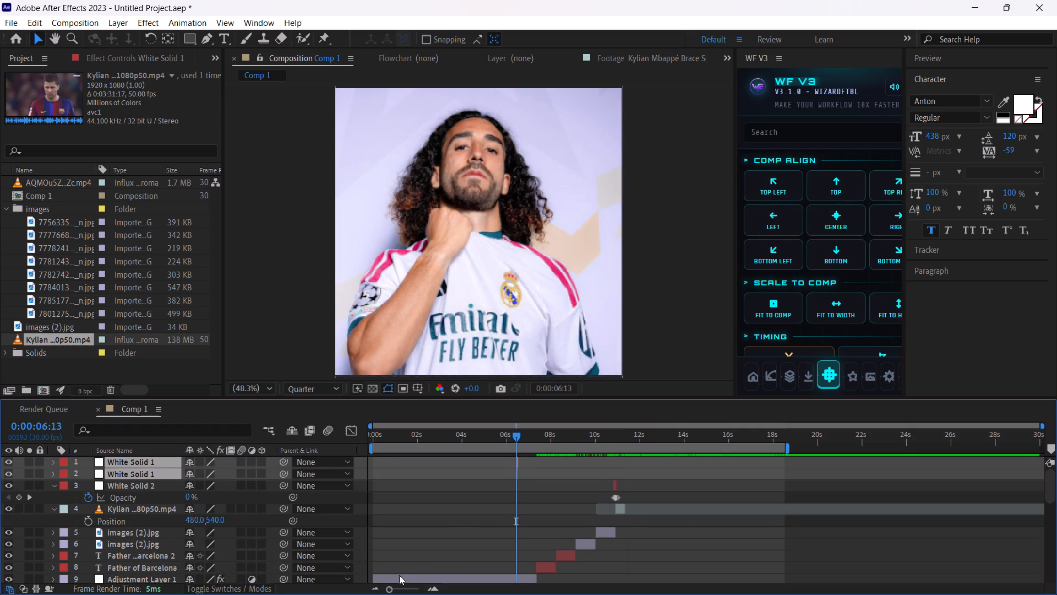
left_click_drag(396, 586, 417, 585)
left_click_drag(718, 470, 747, 470)
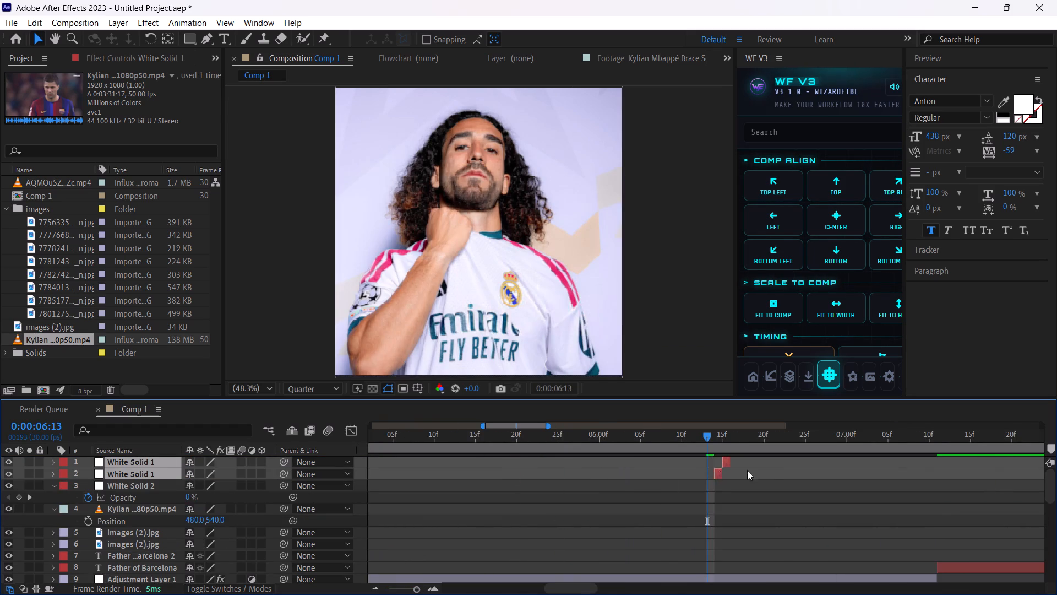
left_click_drag(747, 470, 903, 478)
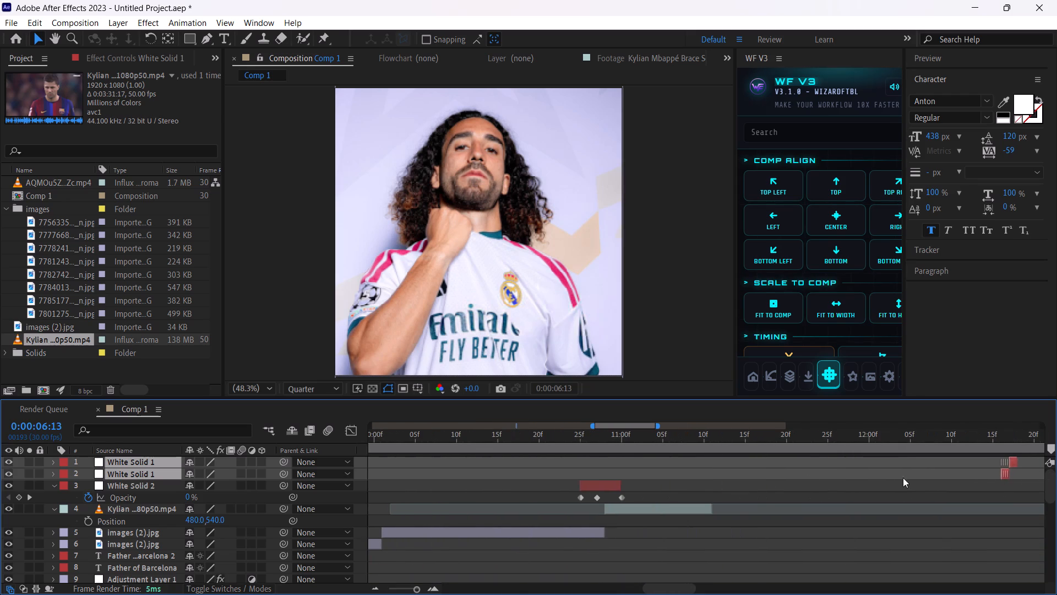
left_click_drag(903, 478, 716, 484)
left_click_drag(712, 434, 705, 443)
left_click_drag(713, 474, 706, 475)
key("ctrl+z")
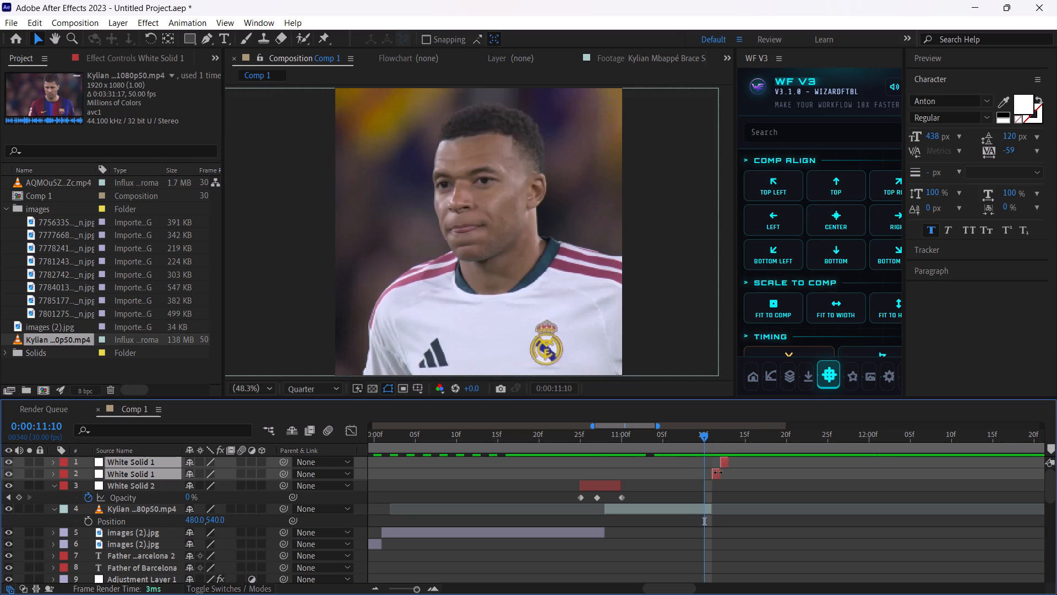
left_click_drag(411, 591, 419, 591)
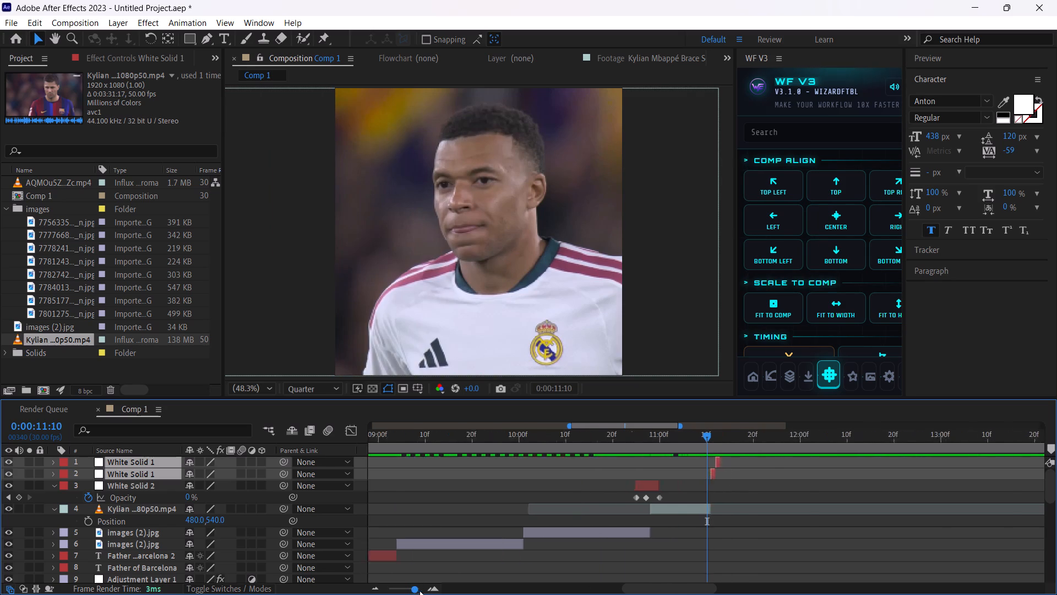
left_click_drag(419, 591, 422, 589)
left_click_drag(751, 474, 714, 475)
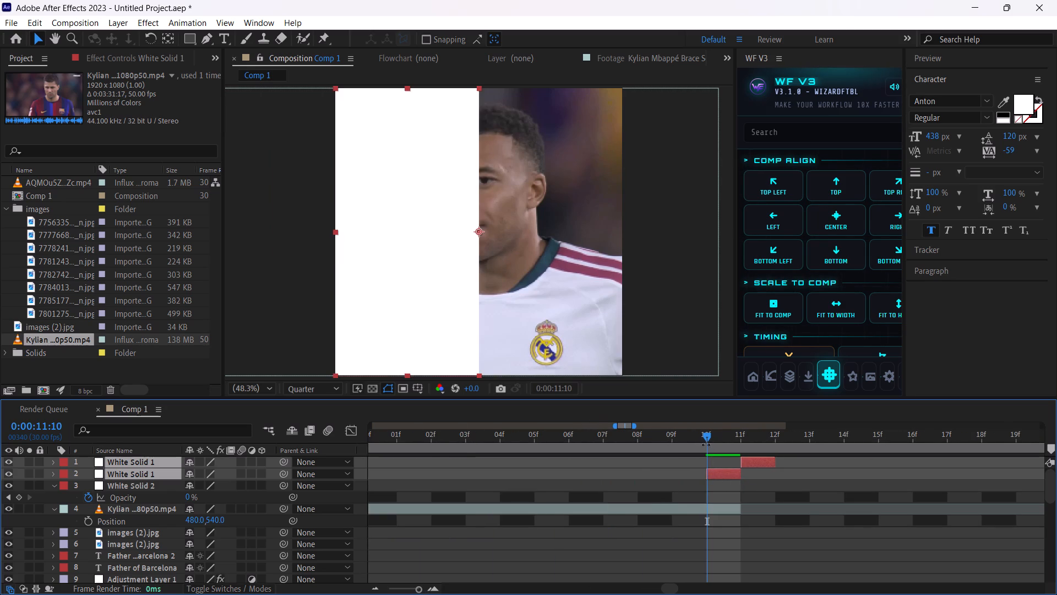
left_click_drag(711, 435, 788, 448)
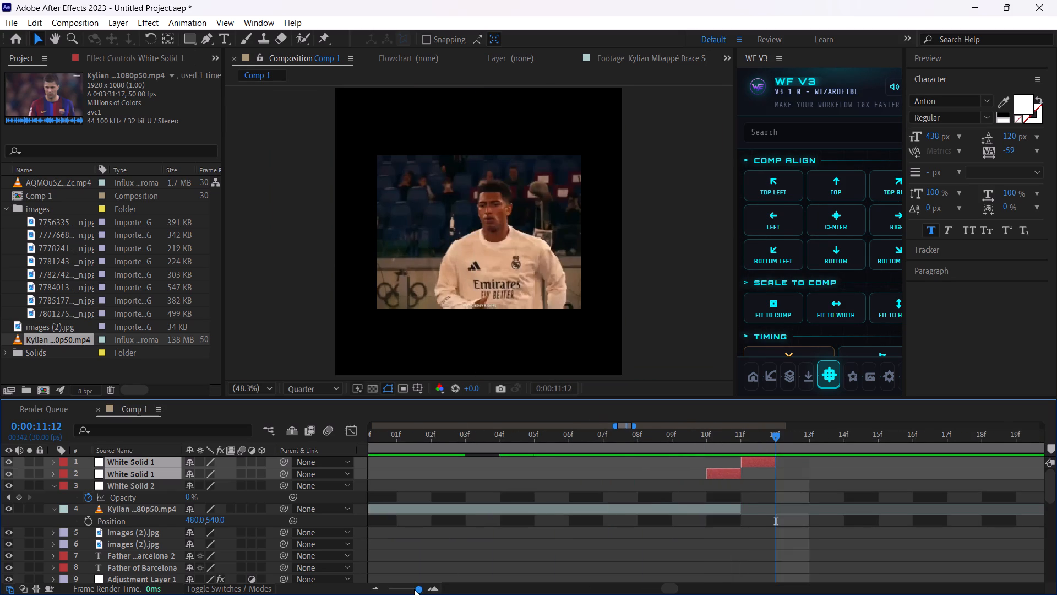
left_click(414, 589)
Look through the Kylian Mbappé highlights footage up to about 0:00:34 for the goal action to use as the following clip.
left_click(602, 66)
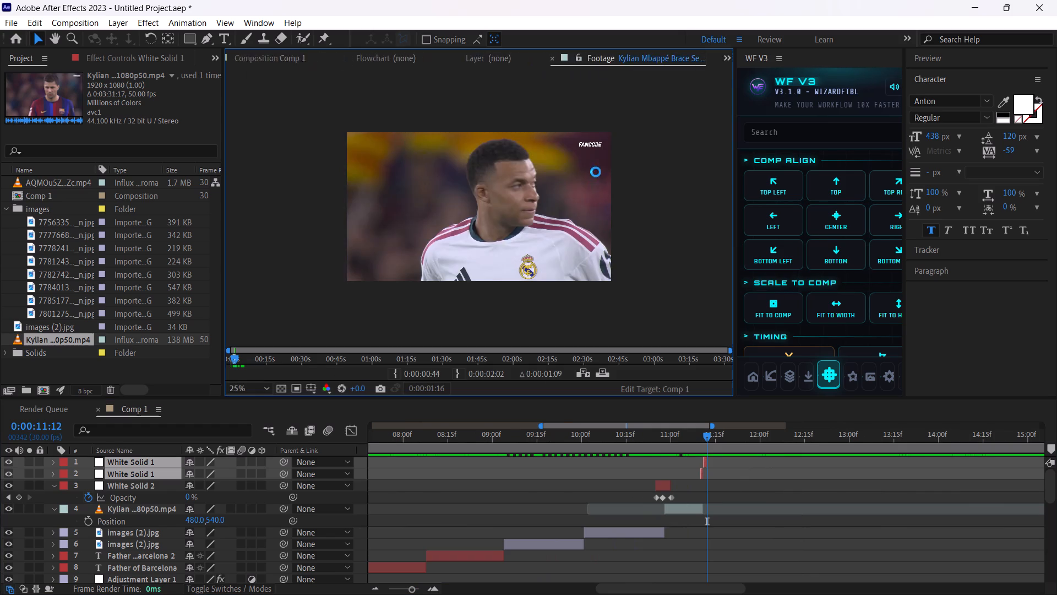
left_click_drag(234, 361, 247, 361)
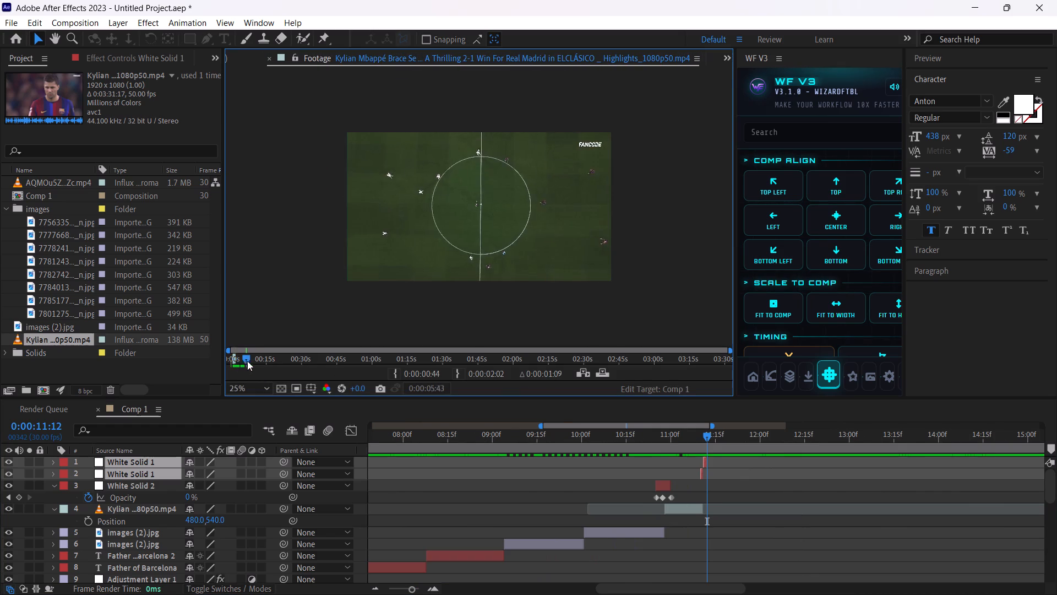
left_click_drag(247, 361, 308, 355)
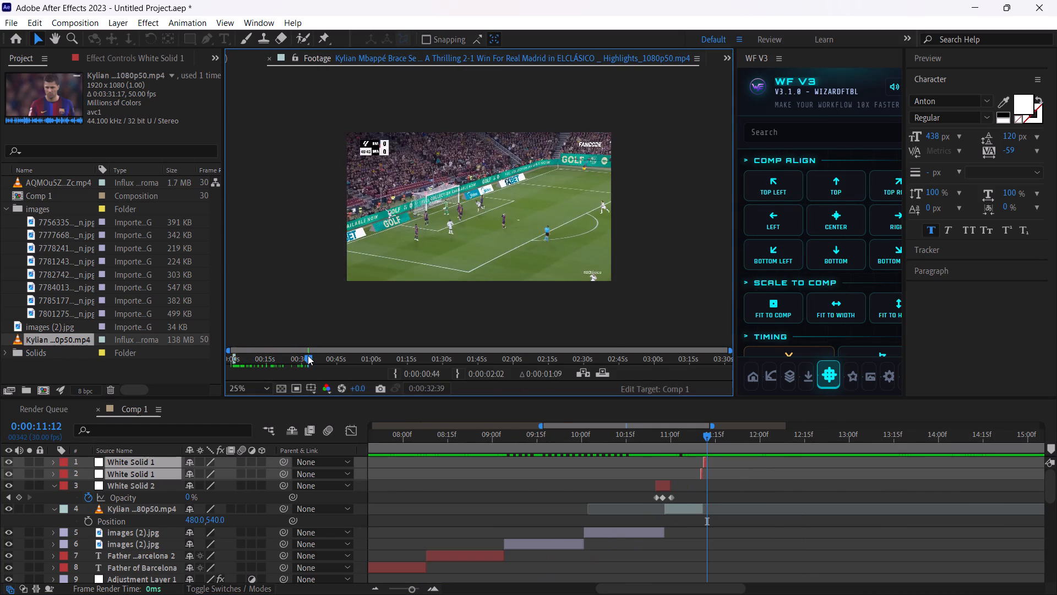
left_click_drag(308, 355, 304, 352)
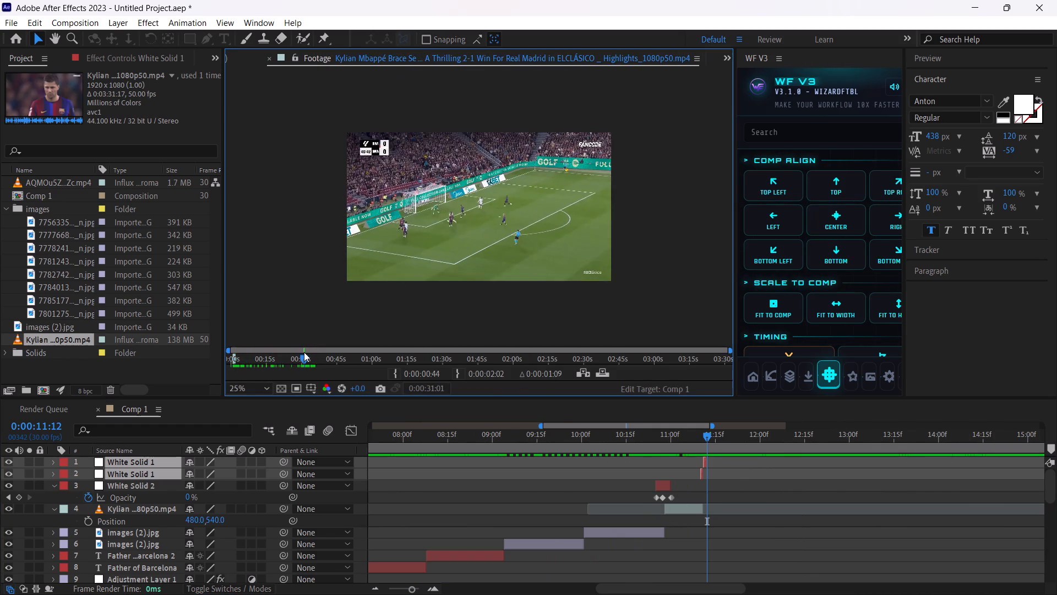
left_click_drag(304, 352, 310, 352)
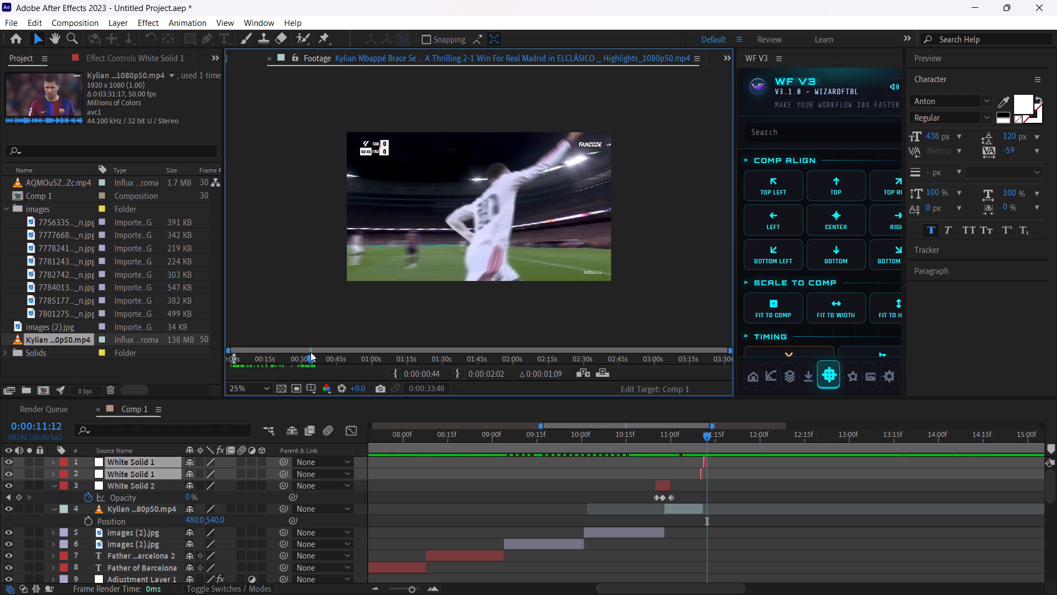
left_click_drag(310, 352, 308, 352)
key("space")
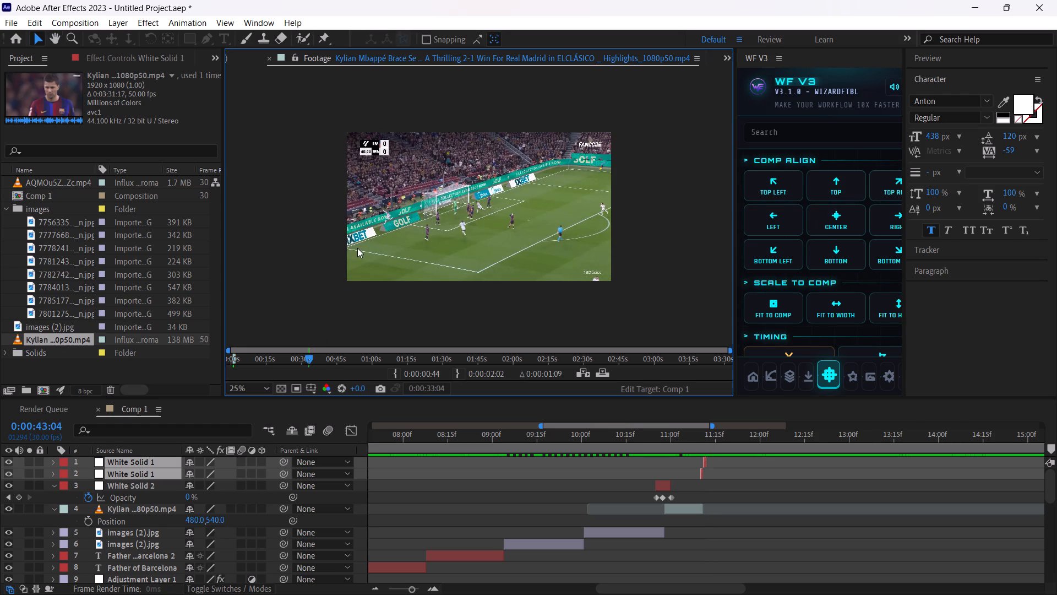
key("space")
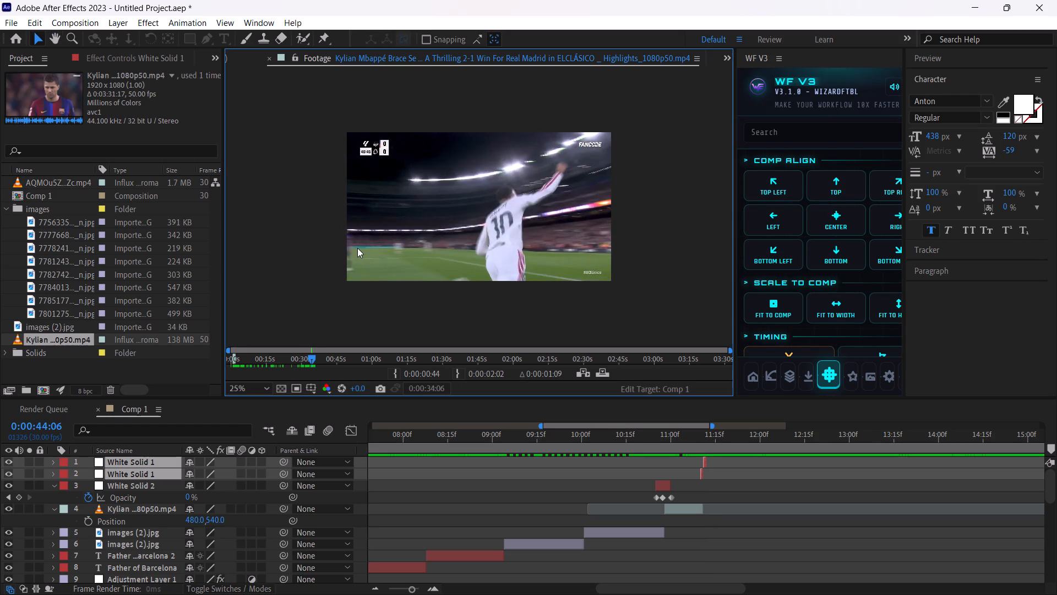
Step back through the goal action in the Mbappé footage and set its In point to 0:00:30:26.
key("ctrl+Left")
key("ctrl+Left")
key("ctrl+Left")
key("ctrl+Left")
key("ctrl+Left")
key("ctrl+Left")
key("ctrl+Left")
key("ctrl+Left")
key("ctrl+Left")
key("ctrl+Left")
key("ctrl+Left")
key("ctrl+Left")
key("ctrl+Left")
key("ctrl+Left")
key("ctrl+Left")
key("ctrl+Left")
key("ctrl+Left")
key("ctrl+Left")
key("ctrl+Left")
key("ctrl+Left")
key("ctrl+Left")
key("ctrl+Left")
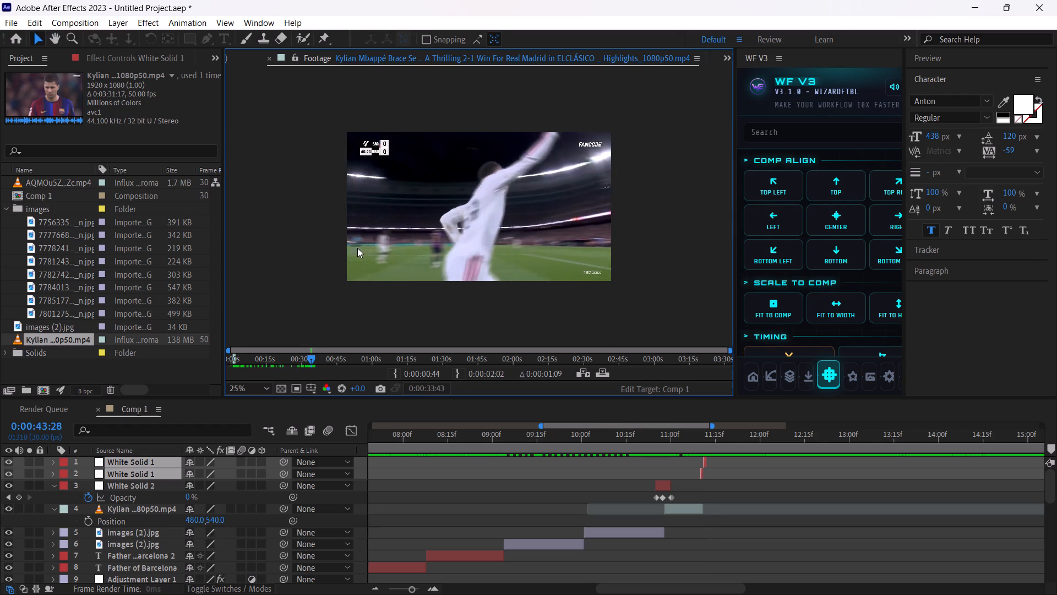
key("ctrl+shift+Left")
key("ctrl+shift+Left")
key("ctrl+shift+Left")
key("ctrl+shift+Left")
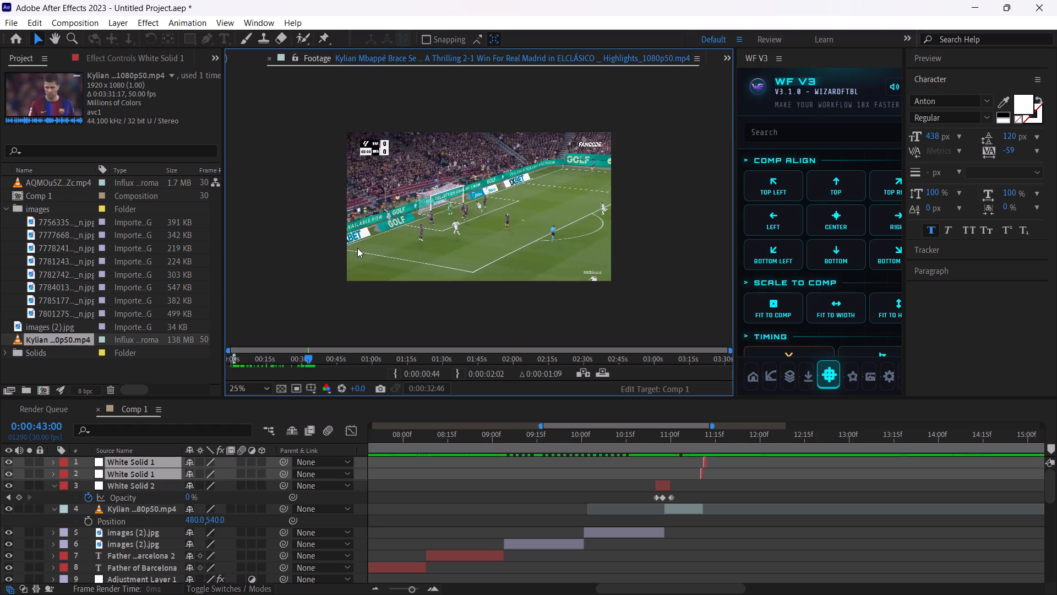
key("ctrl+shift+Left")
key("ctrl+shift+Left")
key("ctrl+shift+Left")
key("ctrl+shift+Left")
key("ctrl+shift+Left")
key("ctrl+shift+Left")
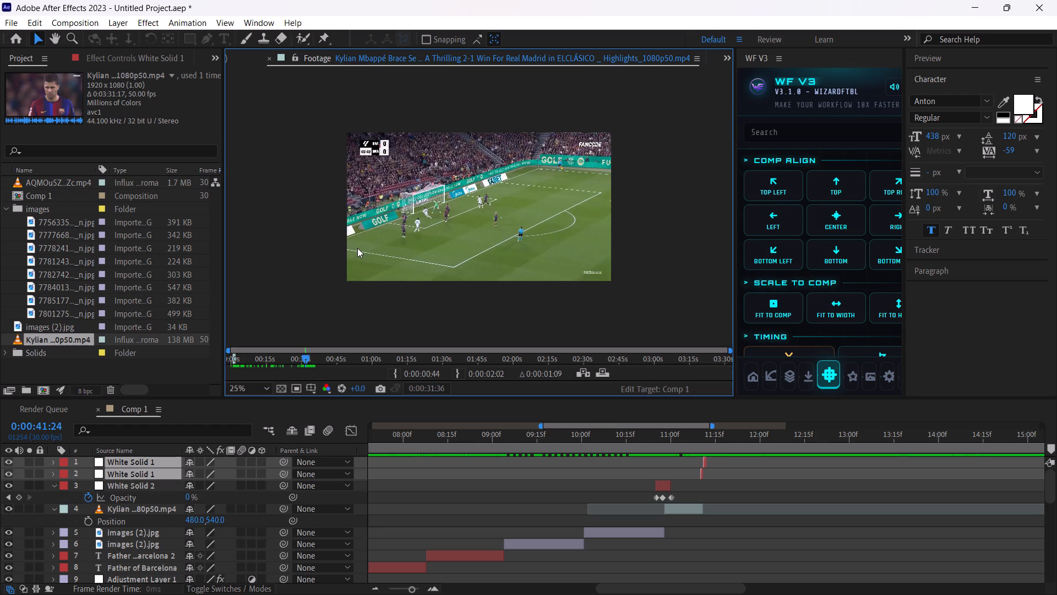
key("ctrl+shift+Left")
key("ctrl+shift+Left")
key("ctrl+shift+Left")
key("ctrl+shift+Left")
key("ctrl+shift+Left")
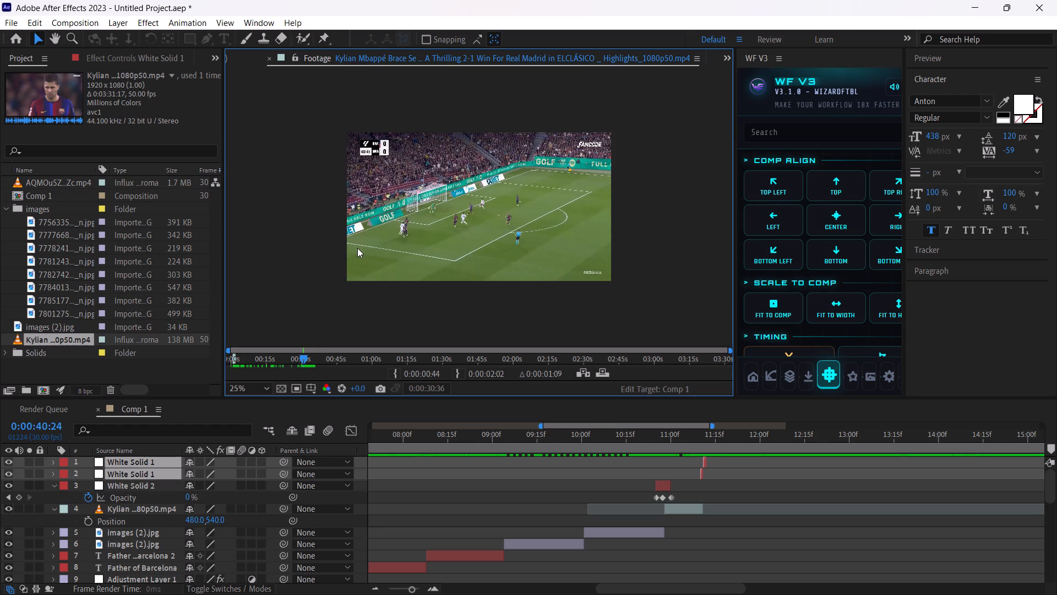
key("ctrl+shift+Left")
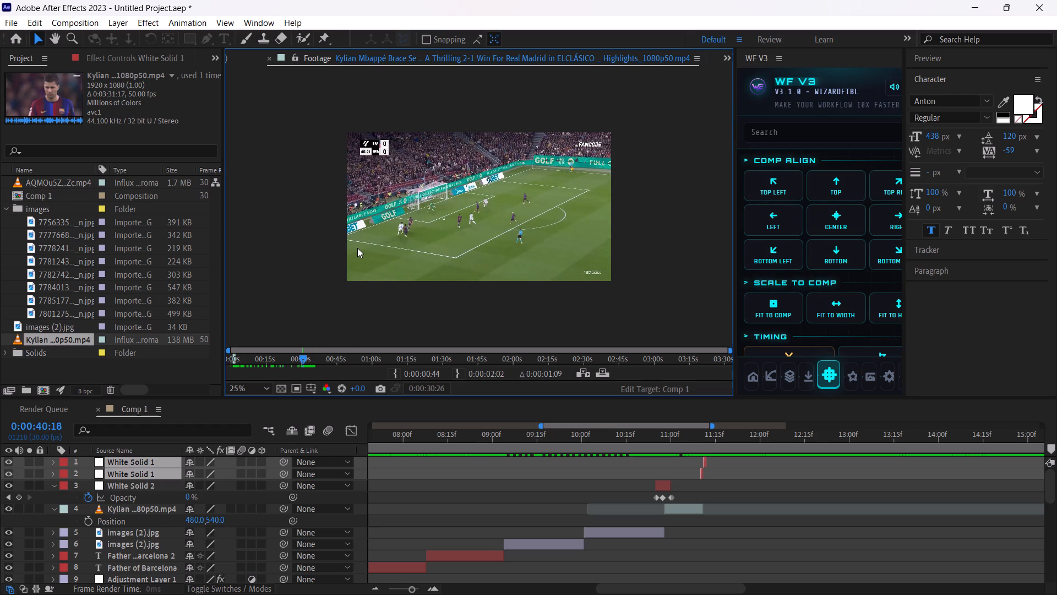
left_click(397, 376)
left_click(462, 377)
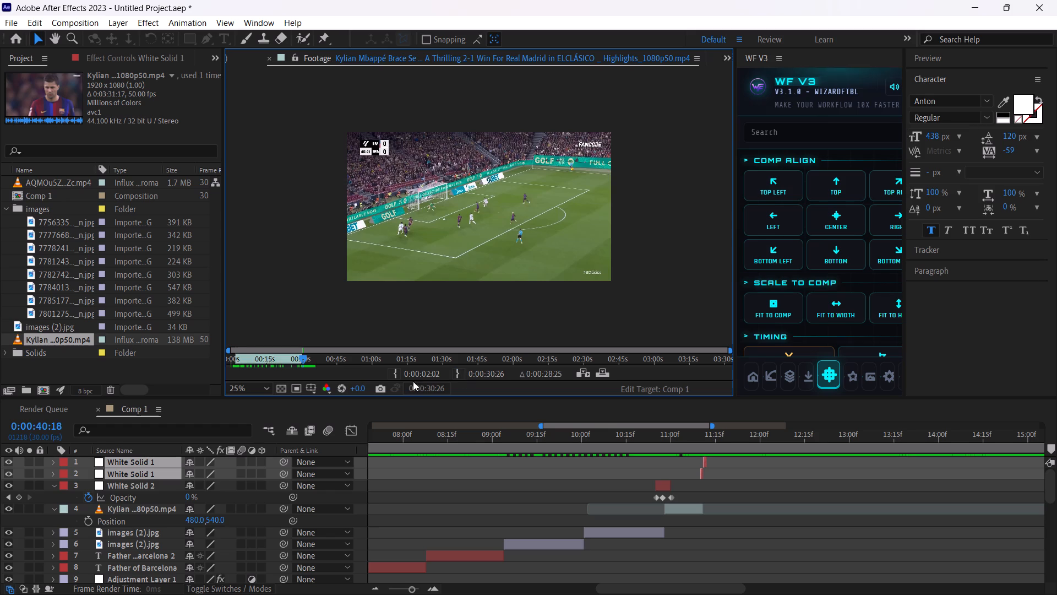
left_click(400, 377)
Set the Out point of the Mbappé footage to 0:00:31:36.
key("ctrl+shift+Right")
key("ctrl+shift+Right")
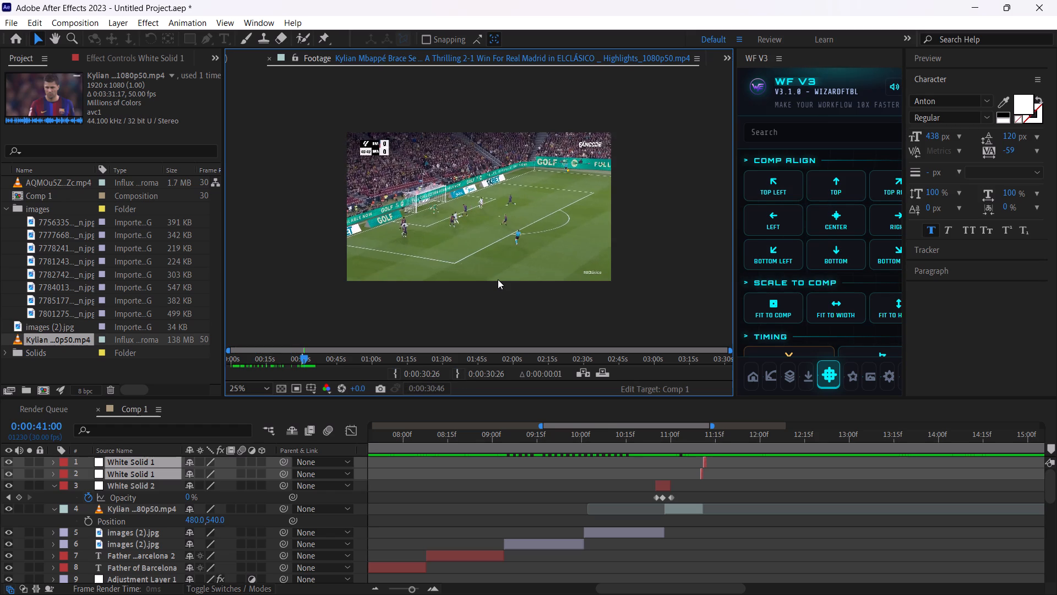
key("ctrl+shift+Right")
key("ctrl+shift+Right")
key("ctrl+shift+Right")
key("ctrl+shift+Right")
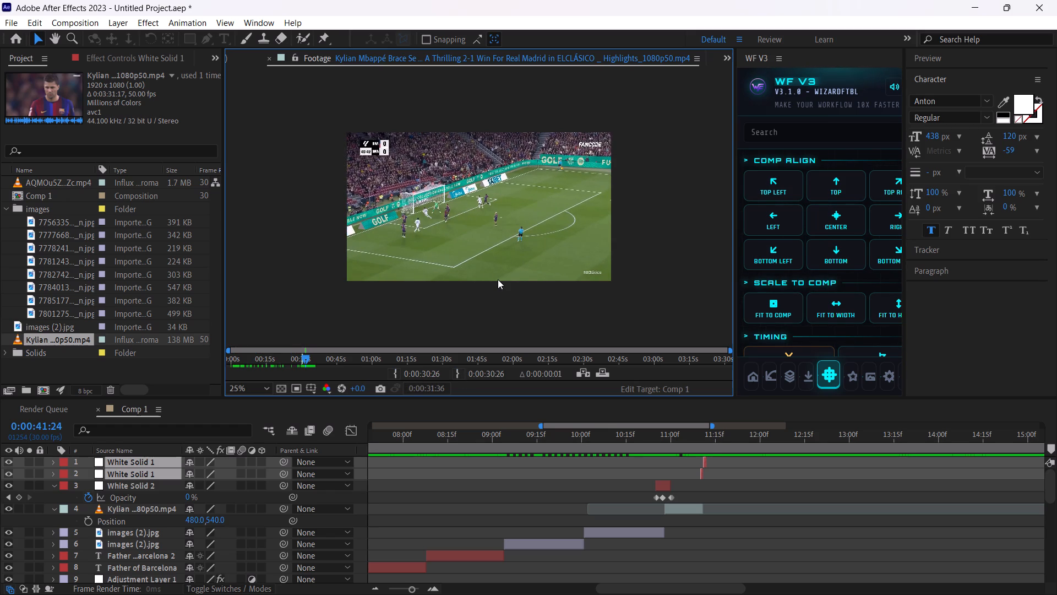
left_click(455, 375)
Add the trimmed goal clip to Comp 1 just above the first Mbappé clip, starting it at 0:00:11:11.
left_click_drag(58, 343, 760, 500)
left_click_drag(779, 504, 722, 505)
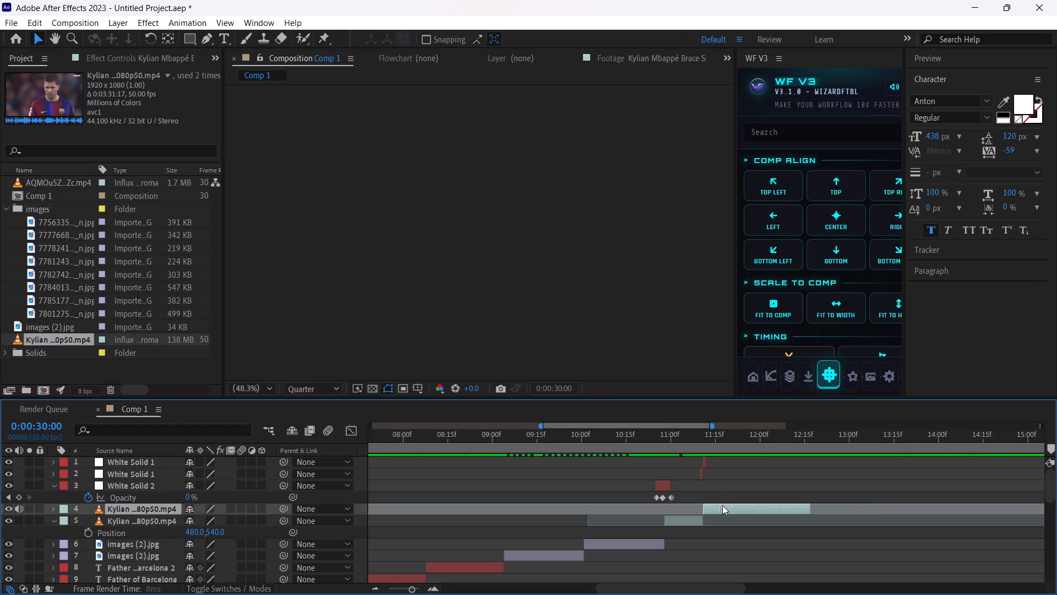
left_click_drag(722, 505, 727, 504)
left_click(703, 442)
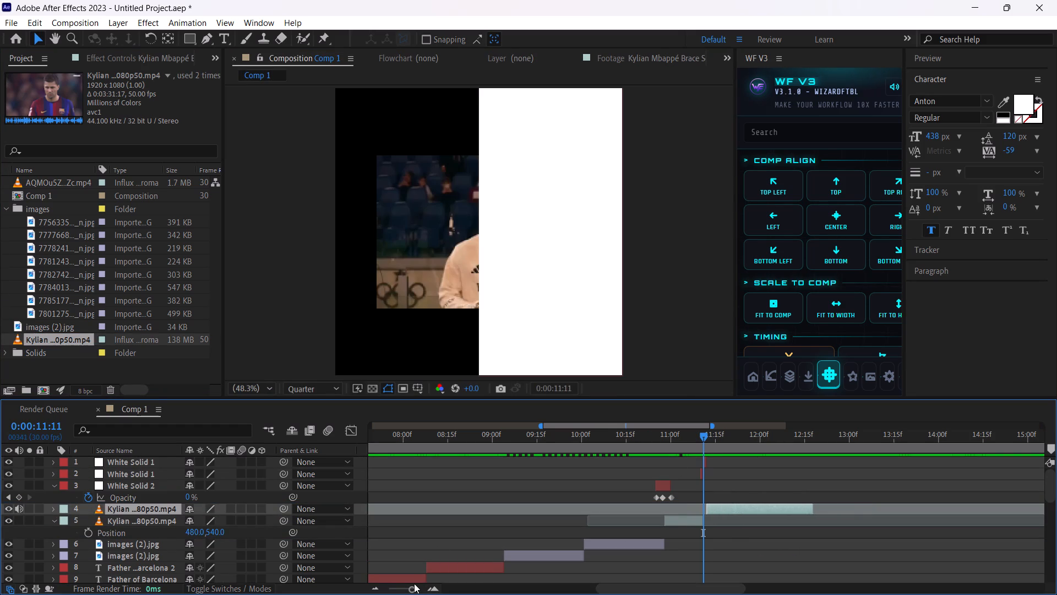
left_click_drag(417, 586, 447, 585)
left_click_drag(758, 508, 724, 509)
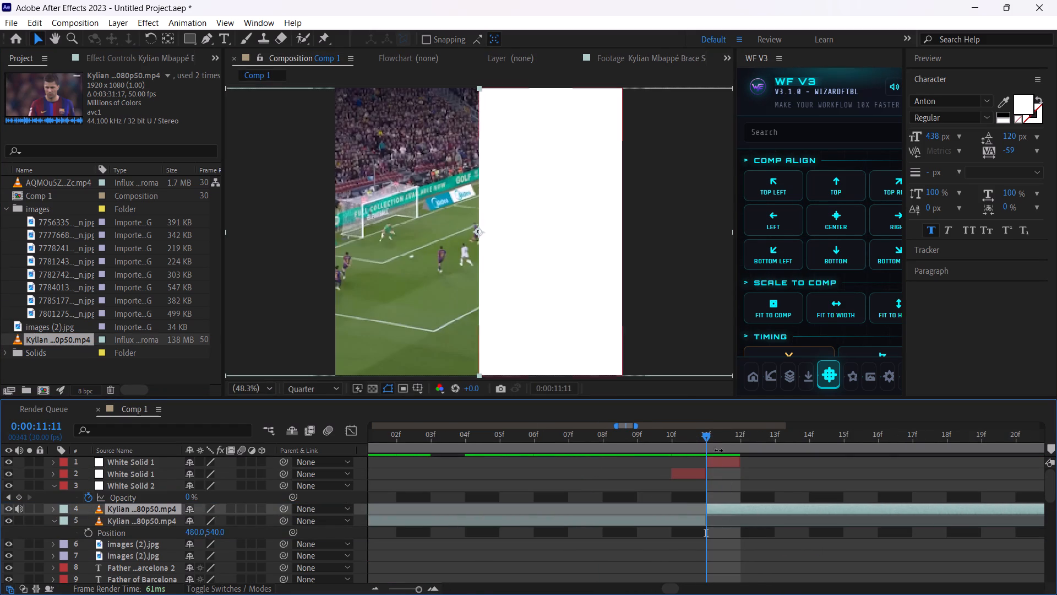
Preview the transition from the Mbappé close-up through the half-frame flashes into the goal clip from about 0:00:11:07.
left_click_drag(707, 436, 584, 451)
key("space")
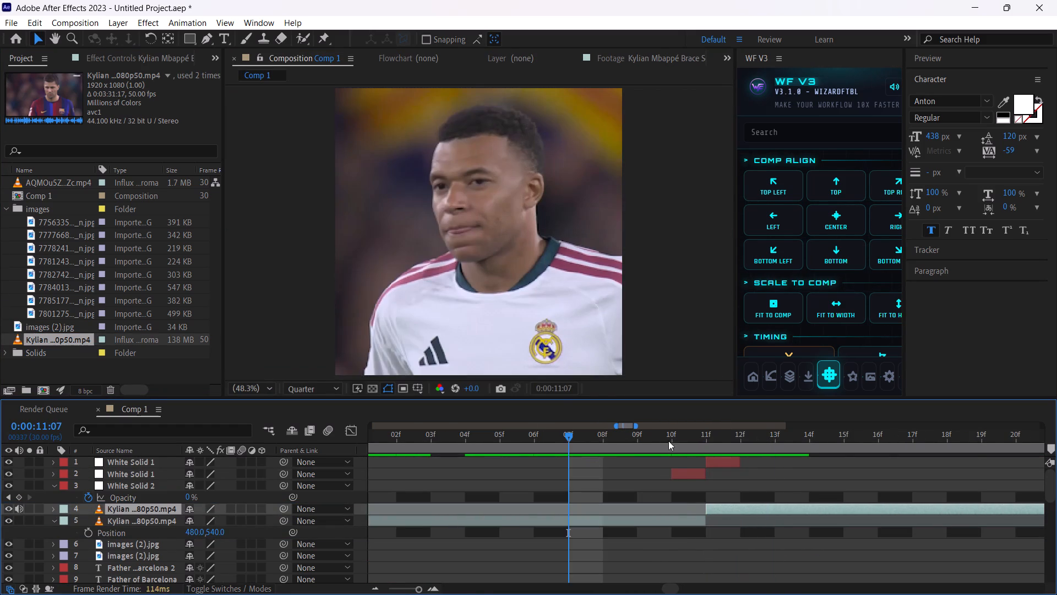
left_click(417, 591)
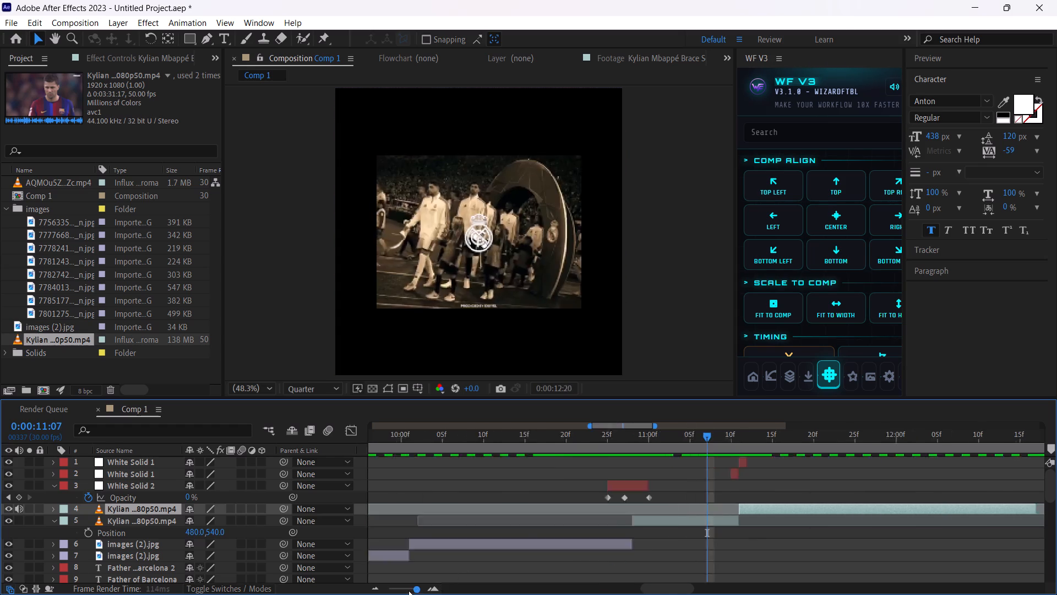
key("space")
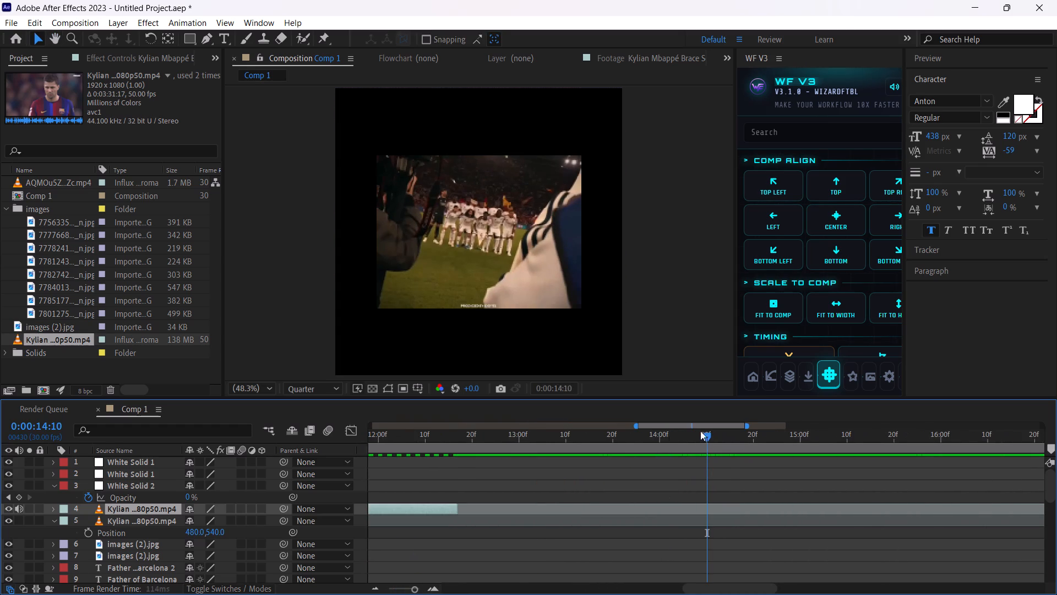
Mute the goal clip's audio and hide the layer to expose the reference video underneath.
left_click_drag(667, 437, 557, 458)
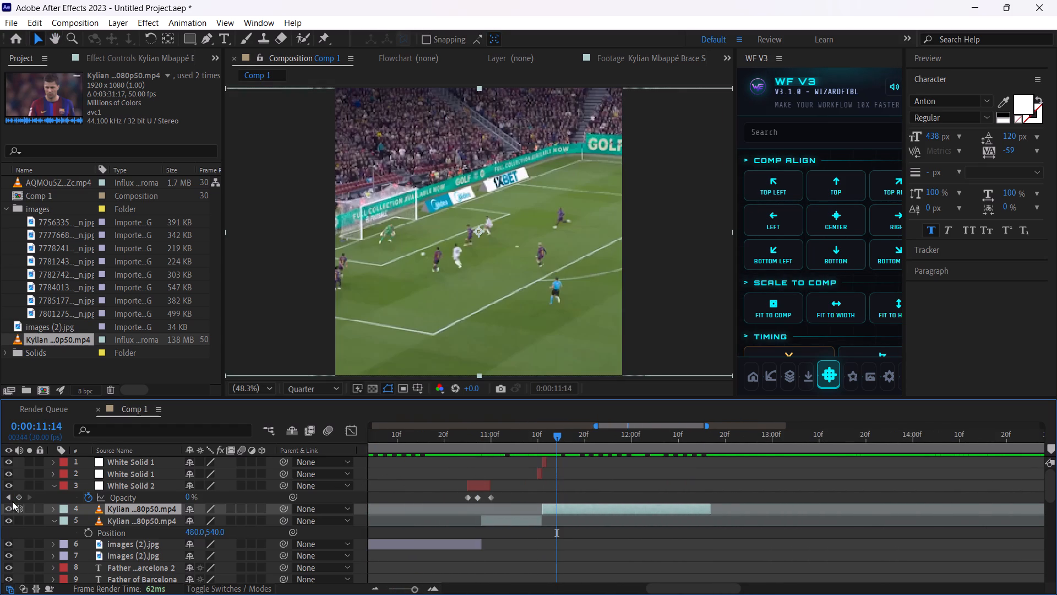
left_click(20, 505)
left_click(9, 508)
Find the reference video's next flash after the goal clip begins and add a composition marker there at 0:00:11:24.
left_click_drag(552, 435, 582, 435)
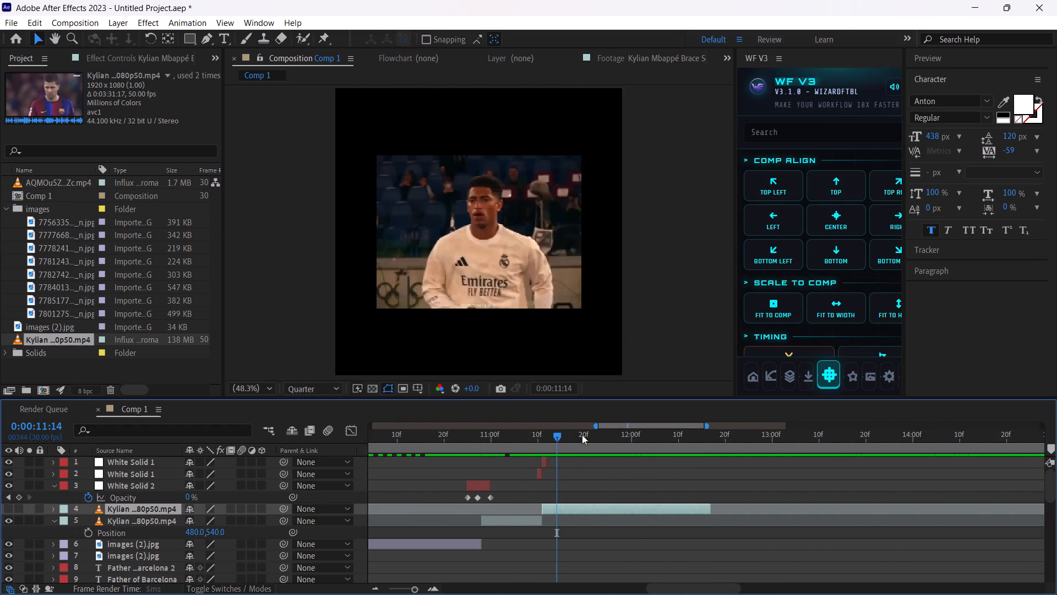
left_click_drag(582, 435, 720, 442)
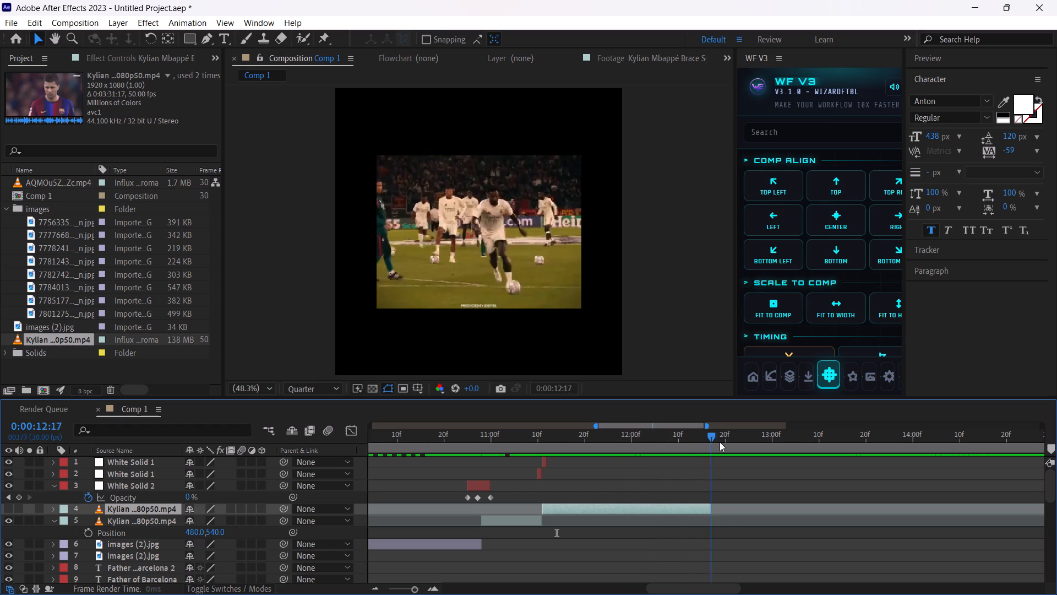
left_click_drag(720, 442, 594, 448)
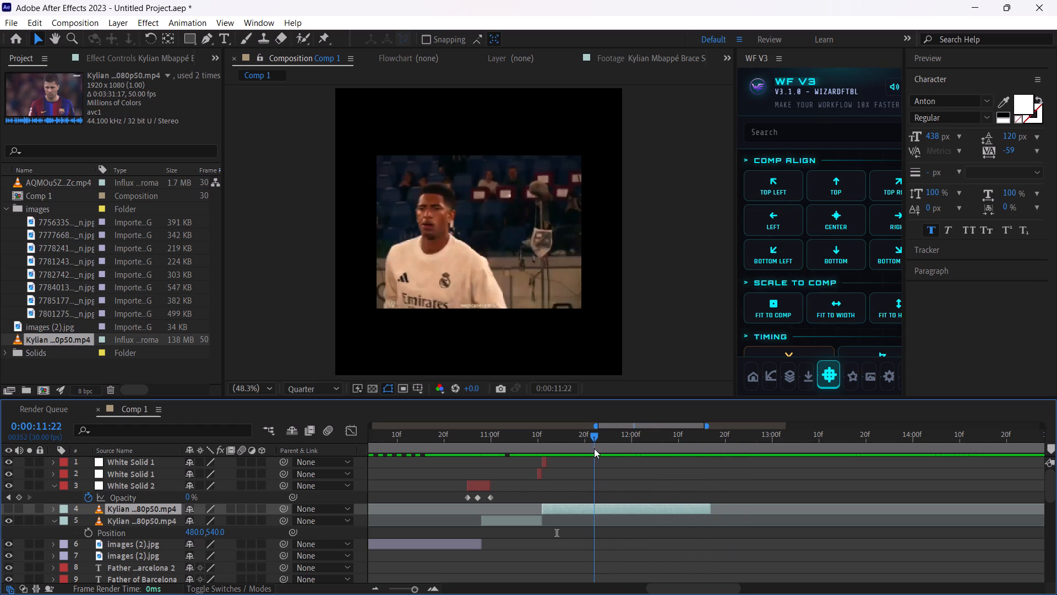
left_click_drag(594, 448, 597, 447)
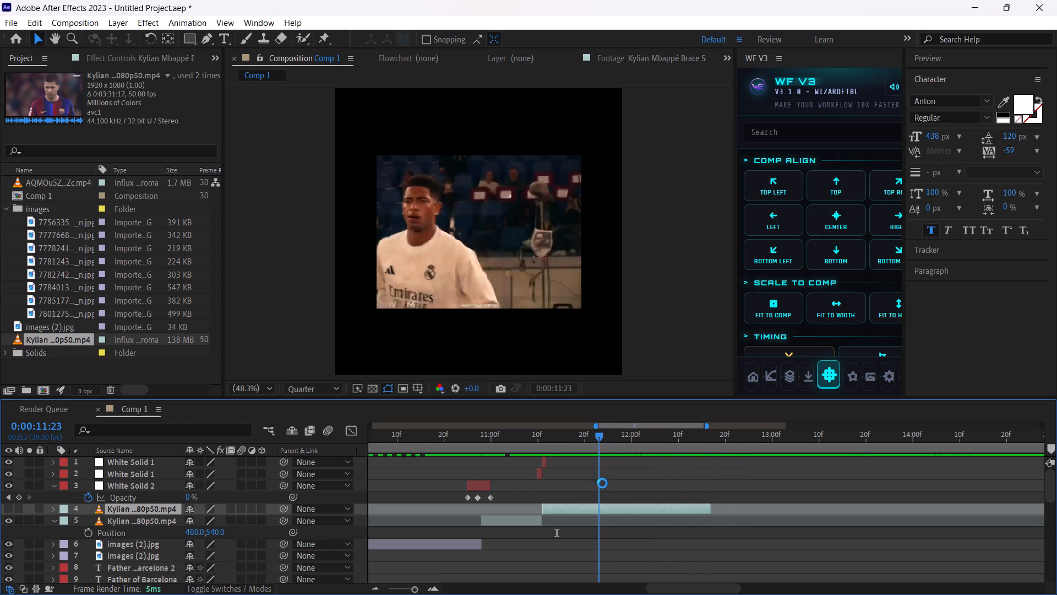
left_click(620, 512)
left_click_drag(414, 594, 397, 594)
left_click(635, 537)
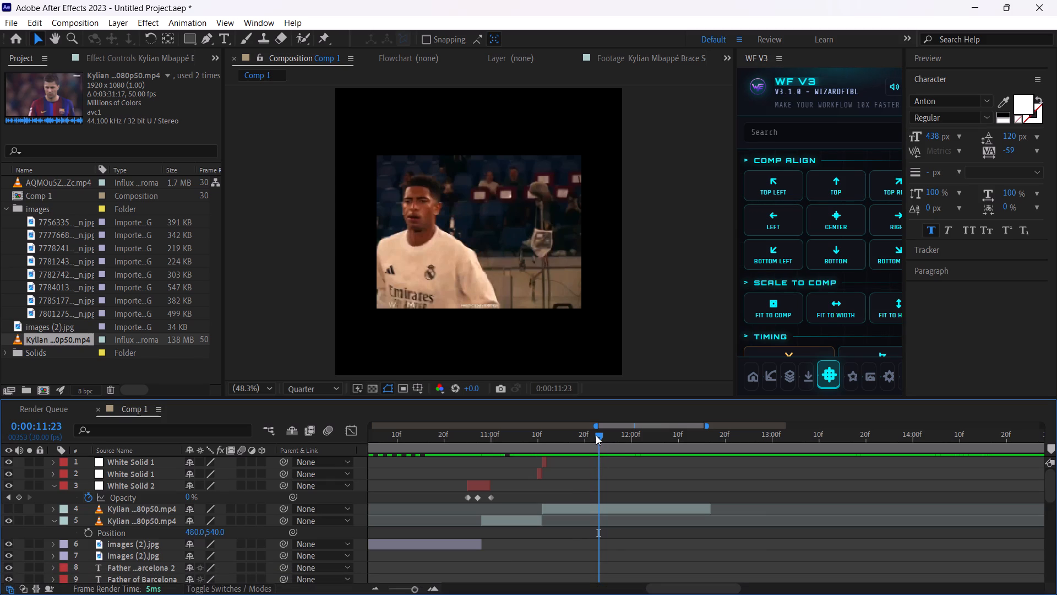
left_click(596, 435)
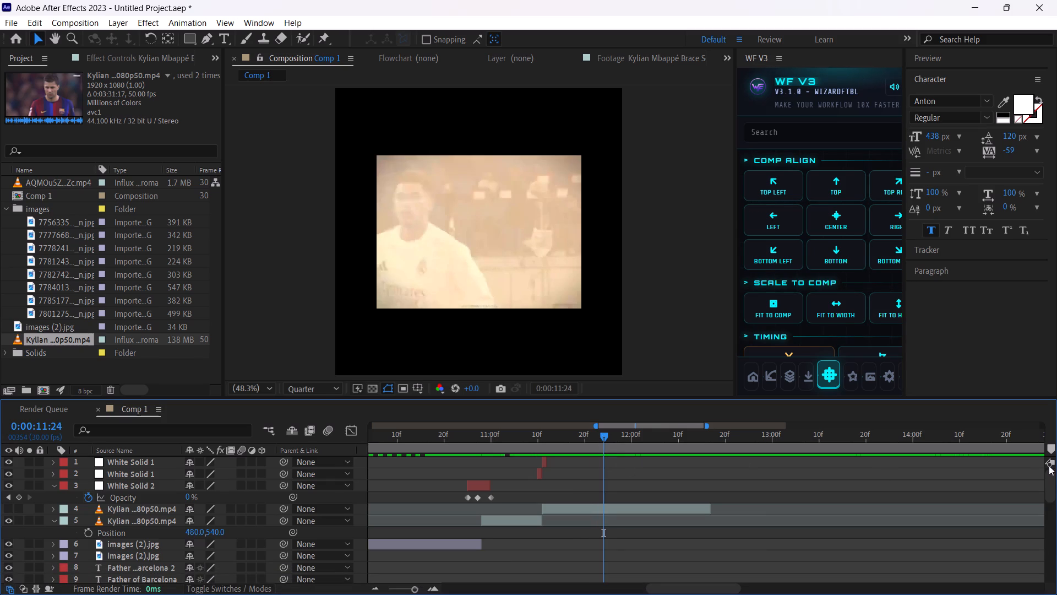
left_click(1050, 443)
Make the goal clip layer visible again in Comp 1.
left_click_drag(603, 434, 592, 435)
left_click(591, 505)
left_click(9, 506)
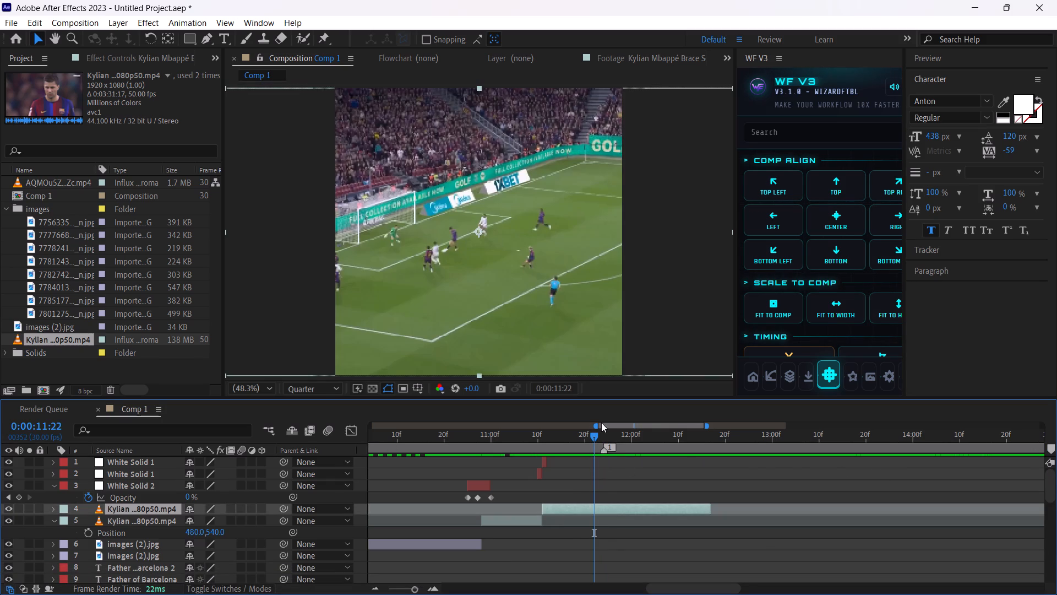
Trim about 16 frames off the goal clip's start and slide the clip about 20 frames earlier to use later goal action.
left_click_drag(602, 429, 607, 432)
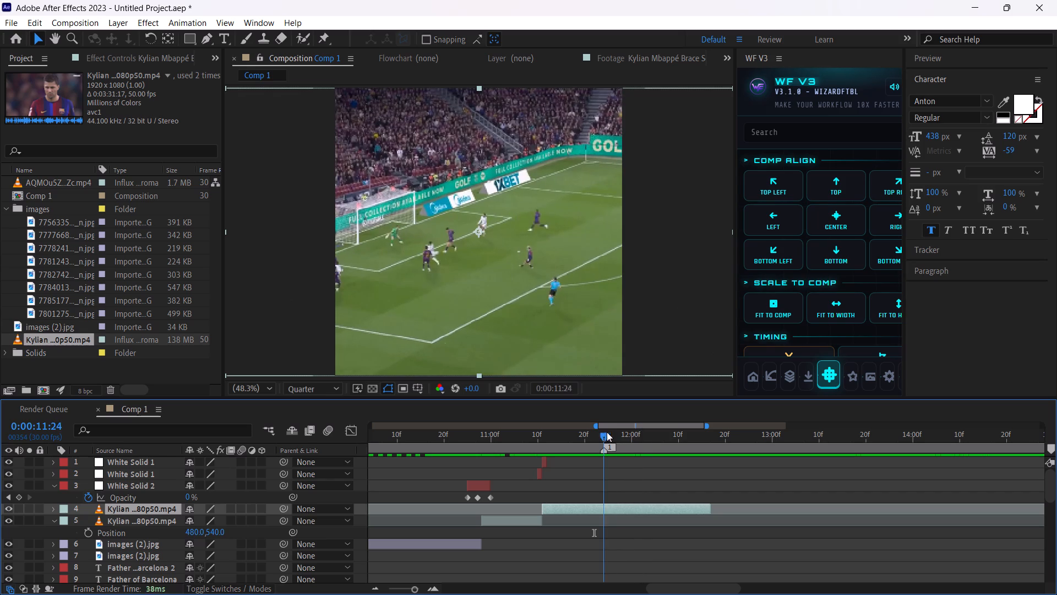
left_click_drag(607, 432, 616, 432)
left_click_drag(541, 508, 614, 519)
left_click_drag(655, 507, 555, 502)
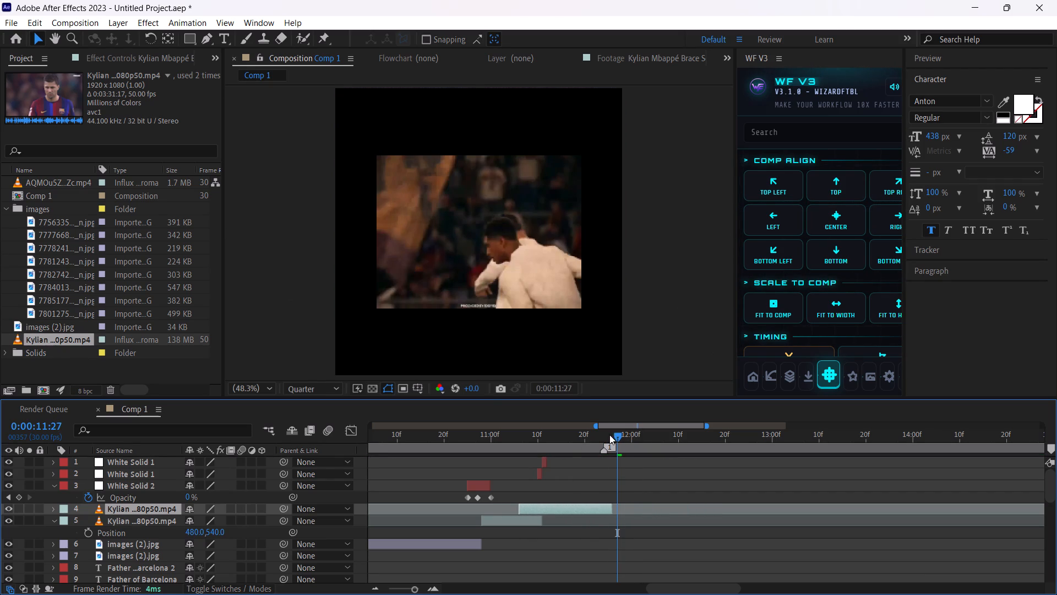
Trim the goal clip to end at the 0:00:11:24 marker and start at 0:00:11:11, right after the close-up clip.
left_click(609, 435)
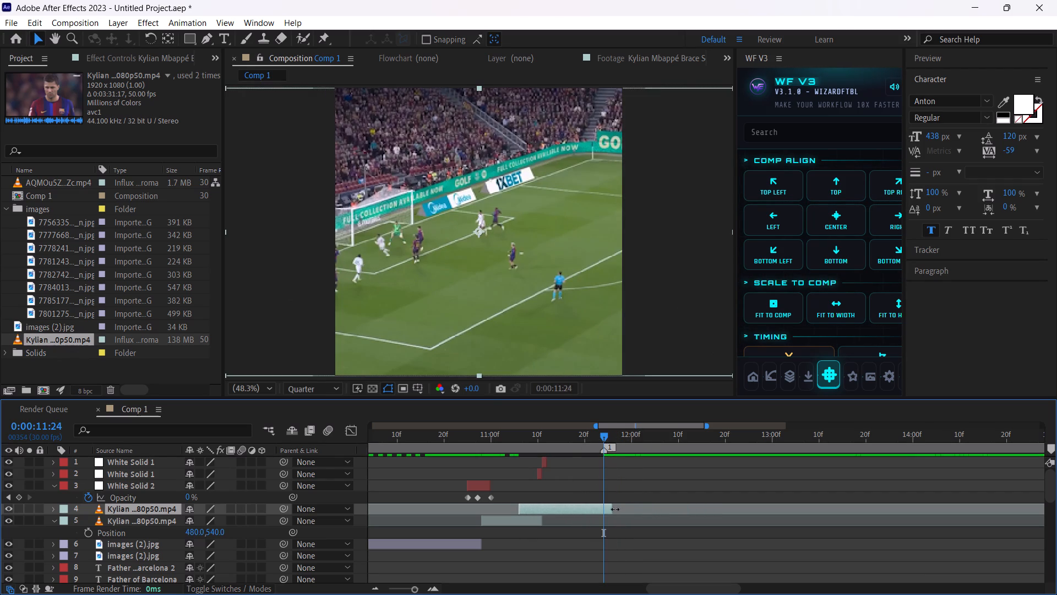
left_click_drag(615, 509, 603, 515)
left_click_drag(598, 510, 602, 510)
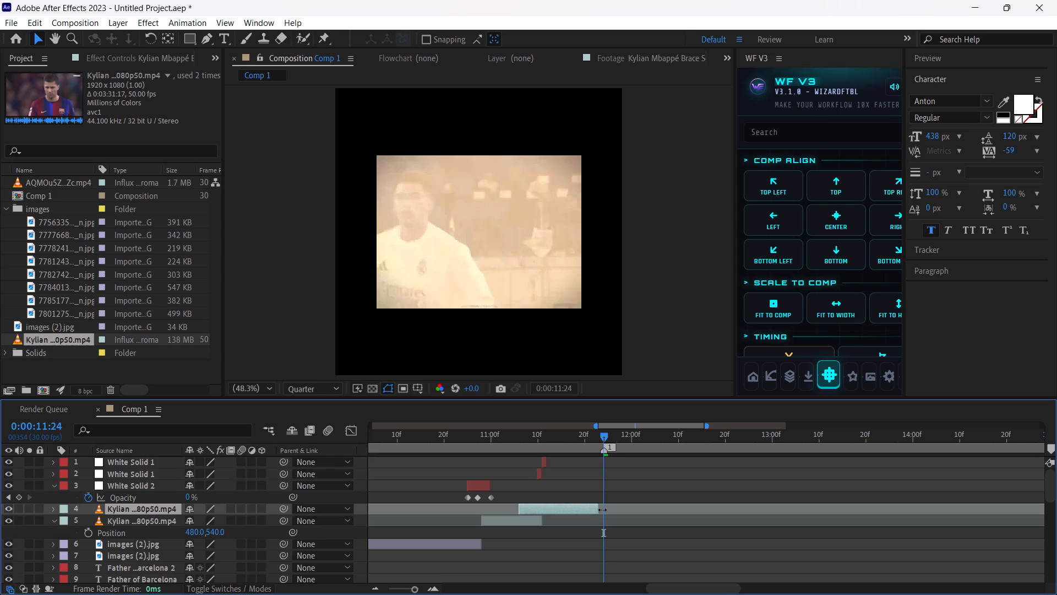
left_click_drag(602, 510, 605, 510)
left_click_drag(521, 508, 548, 522)
left_click_drag(548, 522, 545, 522)
Play back the close-up and goal clips, and reframe the goal clip horizontally by setting its Position to 724, 540.
left_click_drag(569, 439, 501, 453)
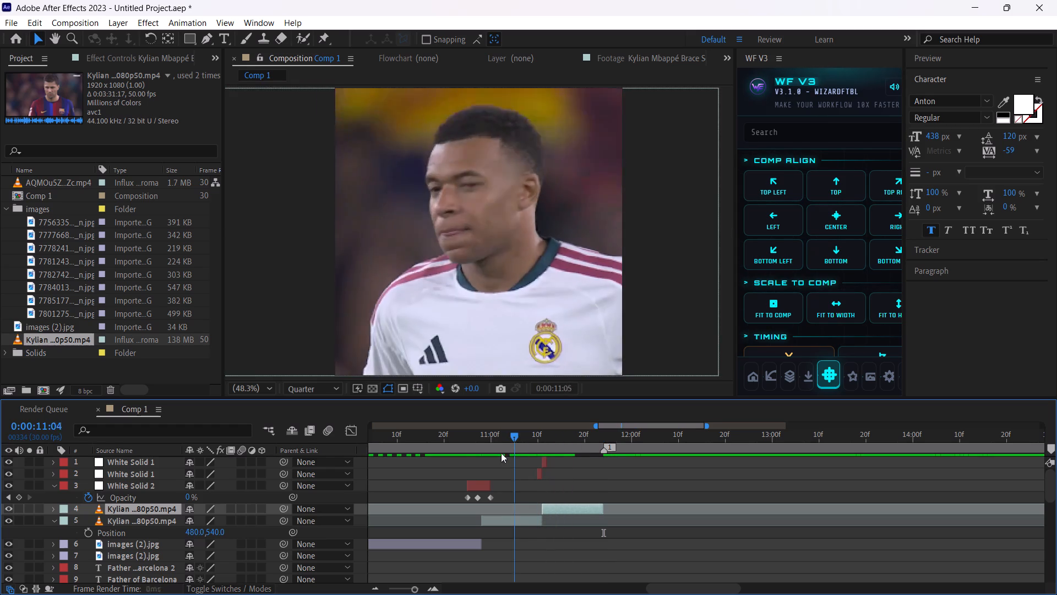
left_click_drag(501, 453, 471, 456)
key("space")
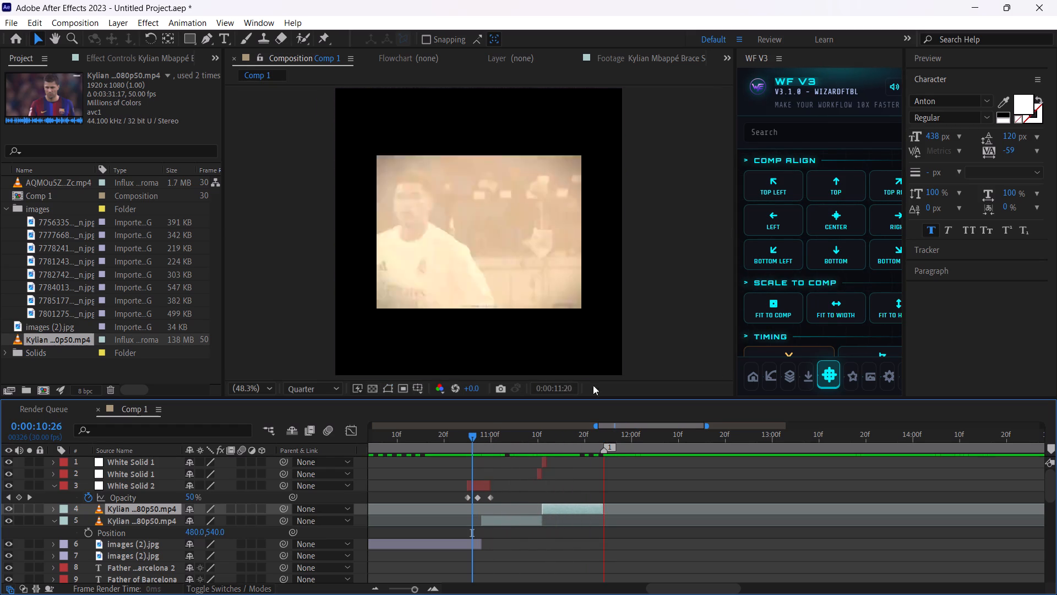
key("space")
left_click_drag(602, 438, 560, 443)
key("p")
left_click_drag(191, 519, 384, 528)
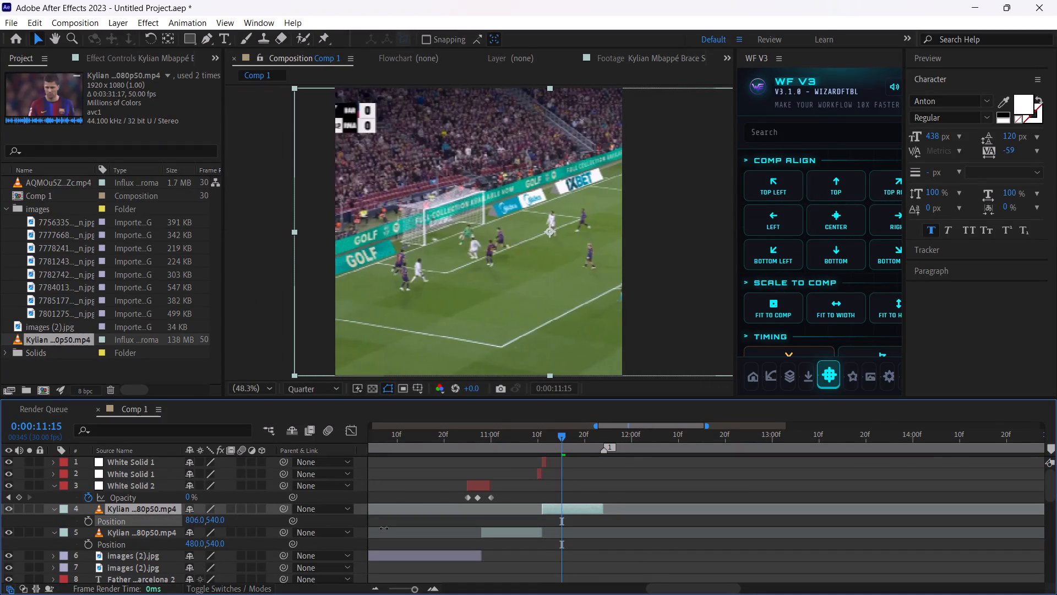
left_click_drag(384, 528, 337, 538)
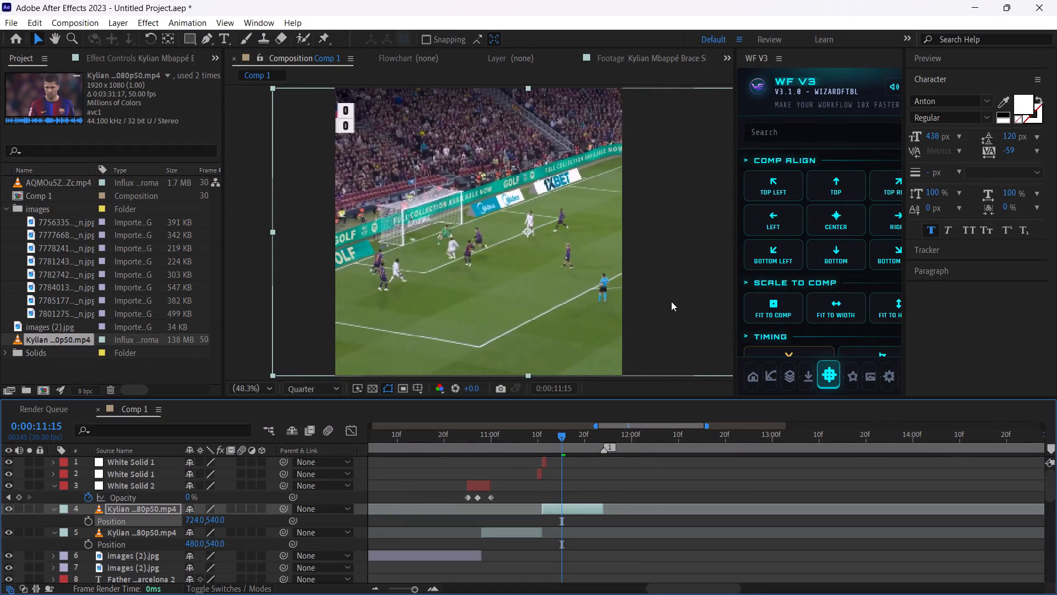
left_click(671, 301)
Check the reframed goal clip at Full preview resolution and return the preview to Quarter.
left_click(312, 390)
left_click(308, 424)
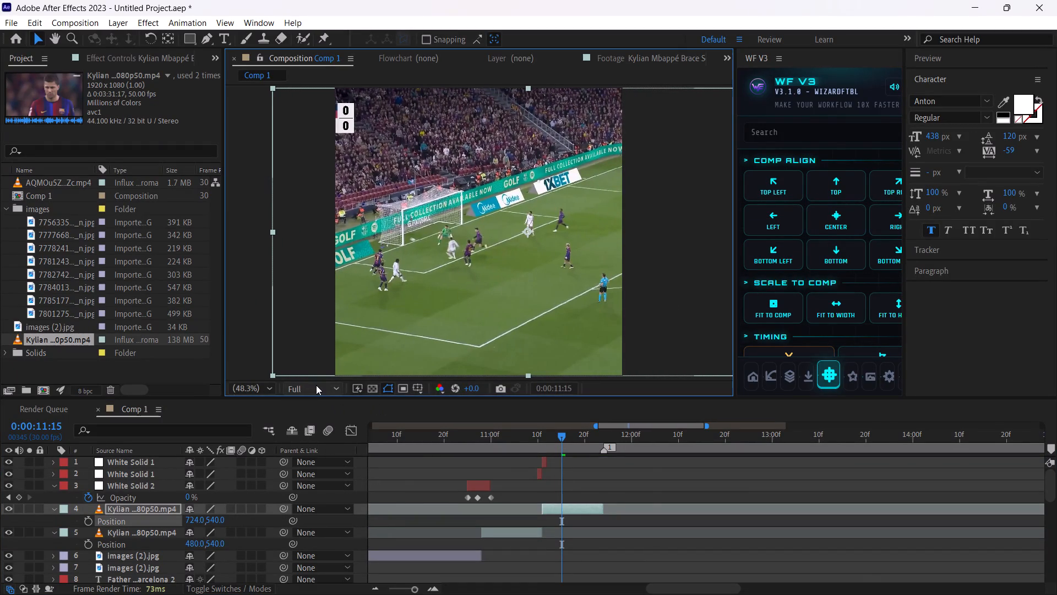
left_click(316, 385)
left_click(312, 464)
Duplicate the White Solid 2 flash to the top of the layer stack and align its opacity peak with the 0:00:11:24 marker.
key("space")
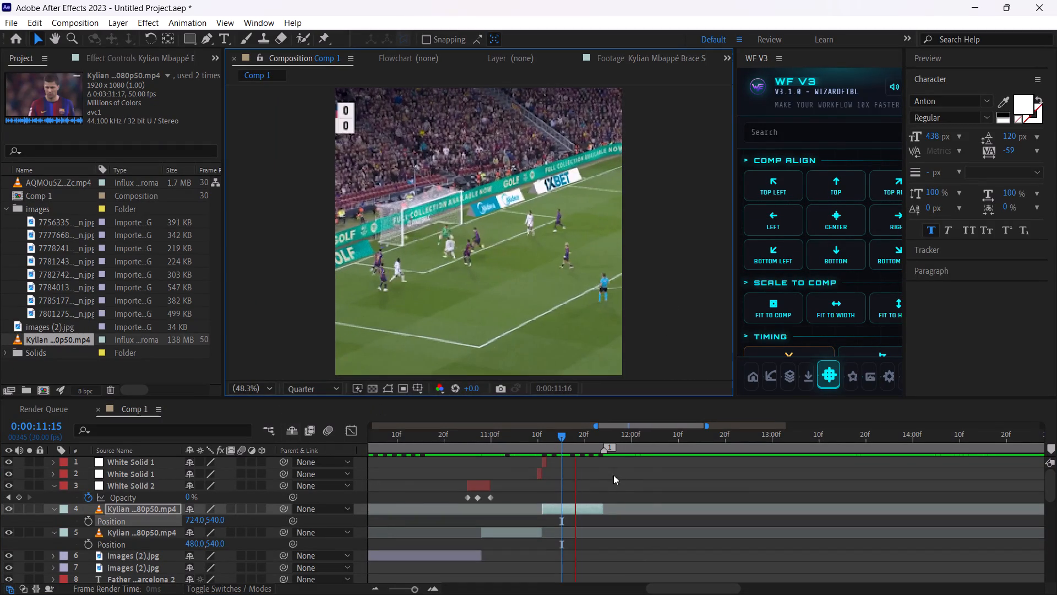
key("space")
left_click_drag(611, 436, 608, 439)
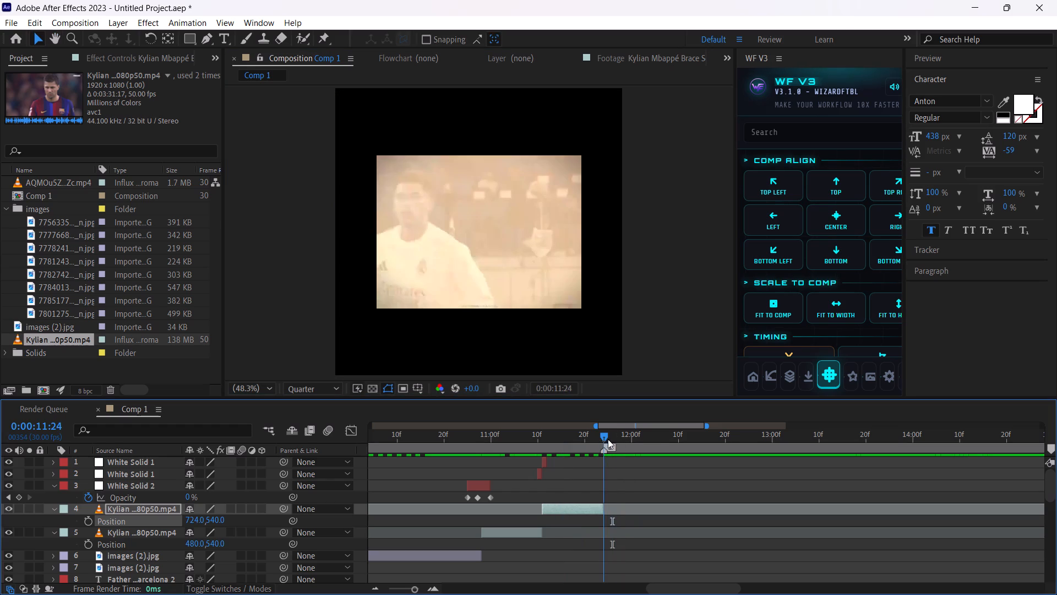
left_click_drag(608, 439, 602, 446)
left_click(476, 486)
key("ctrl+d")
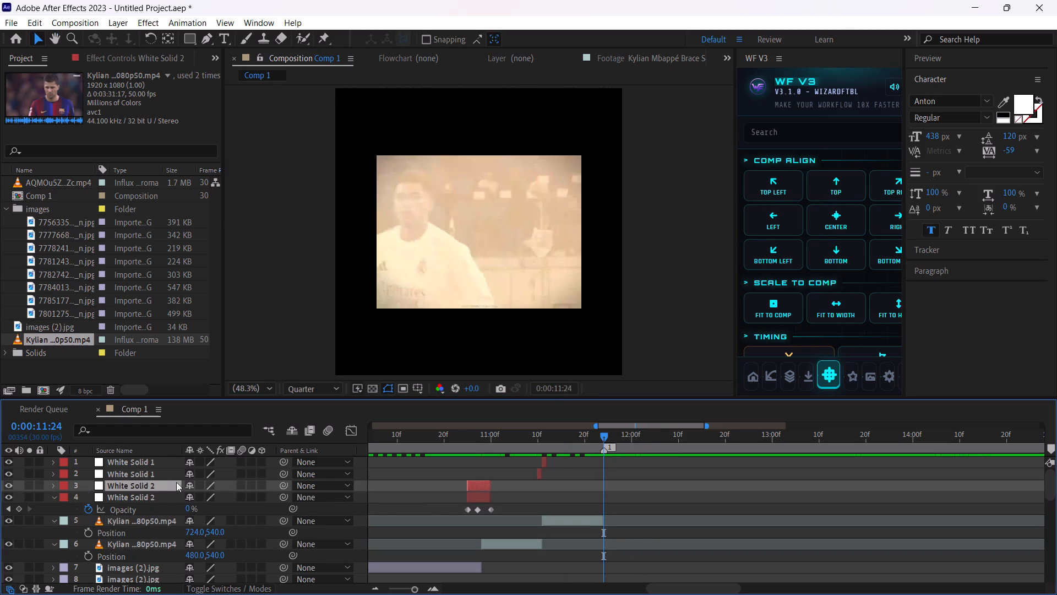
left_click_drag(165, 484, 170, 458)
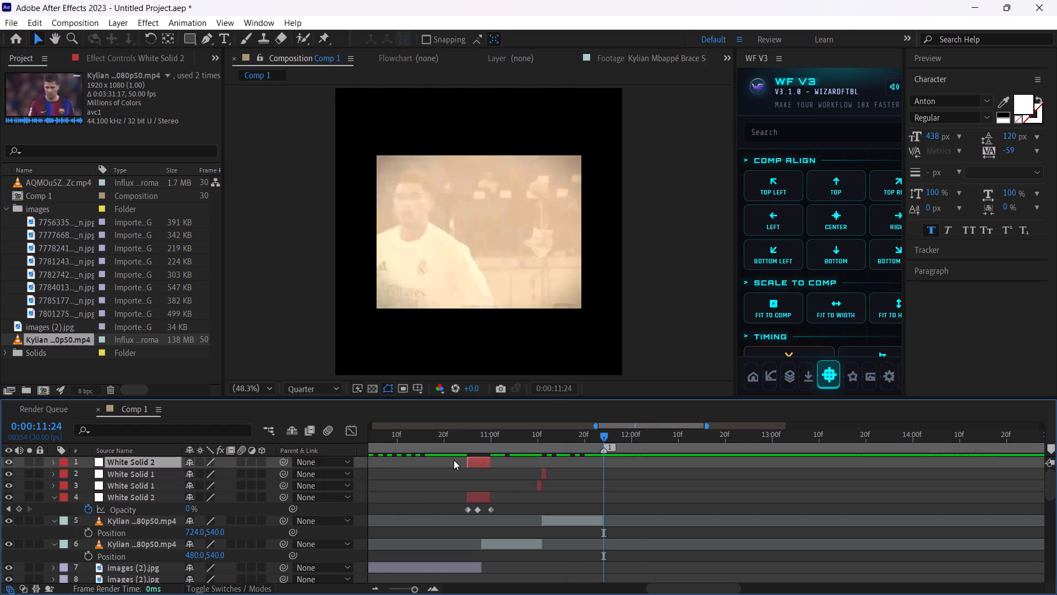
left_click(177, 466)
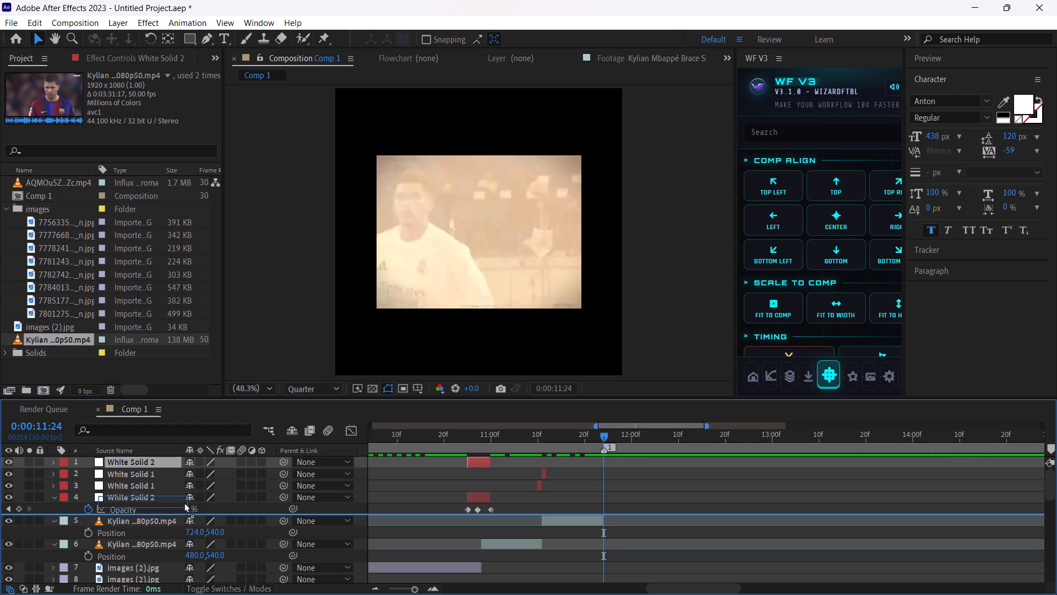
left_click_drag(476, 466, 600, 480)
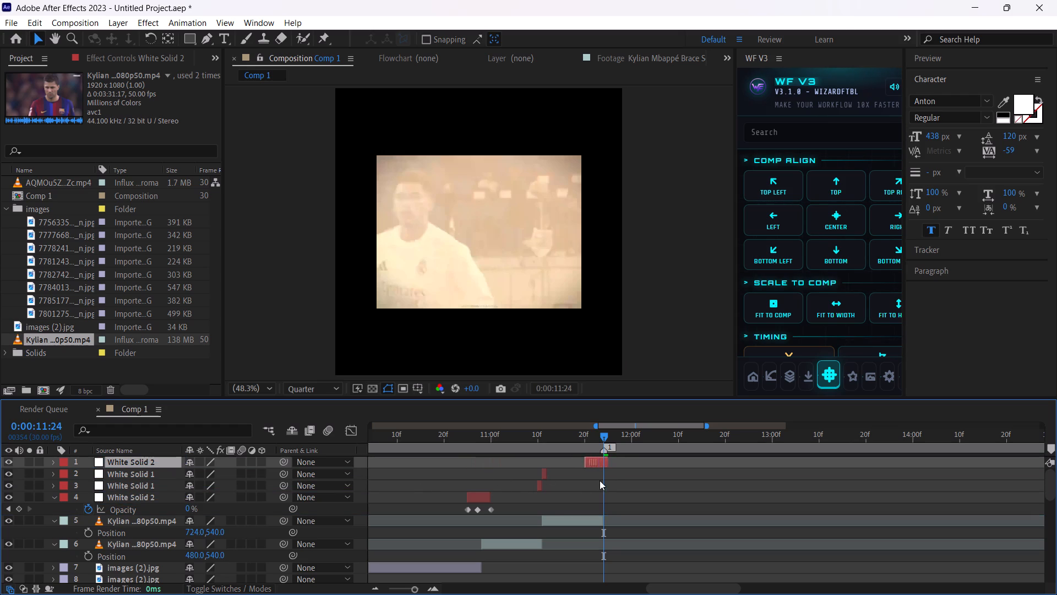
left_click_drag(600, 480, 604, 480)
left_click_drag(421, 587, 447, 584)
key("u")
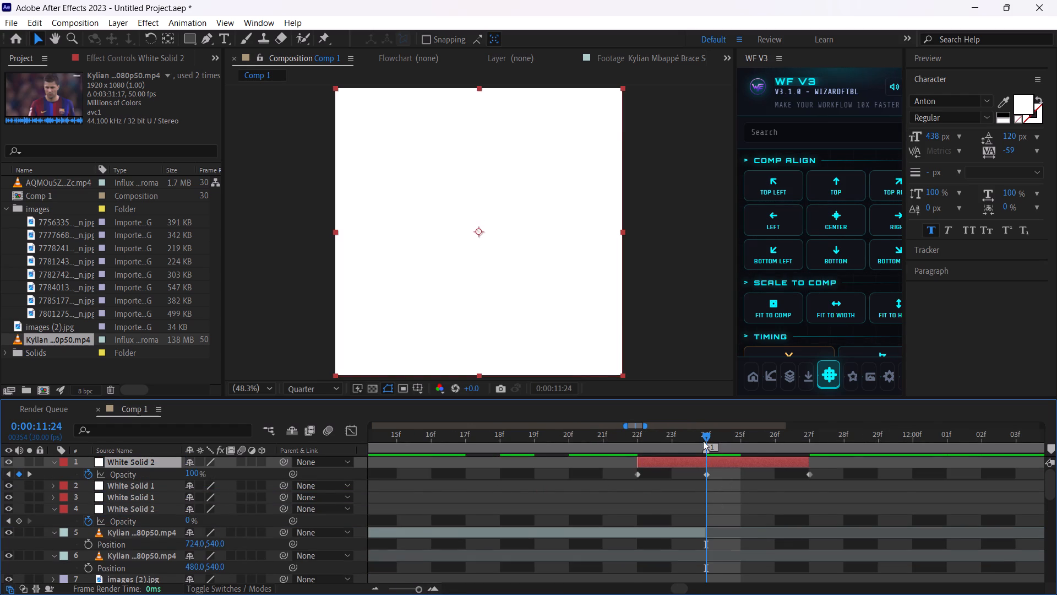
left_click_drag(702, 438, 603, 446)
key("space")
key("space")
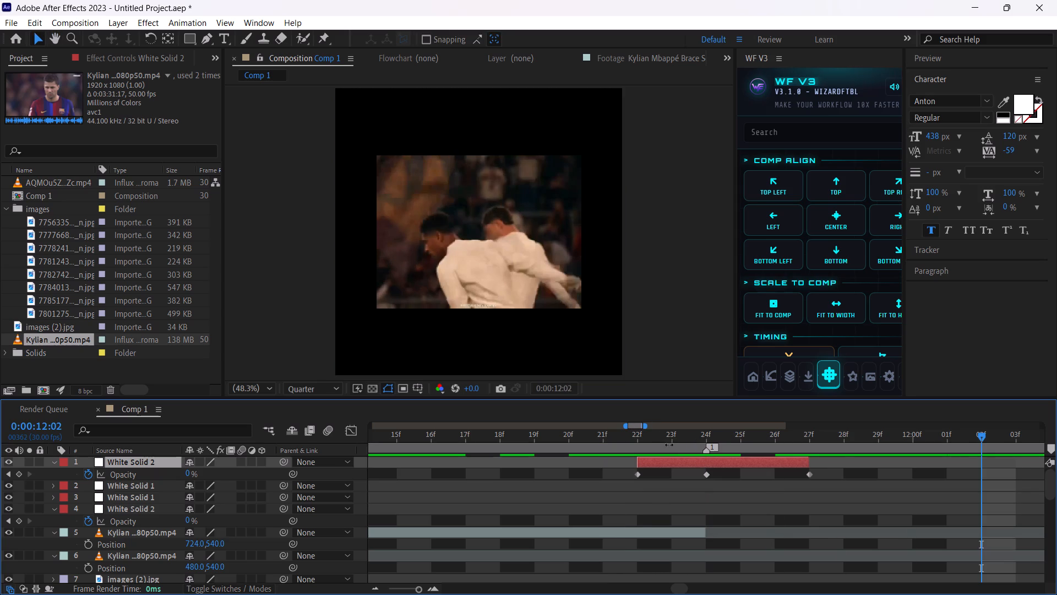
Find Mbappé's celebration run after the goal in the match footage and set the In point at 0:00:36:28.
left_click(598, 64)
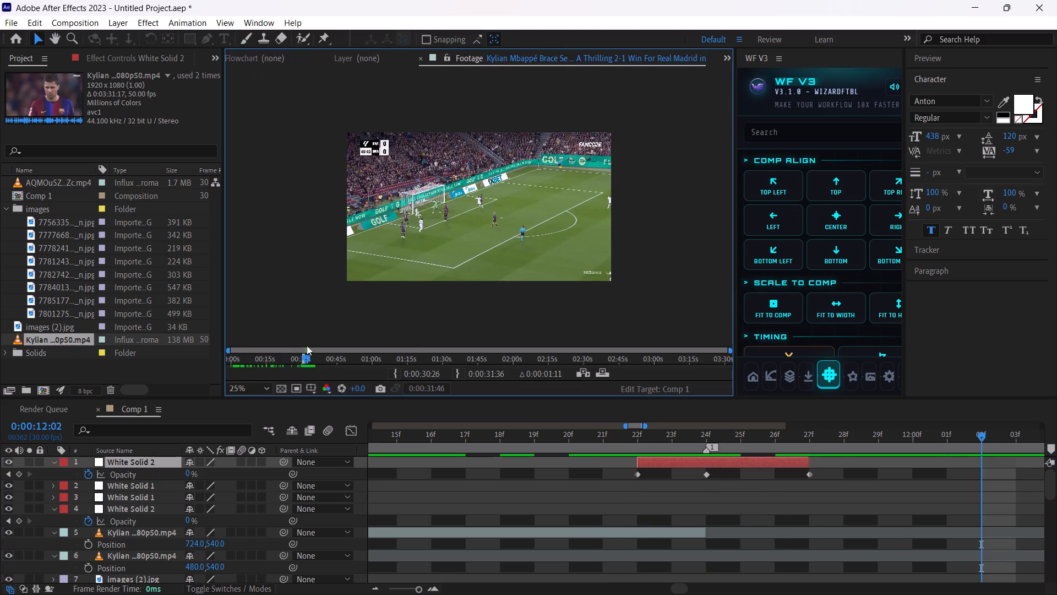
left_click_drag(307, 360, 314, 359)
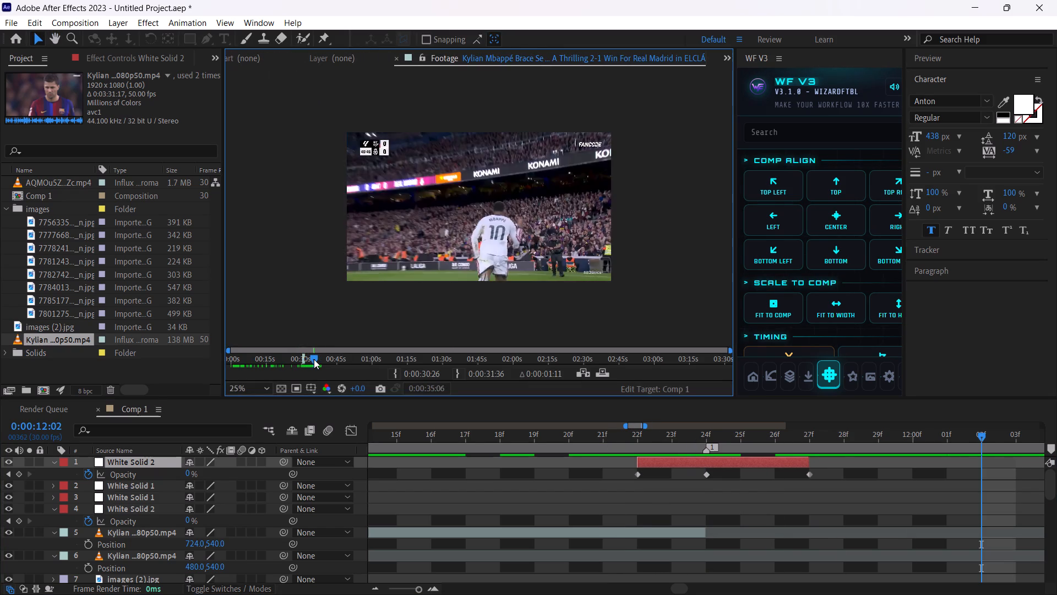
left_click_drag(314, 359, 317, 360)
left_click(461, 372)
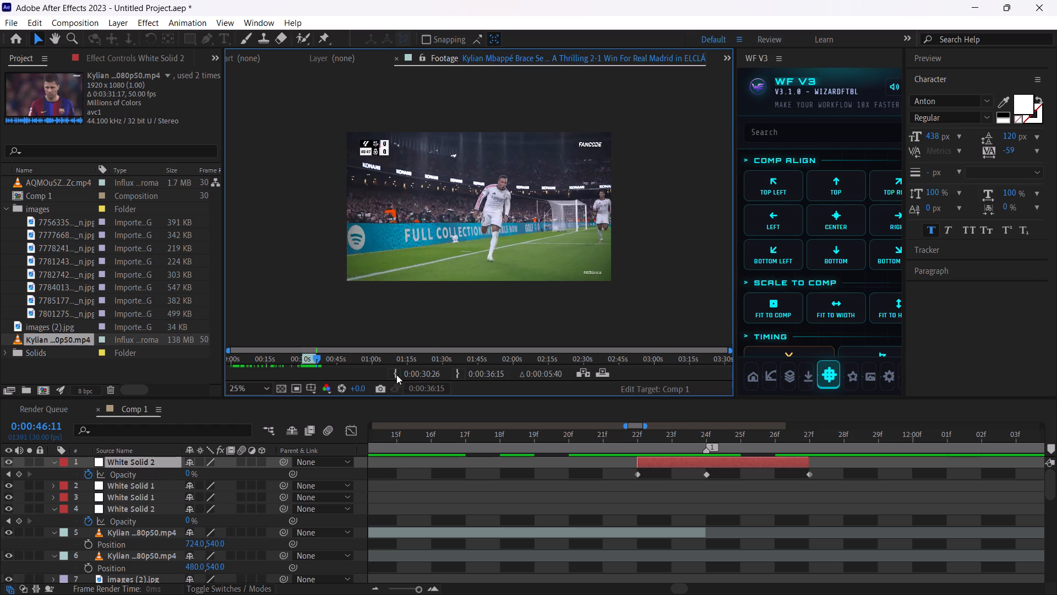
left_click(391, 372)
key("ctrl+Right")
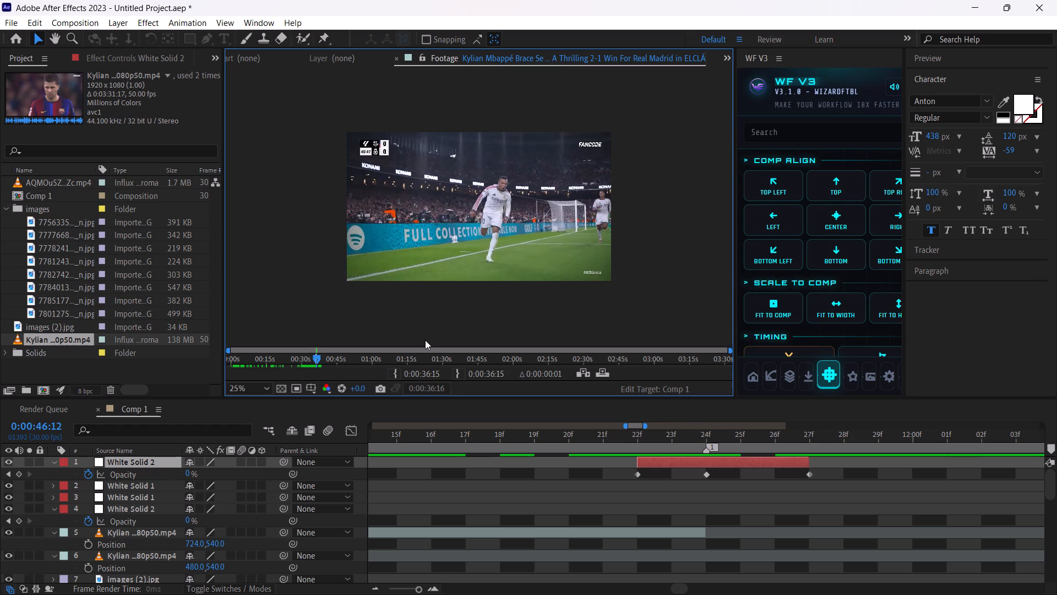
key("ctrl+Right")
key("ctrl+Right")
key("ctrl+Right")
key("ctrl+Right")
key("ctrl+Right")
key("ctrl+Right")
key("ctrl+Right")
key("ctrl+Right")
key("ctrl+Right")
key("ctrl+Right")
key("ctrl+Right")
key("ctrl+Right")
key("ctrl+Right")
key("ctrl+Right")
key("ctrl+Right")
key("ctrl+Right")
key("ctrl+Right")
key("ctrl+Right")
key("ctrl+Right")
key("ctrl+Right")
key("ctrl+Right")
key("ctrl+Right")
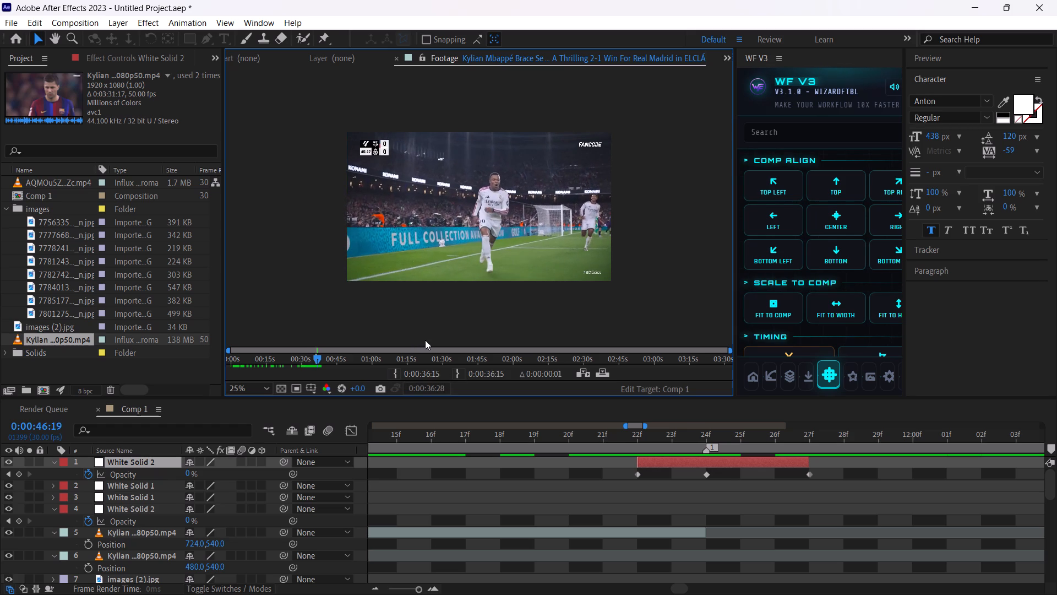
left_click(461, 378)
left_click(394, 375)
Advance the match footage to the knee-slide celebration and set the Out point at 0:00:37:28.
key("ctrl+shift+Right")
key("ctrl+shift+Right")
key("ctrl+shift+Right")
key("ctrl+shift+Right")
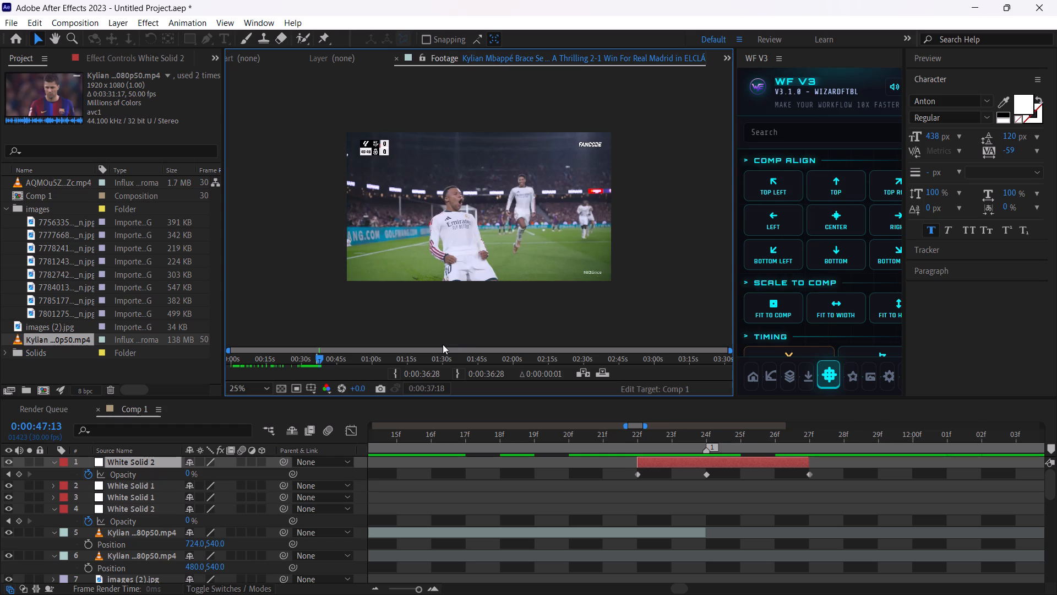
key("ctrl+shift+Right")
left_click(462, 374)
Insert the marked celebration footage into Comp 1 directly above the goal clip layer, starting at about 0:00:11:25.
left_click_drag(59, 341, 169, 365)
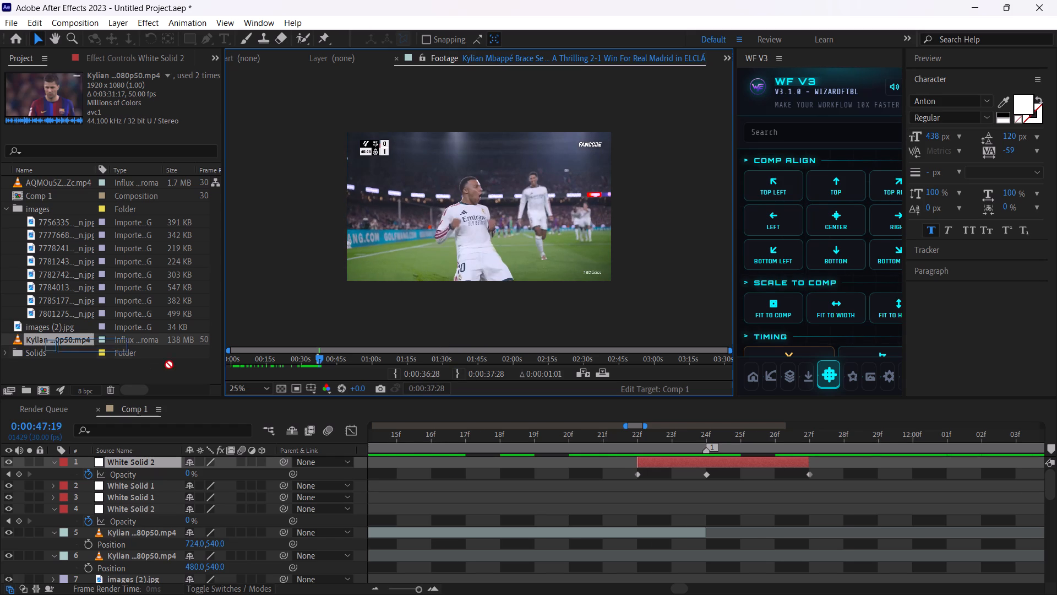
left_click_drag(169, 365, 798, 527)
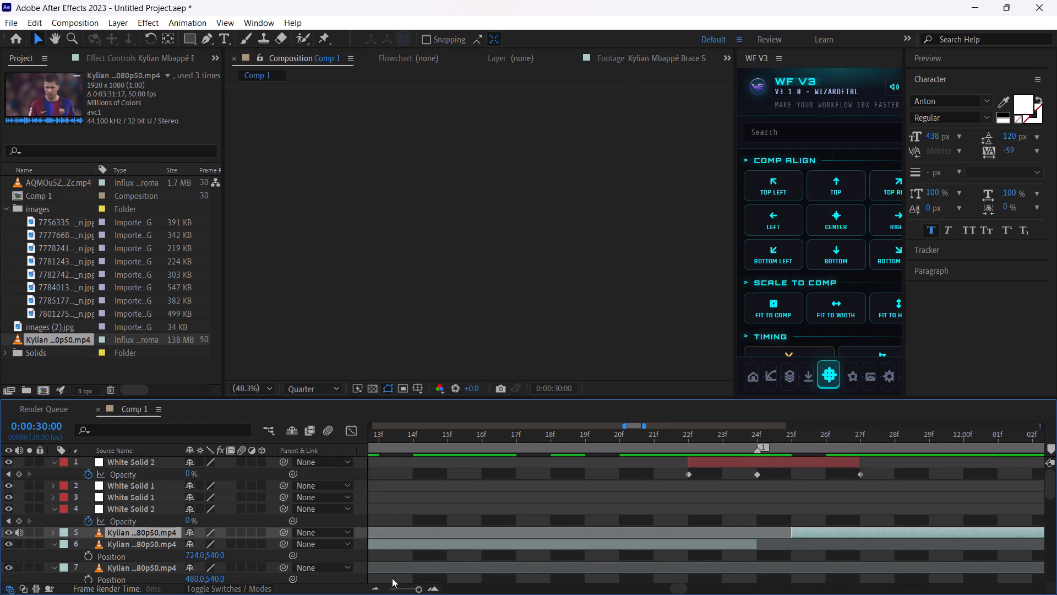
left_click_drag(417, 594, 410, 594)
left_click(483, 512)
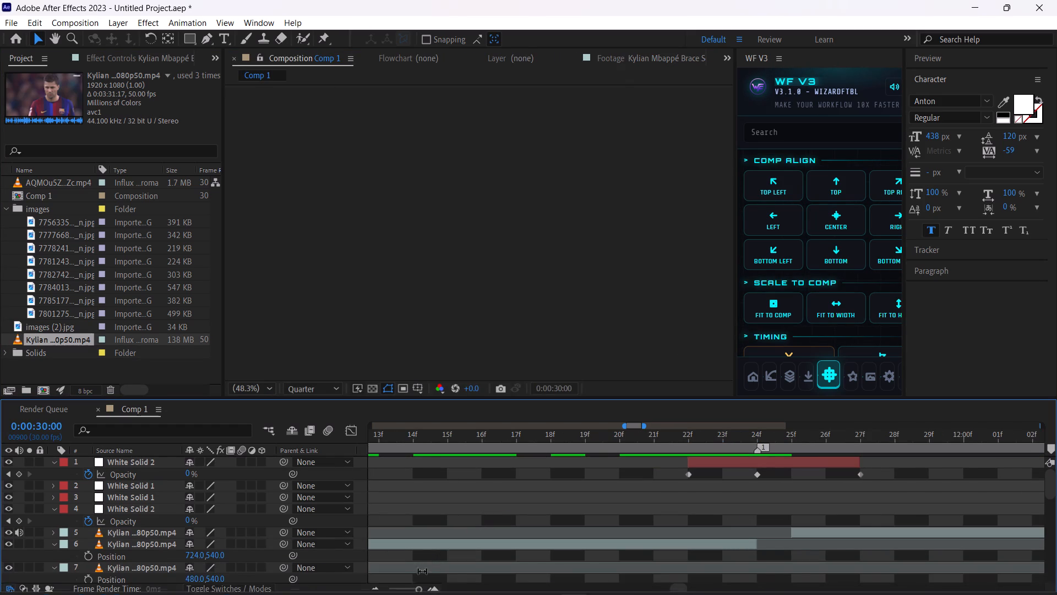
left_click(416, 586)
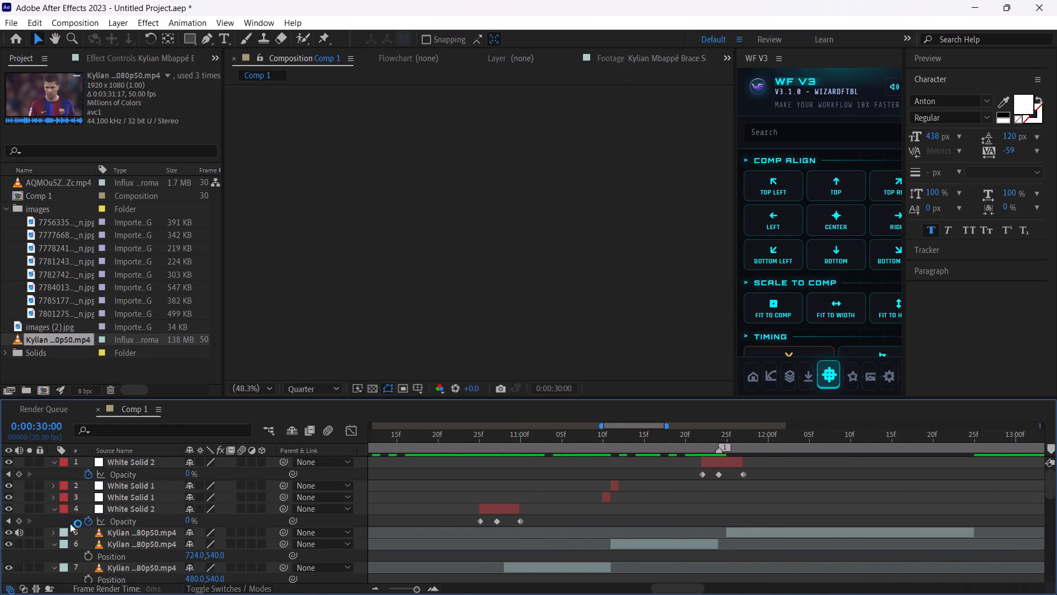
Hide and mute the new celebration clip layer.
left_click(11, 532)
left_click(20, 532)
Find the reference video's next flash after the goal clip and add a composition marker there at 0:00:12:08.
left_click_drag(699, 434, 732, 439)
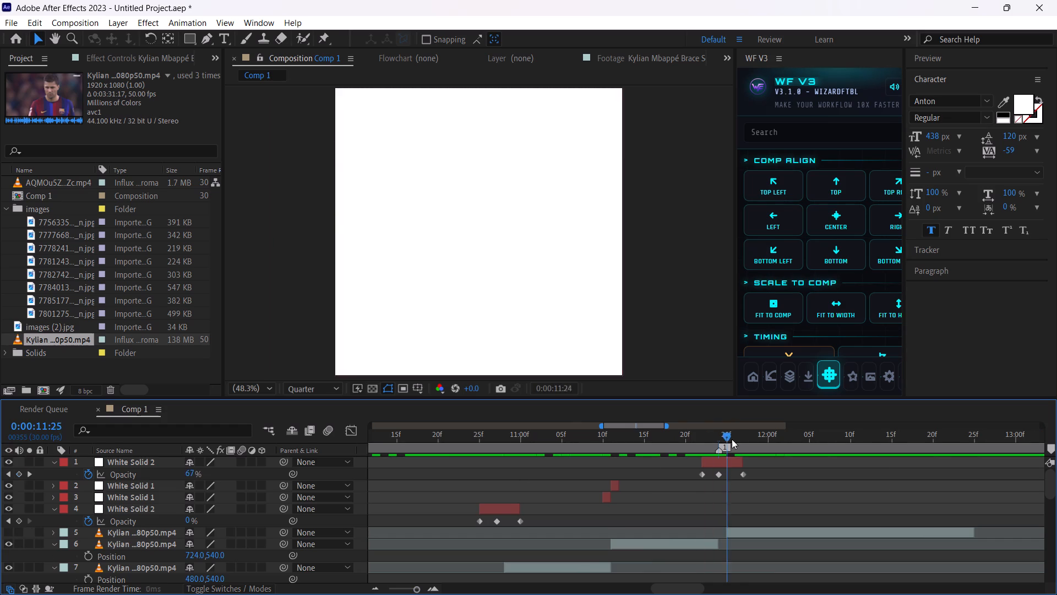
left_click_drag(732, 439, 835, 431)
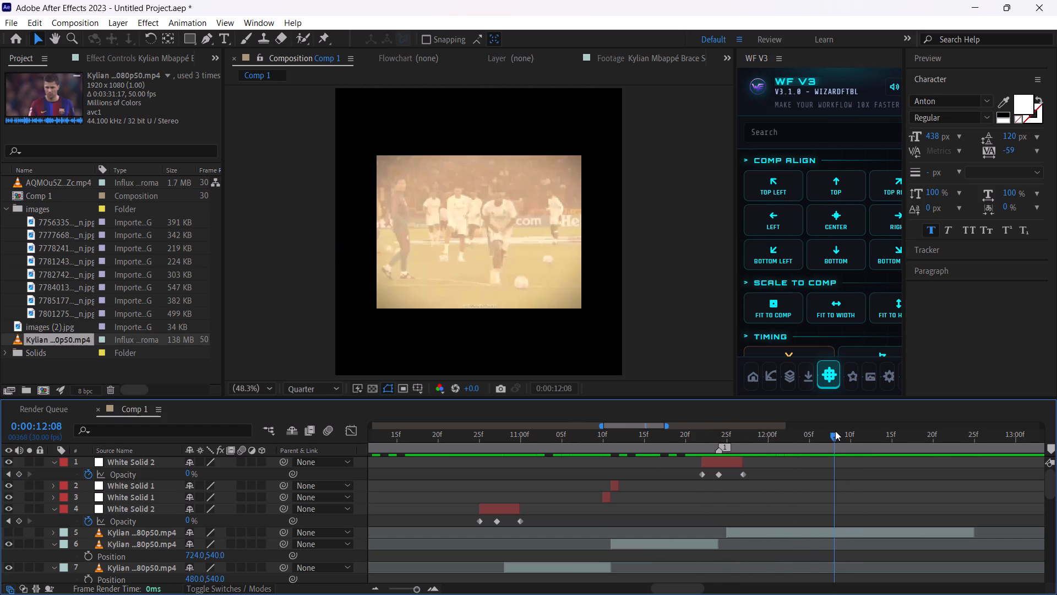
left_click_drag(835, 431, 832, 431)
left_click(1050, 449)
Slide the celebration clip earlier to end at the 0:00:12:08 marker and trim its start to the goal clip's end at 0:00:11:24.
left_click_drag(843, 534, 839, 534)
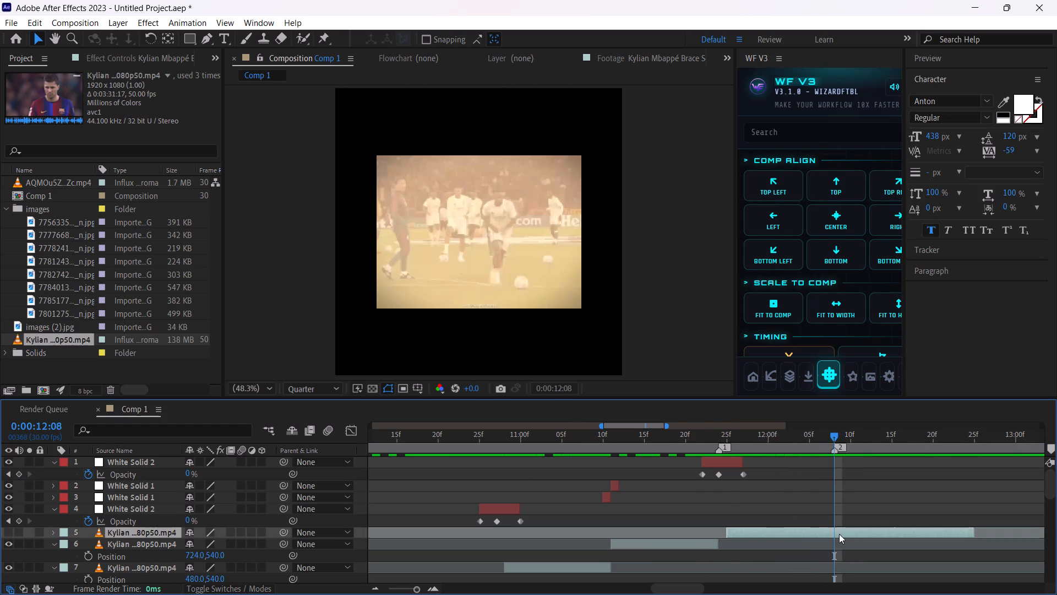
left_click_drag(839, 534, 707, 541)
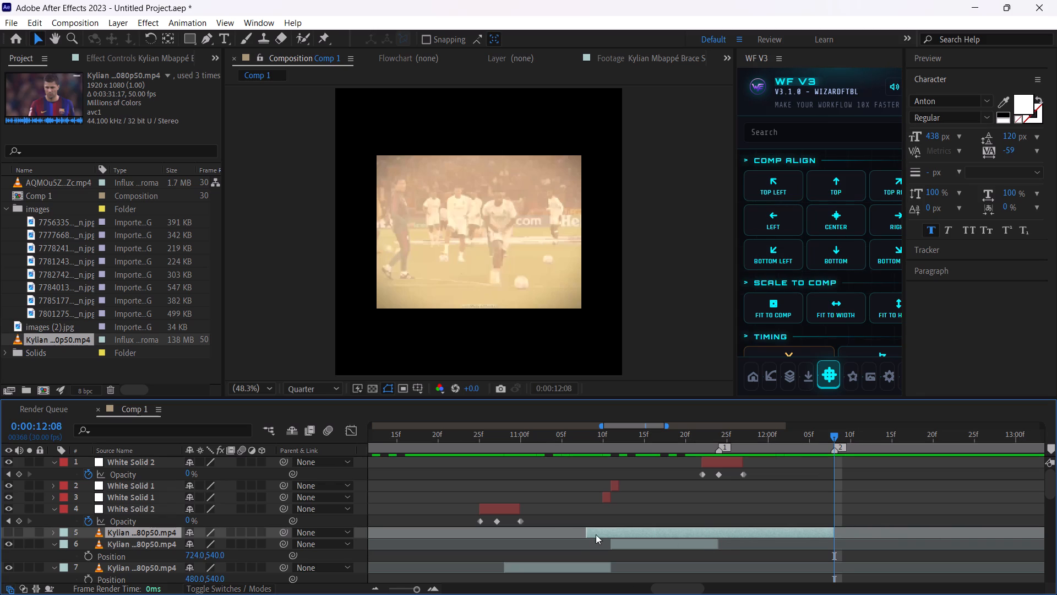
left_click_drag(585, 534, 721, 541)
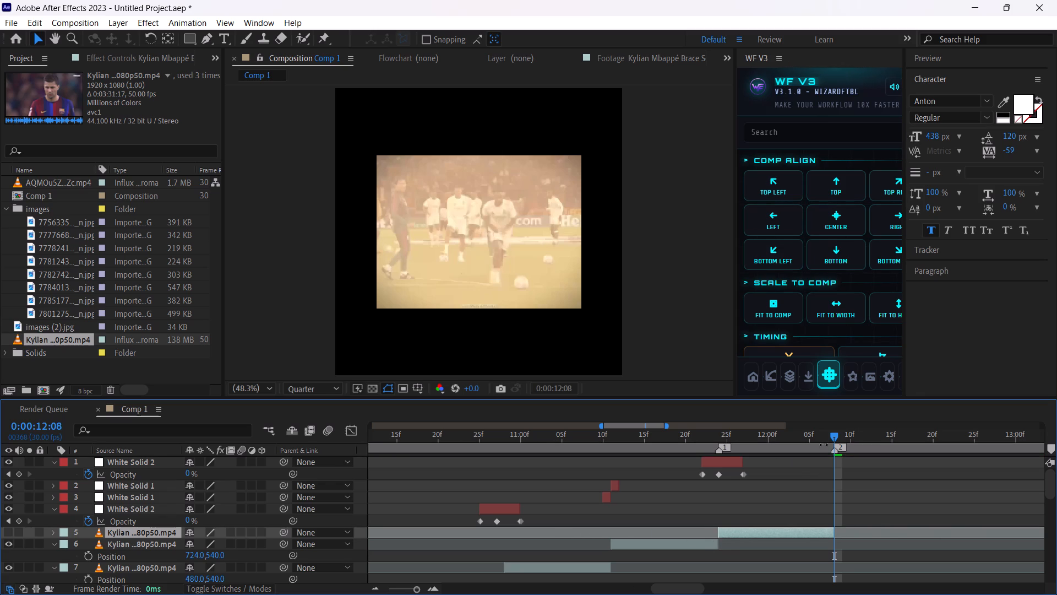
Make the celebration clip layer visible and play back the transition from the goal clip into the celebration.
left_click(10, 529)
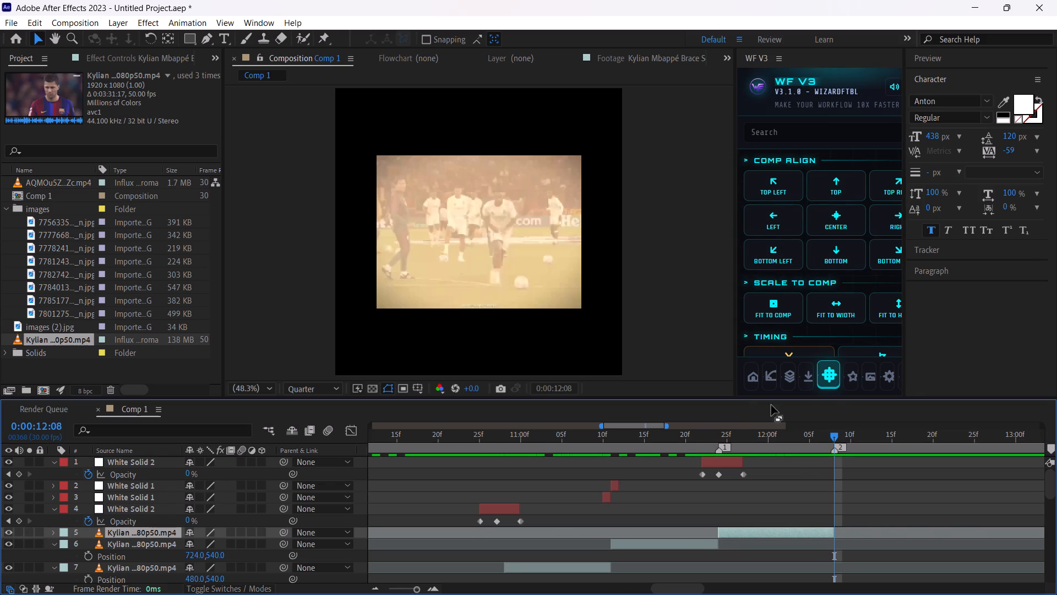
left_click_drag(826, 435, 759, 439)
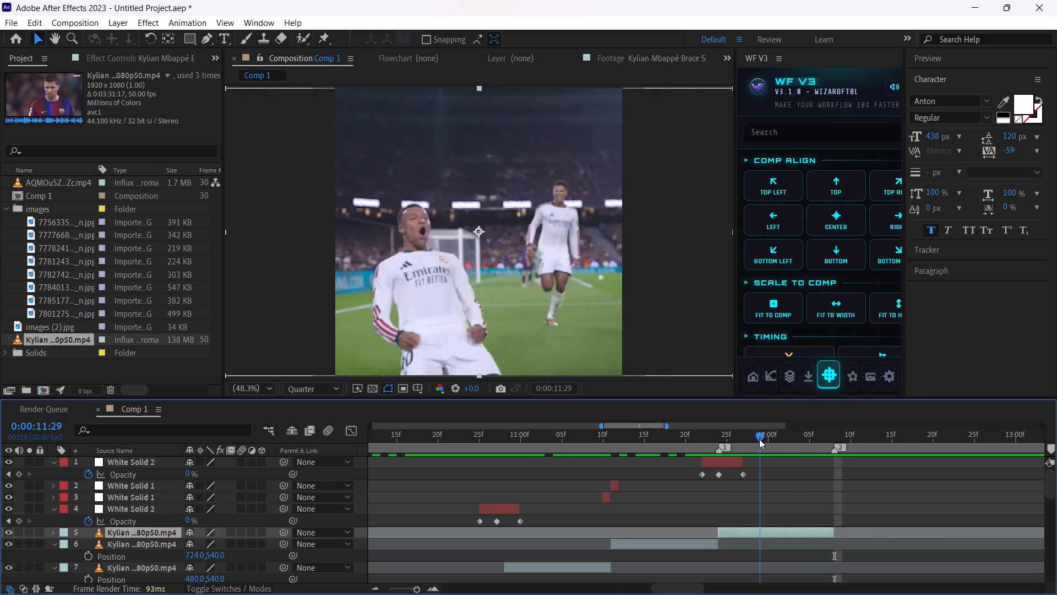
left_click_drag(759, 439, 608, 437)
key("space")
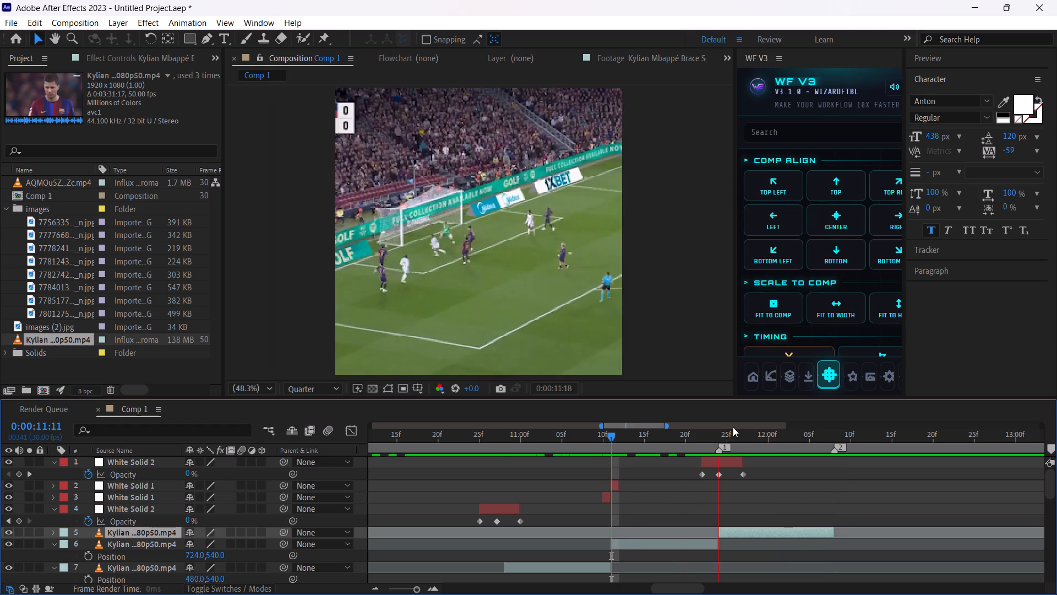
key("space")
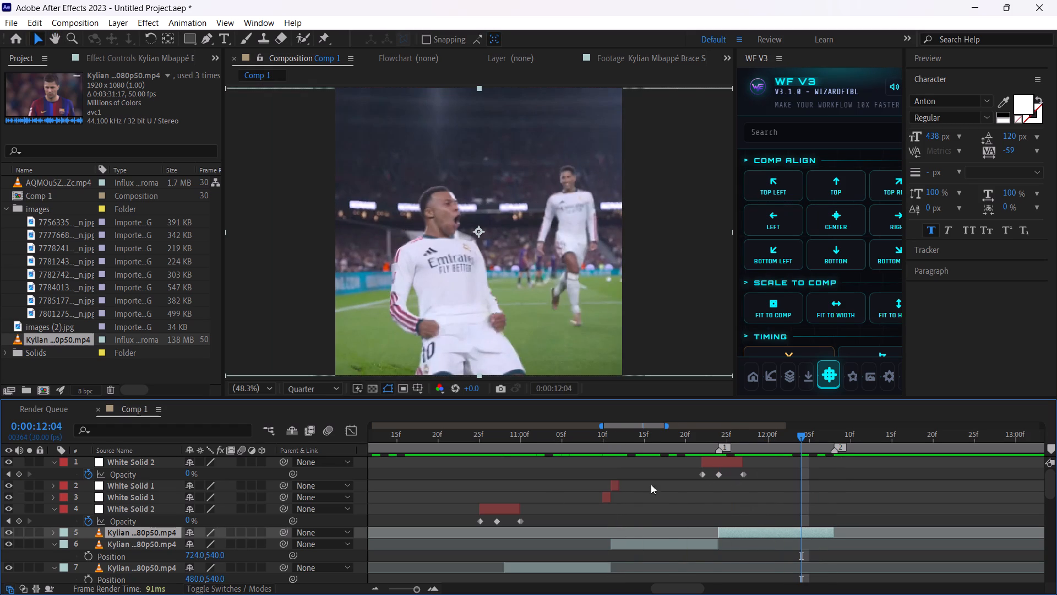
Reframe the celebration clip by setting its Position to 679, 479, and check the framing across the clip.
key("p")
left_click_drag(214, 547, 170, 548)
left_click_drag(187, 544, 281, 543)
left_click_drag(803, 439, 682, 447)
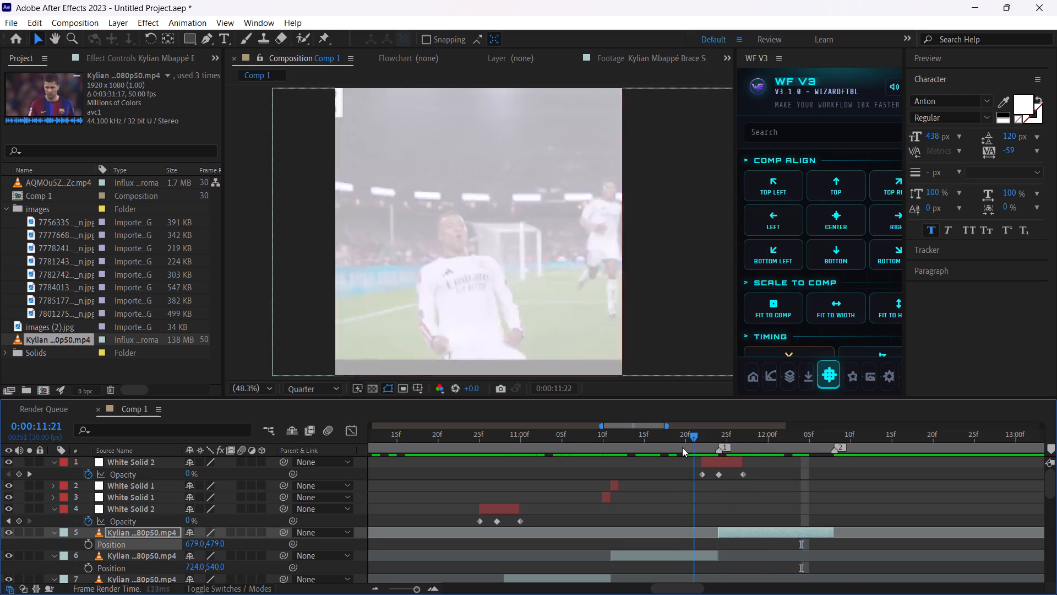
left_click_drag(682, 447, 776, 447)
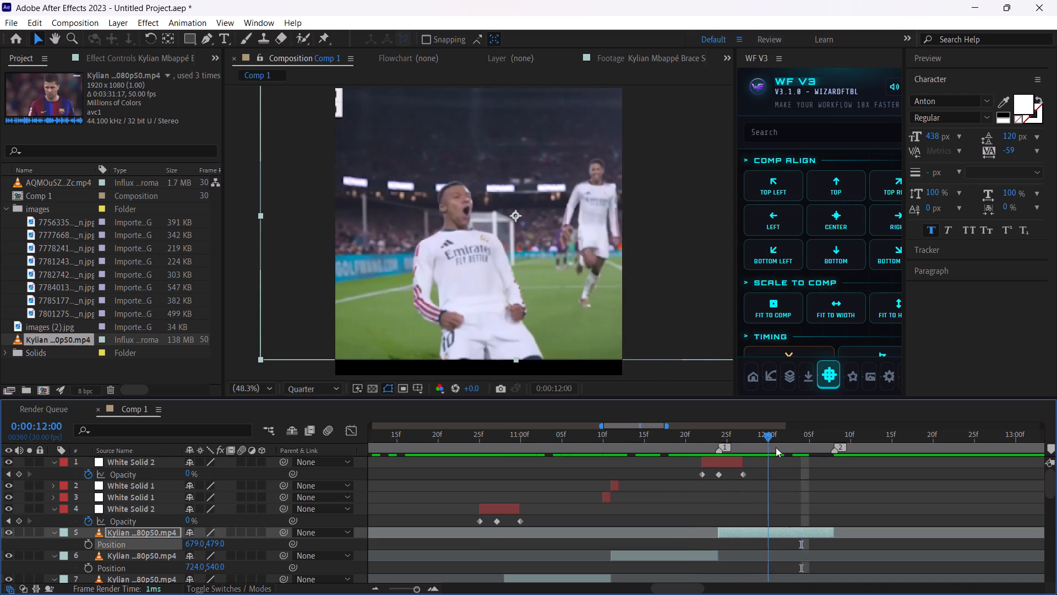
Apply Motion Tile to the celebration clip with Output Height 490 and Mirror Edges enabled to fill the empty bottom edge.
left_click_drag(776, 447, 756, 448)
key("ctrl+space")
left_click(782, 532)
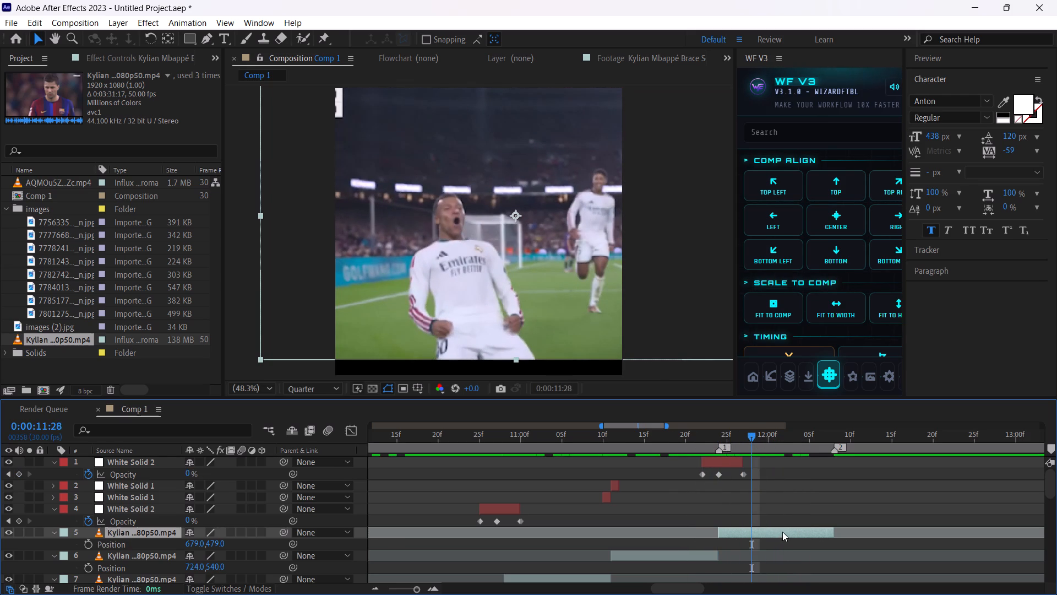
key("ctrl+space")
type("mot")
key("Down")
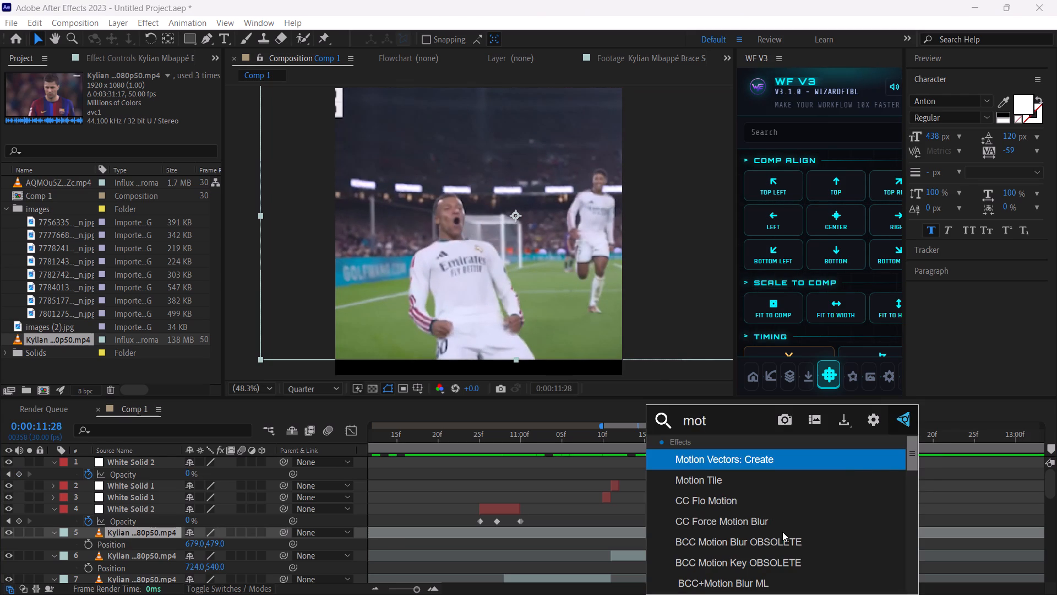
key("Return")
left_click_drag(132, 143, 151, 144)
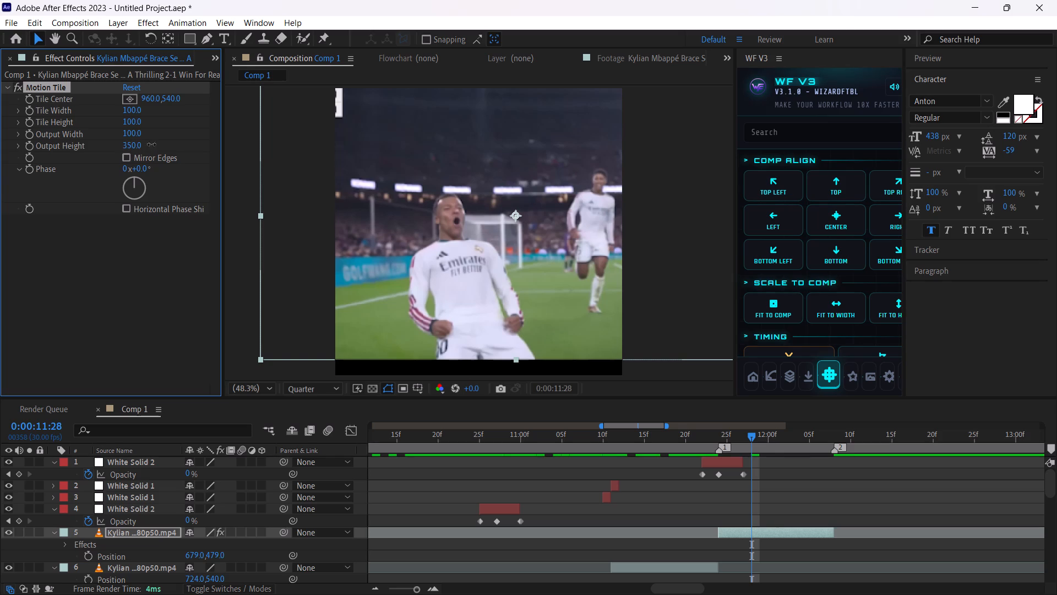
left_click_drag(151, 144, 161, 144)
left_click(120, 153)
left_click(130, 155)
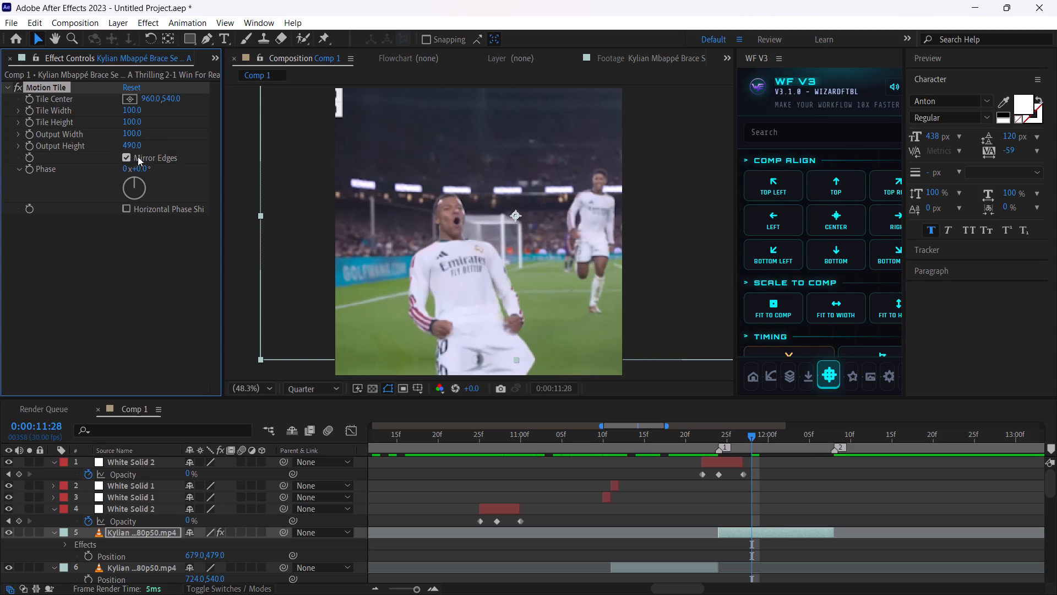
Play back the goal and celebration clips to check the transition and the mirrored edge.
left_click_drag(743, 441, 671, 438)
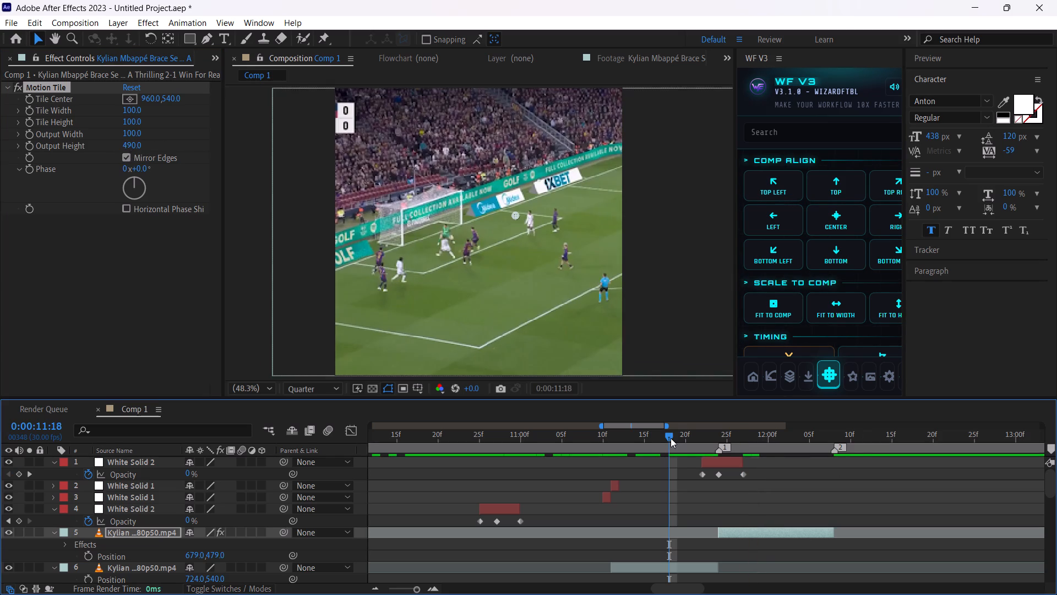
key("space")
key("space")
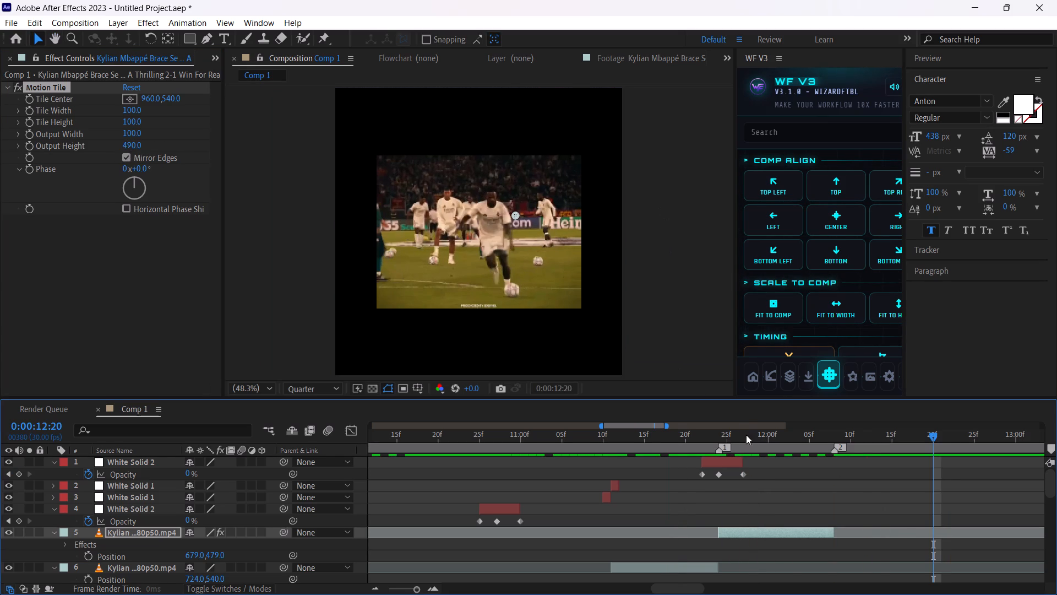
left_click_drag(757, 436, 654, 439)
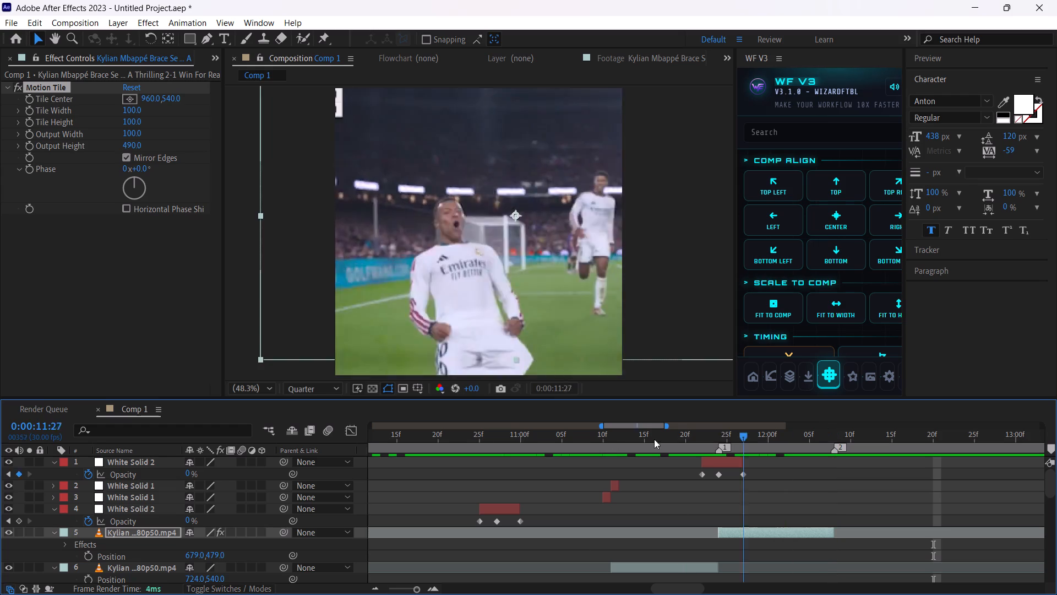
left_click_drag(654, 439, 571, 439)
key("space")
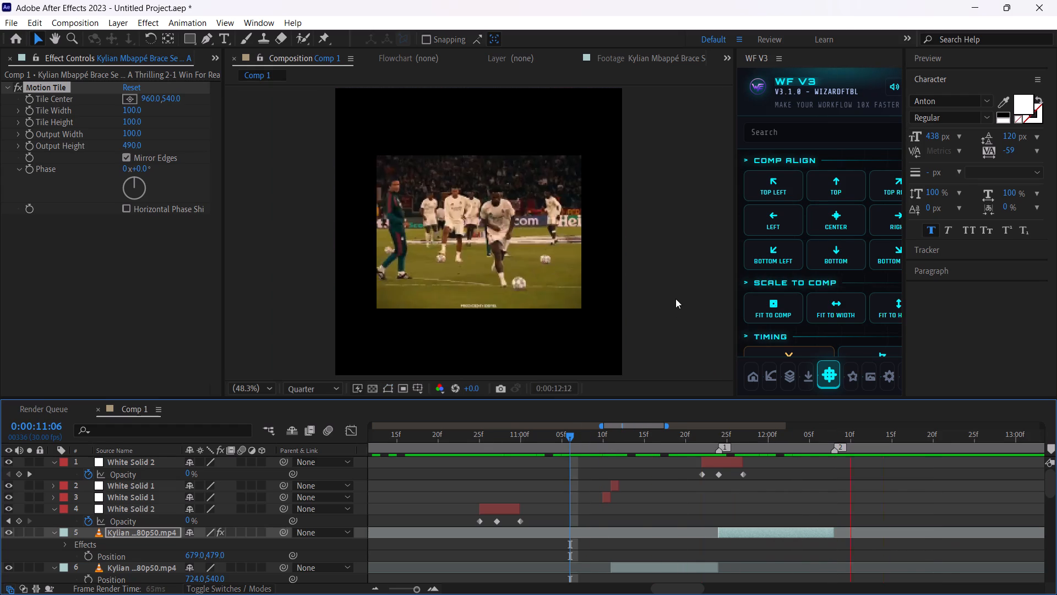
key("space")
Duplicate the latest White Solid 2 flash and move the copy so its 100% opacity keyframe falls on the 0:00:12:08 marker.
left_click_drag(812, 437, 838, 439)
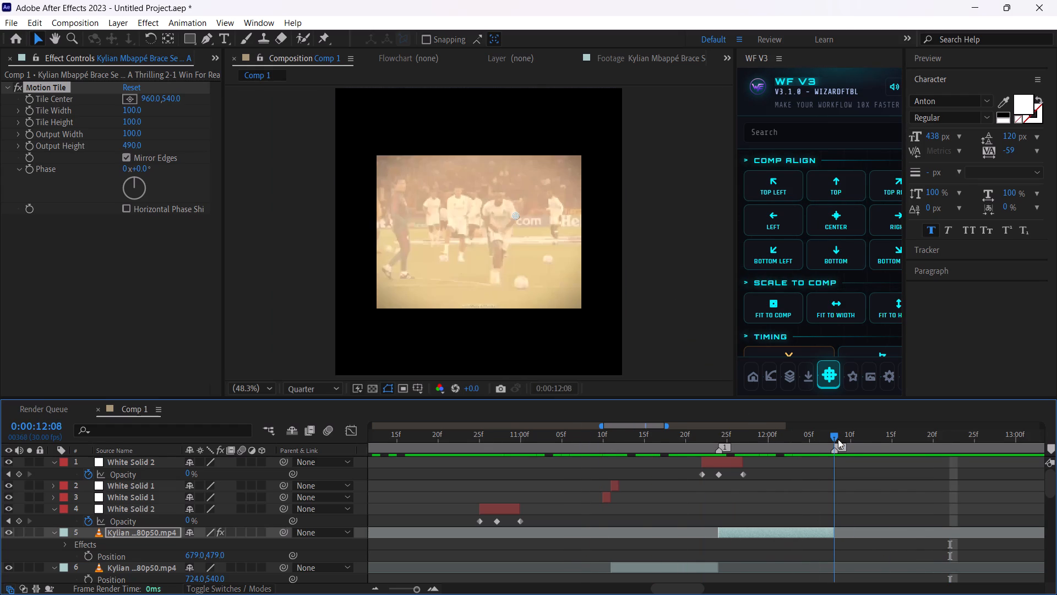
left_click_drag(838, 439, 830, 438)
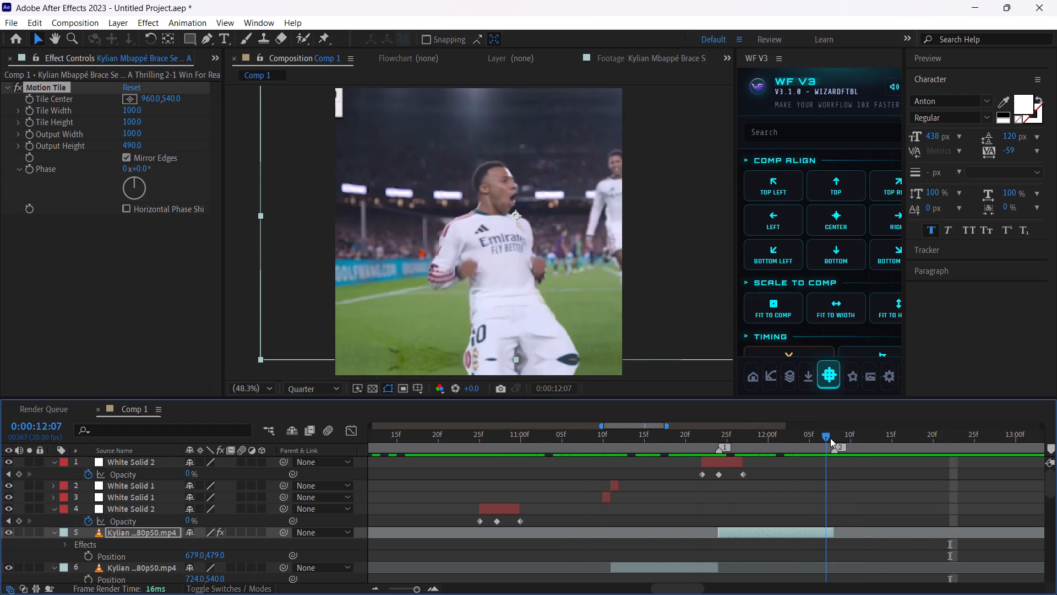
left_click_drag(830, 438, 835, 436)
left_click(724, 465)
key("ctrl+d")
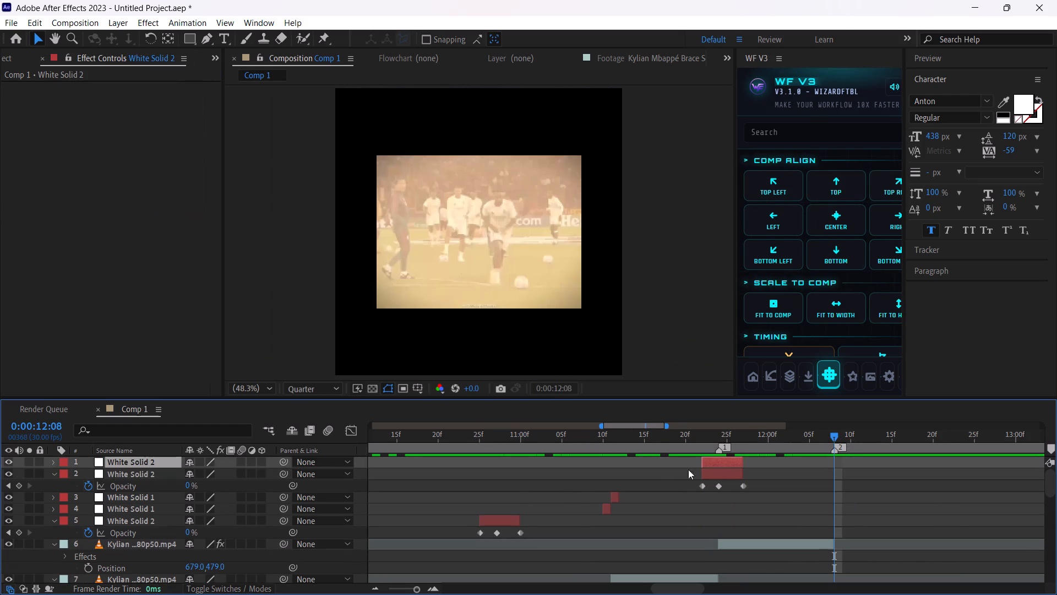
left_click_drag(724, 461, 834, 468)
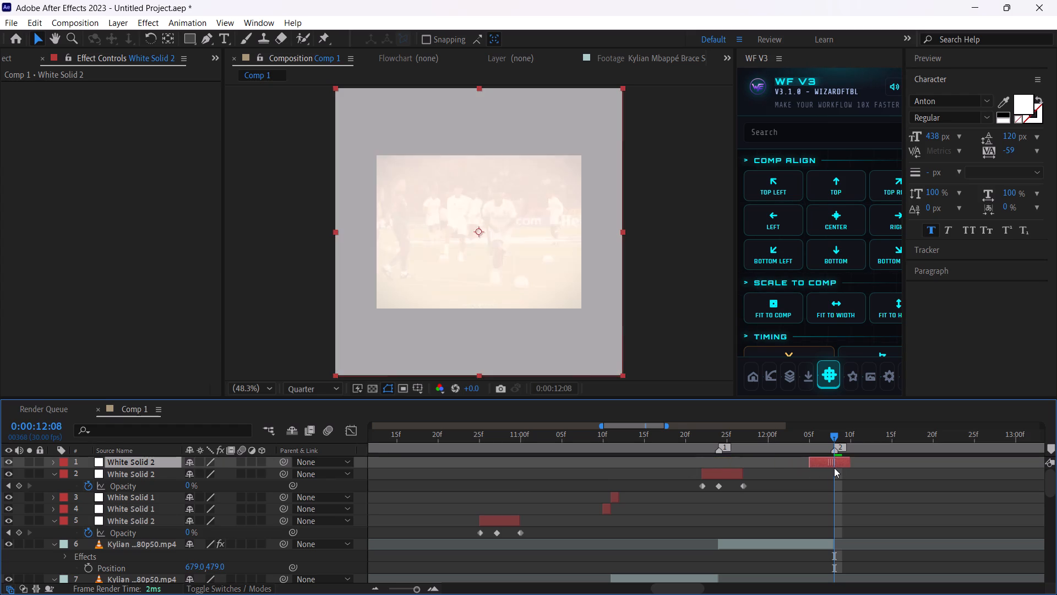
left_click_drag(834, 468, 838, 468)
key("u")
key("u")
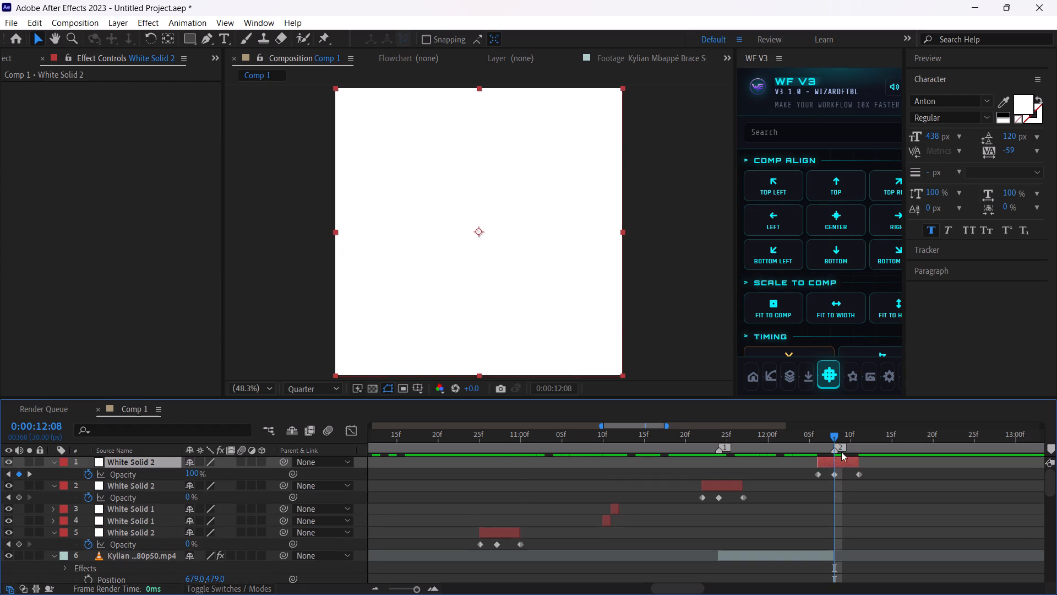
key("u")
Find the reference video's next cut after the celebration clip and add a composition marker there at 0:00:12:22.
left_click_drag(836, 436, 798, 437)
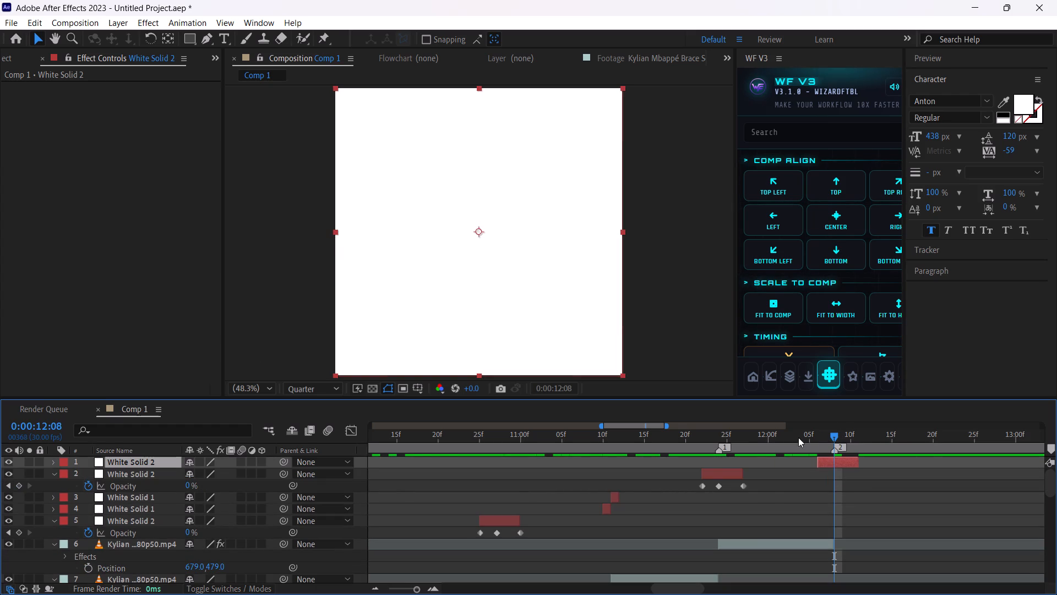
left_click_drag(798, 437, 765, 442)
key("space")
key("space")
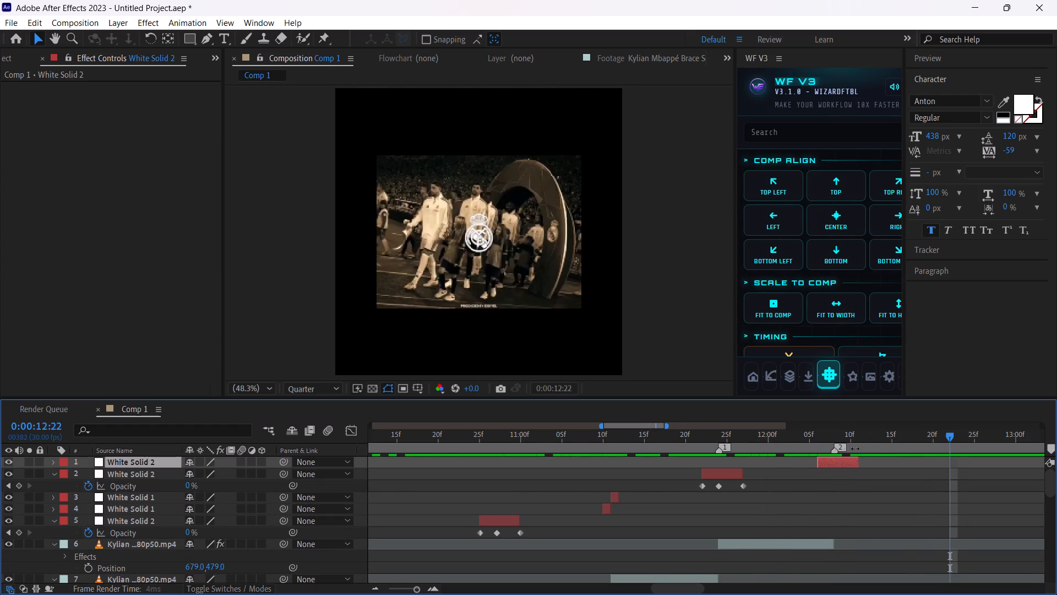
left_click_drag(884, 441, 945, 439)
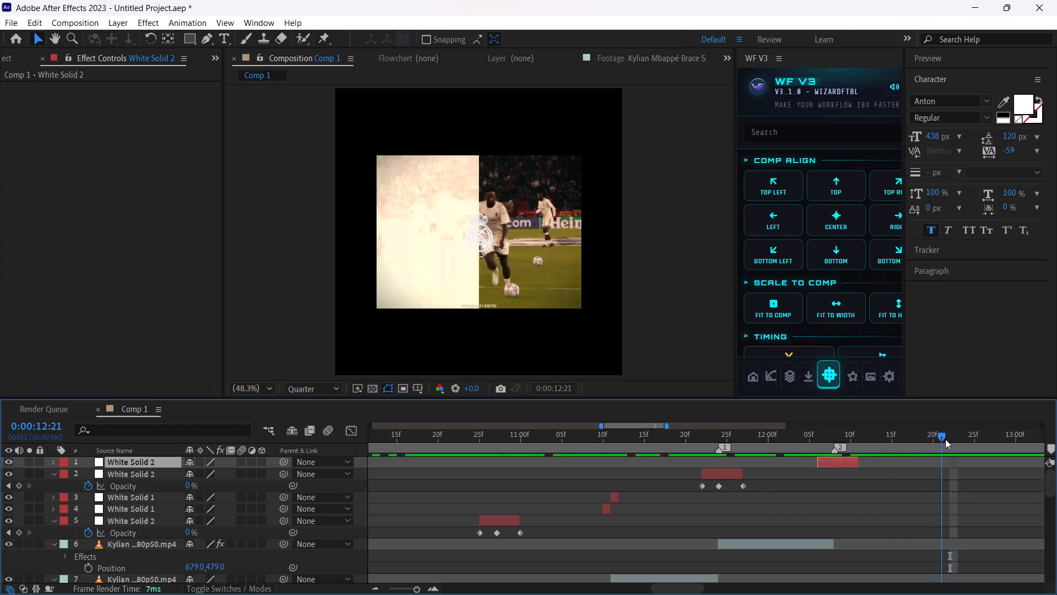
left_click_drag(945, 439, 942, 439)
left_click_drag(942, 439, 947, 436)
left_click(1053, 453)
Find the bench reaction shot following the celebration in the Mbappé footage and set the In point at 0:00:40:05.
left_click_drag(950, 436, 938, 437)
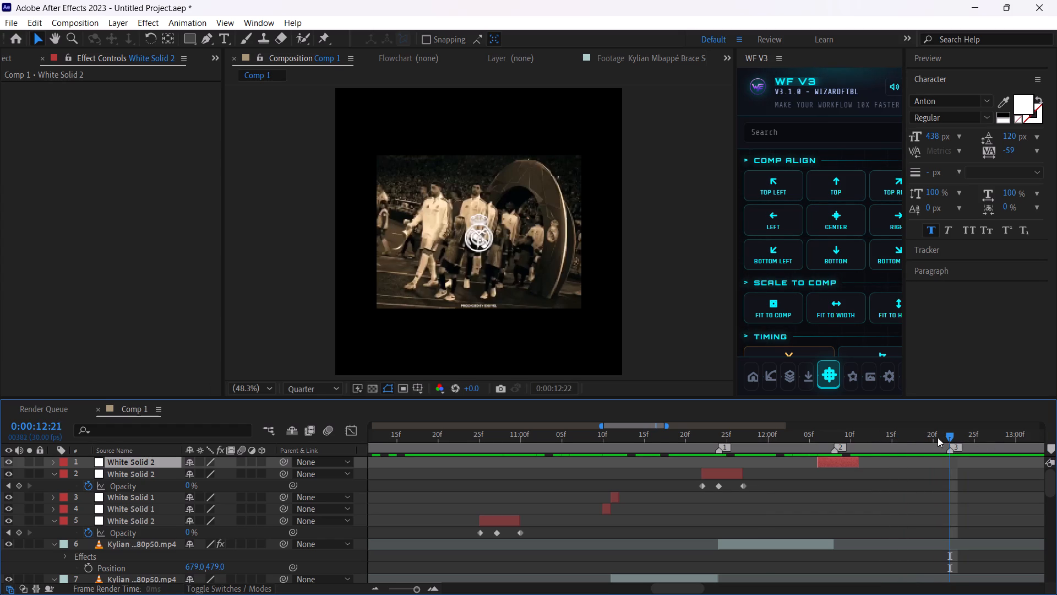
left_click_drag(938, 437, 836, 450)
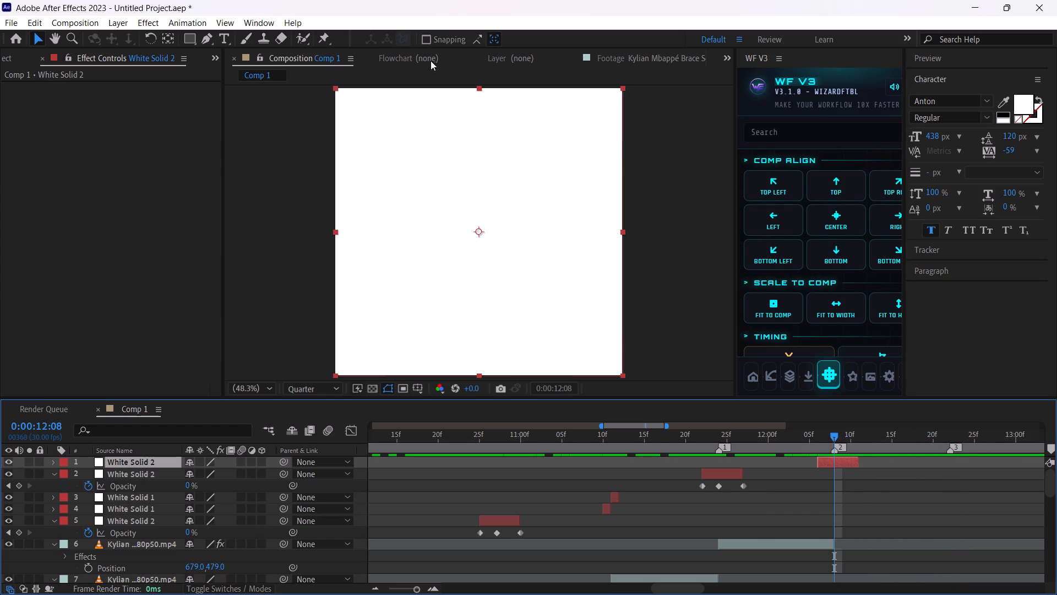
left_click(618, 55)
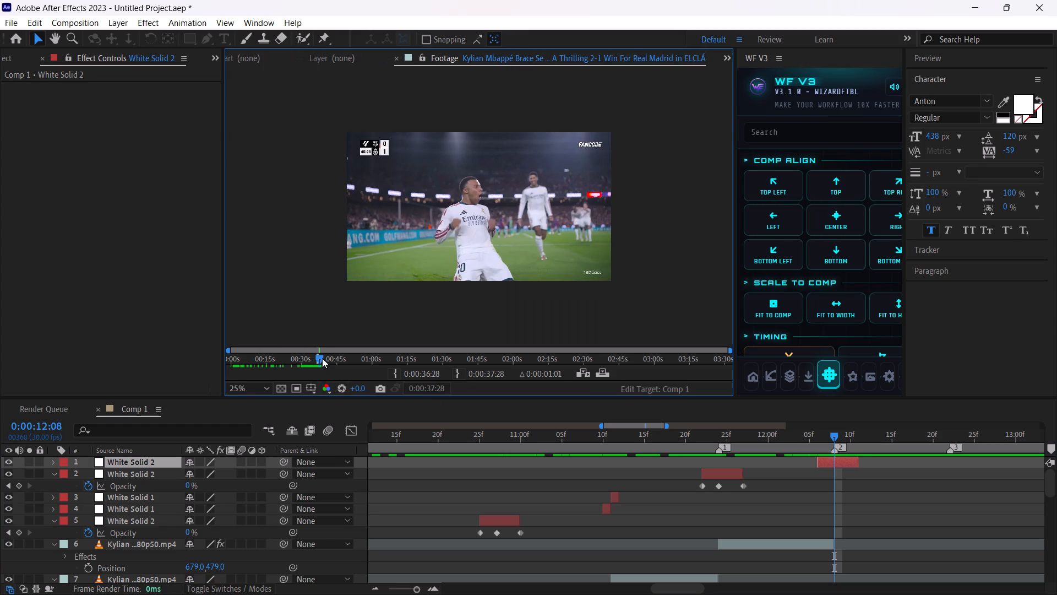
left_click_drag(322, 358, 328, 359)
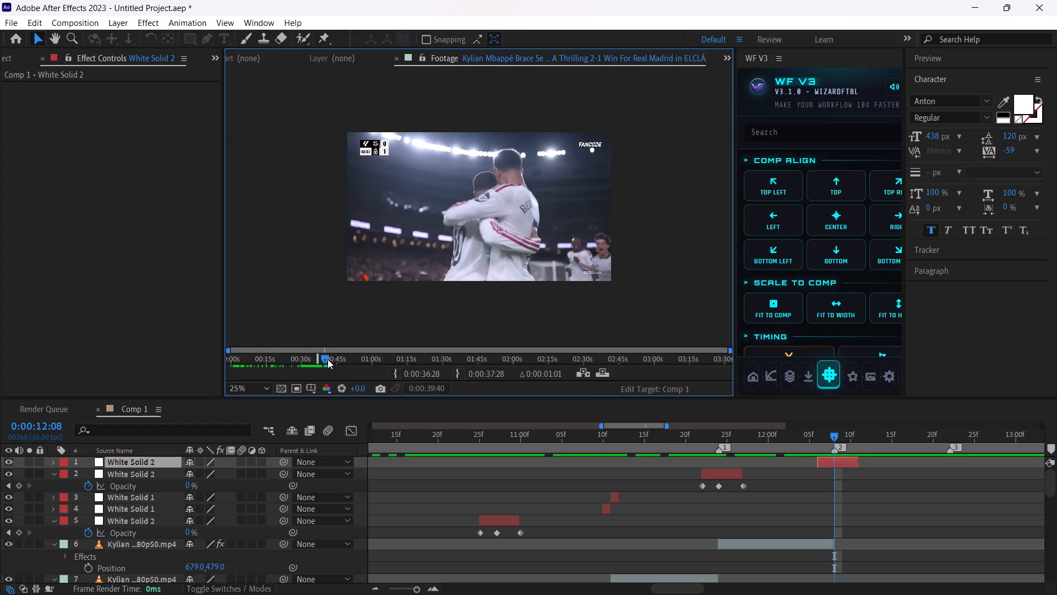
left_click_drag(328, 359, 329, 359)
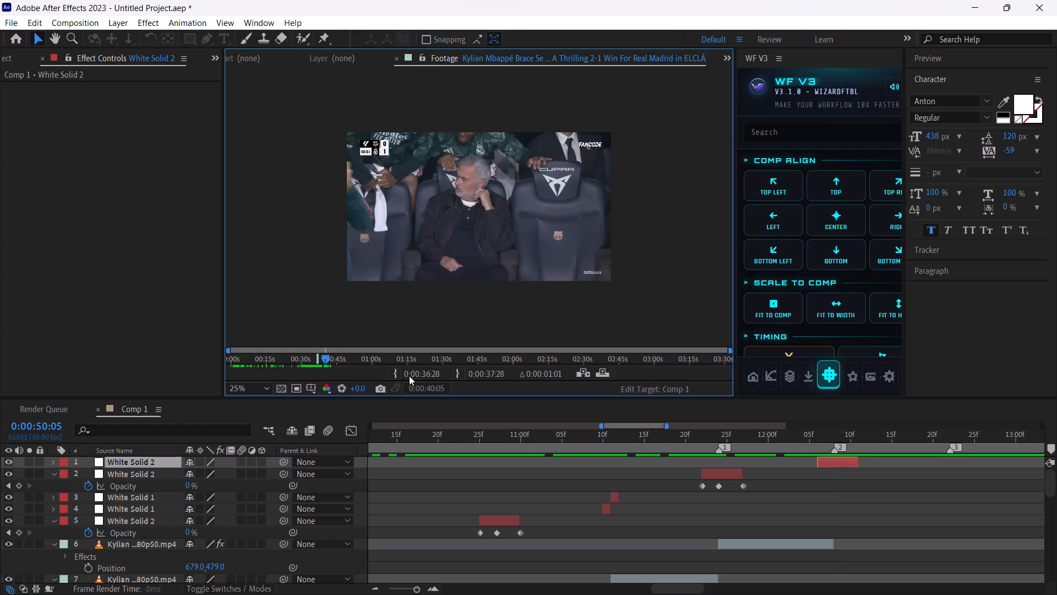
left_click(391, 373)
left_click(449, 372)
left_click(458, 373)
left_click(399, 375)
Locate the end of the bench reaction shot in the footage and set the Out point at 0:00:41:06.
left_click(326, 359)
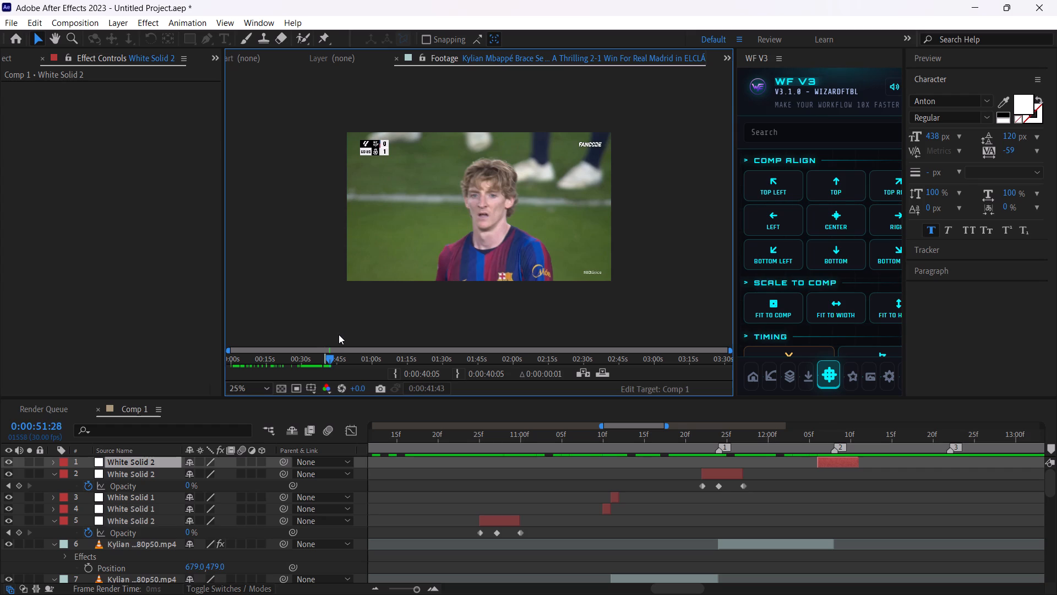
key("ctrl+Left")
key("ctrl+Left")
key("ctrl+Left")
key("ctrl+Left")
key("ctrl+Left")
key("ctrl+Left")
key("ctrl+Left")
key("ctrl+Left")
key("ctrl+Left")
key("ctrl+shift+Left")
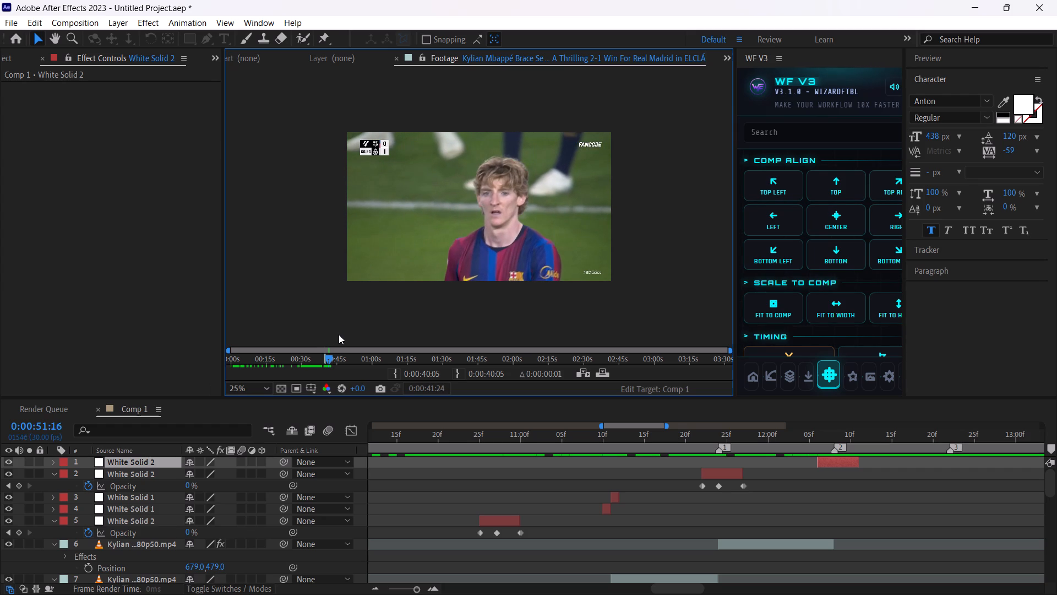
key("ctrl+shift+Left")
key("ctrl+shift+Left")
key("ctrl+Right")
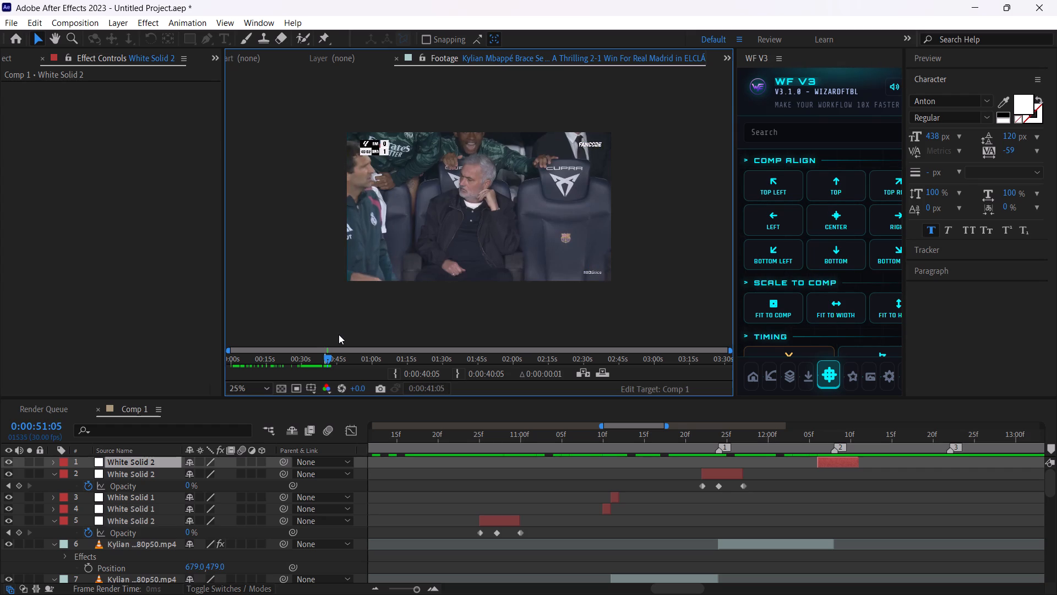
key("ctrl+Right")
key("ctrl+Right")
key("ctrl+Right")
key("ctrl+Right")
key("ctrl+Right")
key("ctrl+Left")
key("ctrl+Left")
key("ctrl+Left")
key("ctrl+Left")
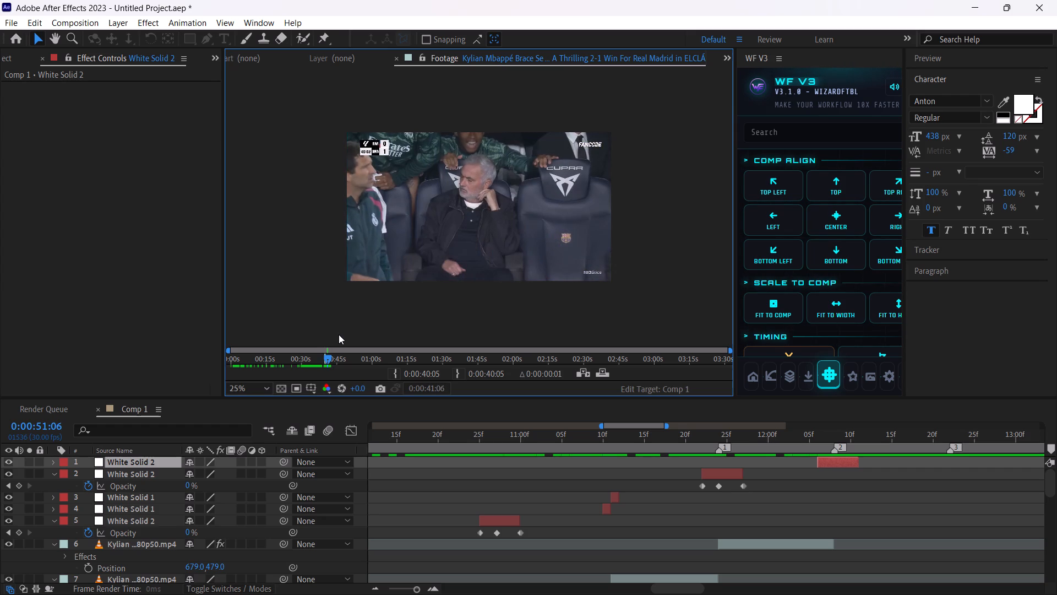
left_click(460, 367)
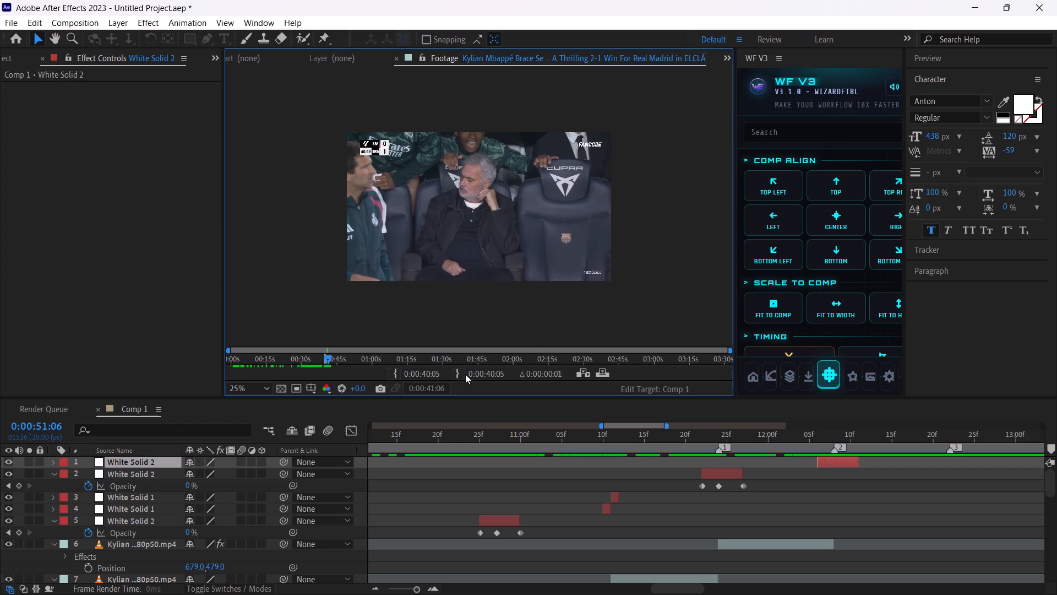
left_click(462, 377)
Add the bench reaction footage to Comp 1 directly above the celebration clip, starting at 0:00:12:08, and mute its audio.
left_click(215, 55)
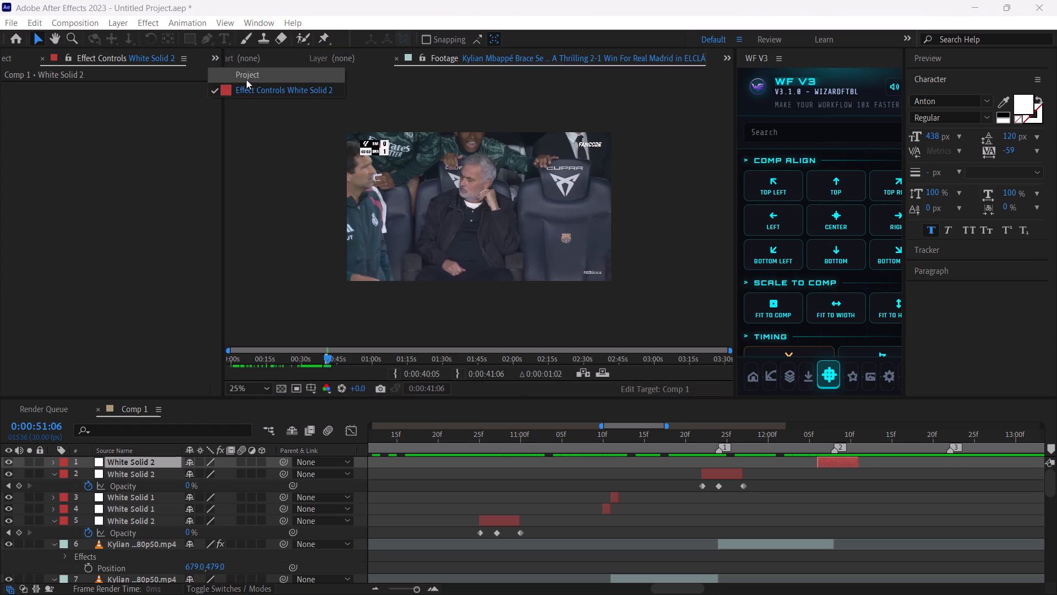
left_click(246, 79)
left_click_drag(54, 343, 889, 480)
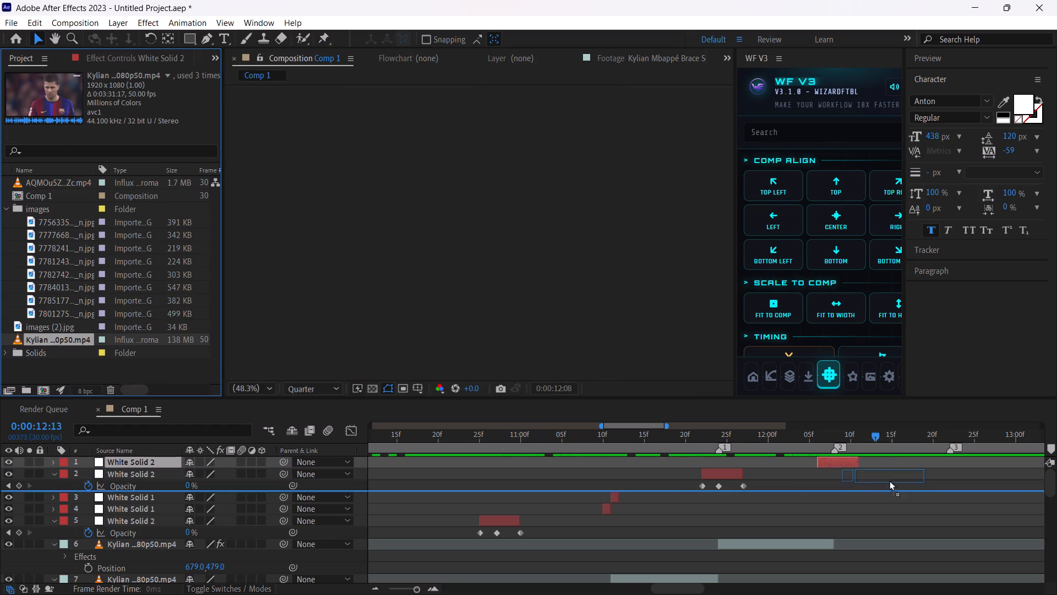
left_click_drag(889, 480, 852, 535)
left_click_drag(893, 541, 878, 542)
left_click_drag(842, 435, 833, 436)
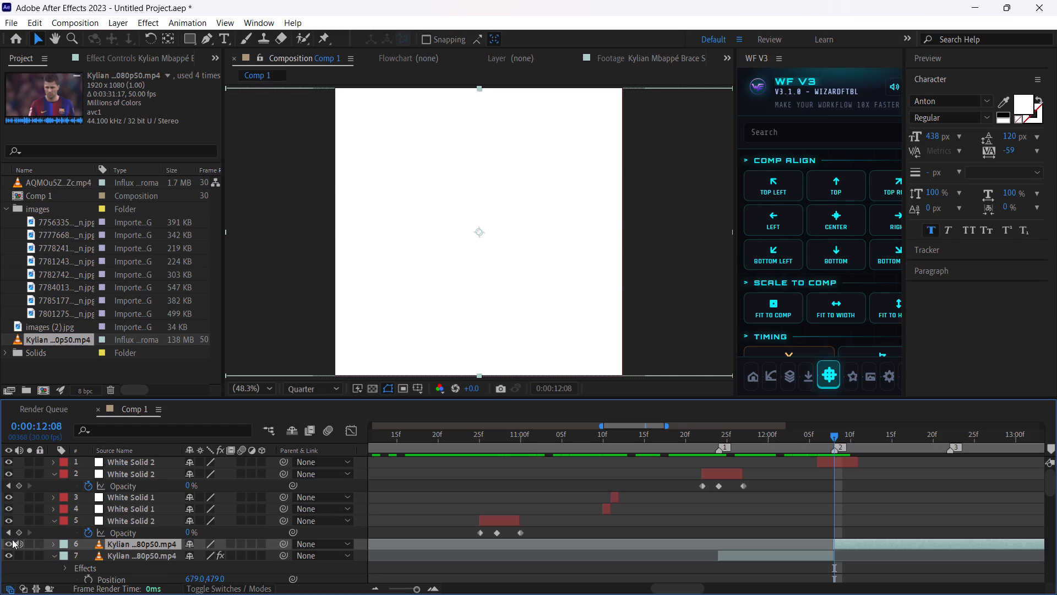
left_click(19, 545)
Split the bench reaction clip at the 0:00:12:22 marker and delete the part after it.
left_click_drag(939, 432, 952, 437)
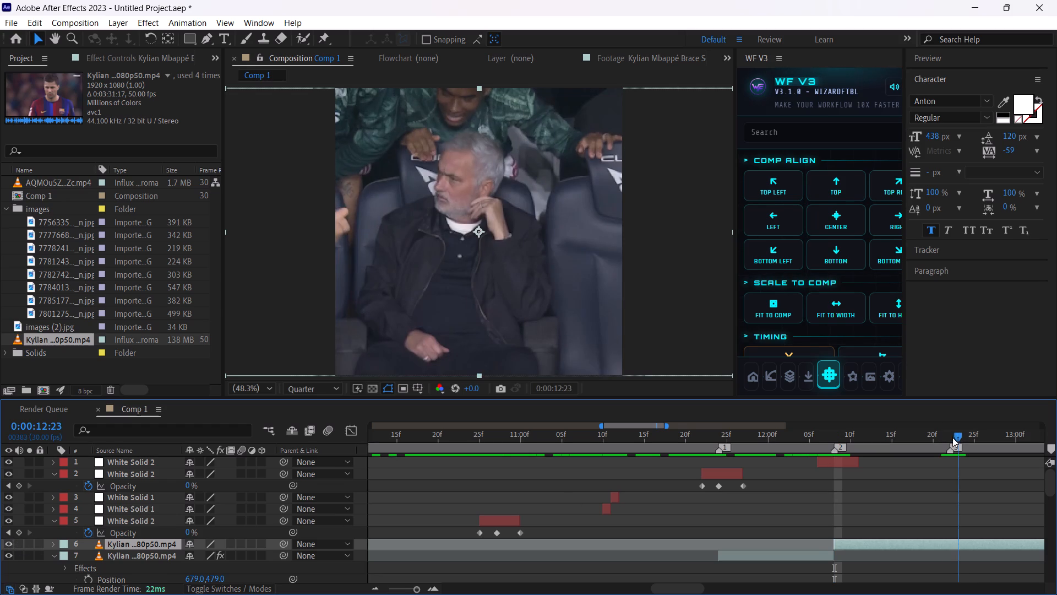
left_click_drag(952, 437, 951, 439)
key("ctrl+shift+d")
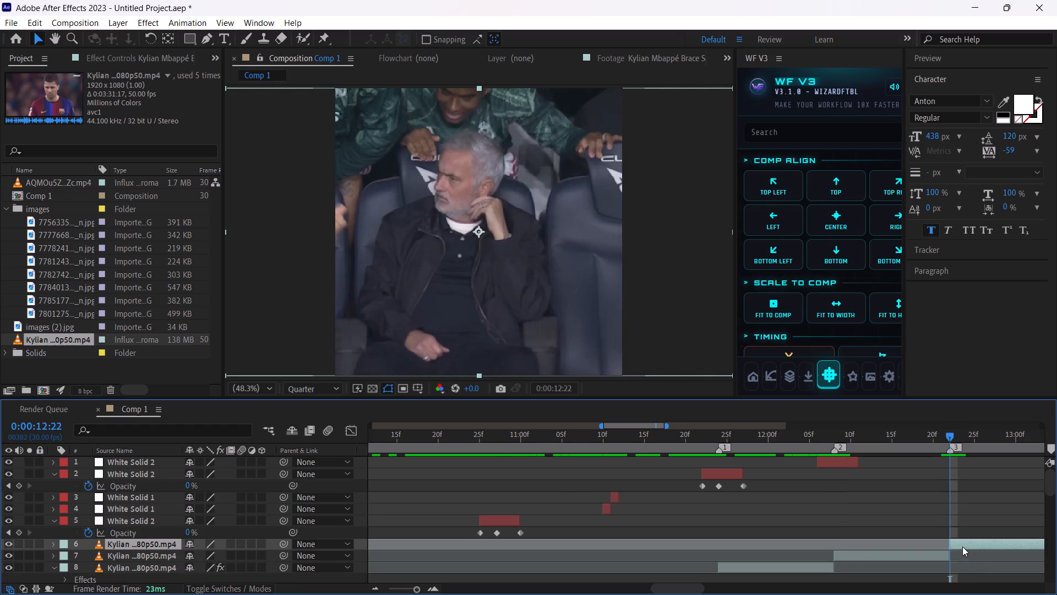
key("Delete")
Reframe the bench reaction clip horizontally by setting its Position to 629.0, 540.0.
left_click_drag(930, 430, 876, 449)
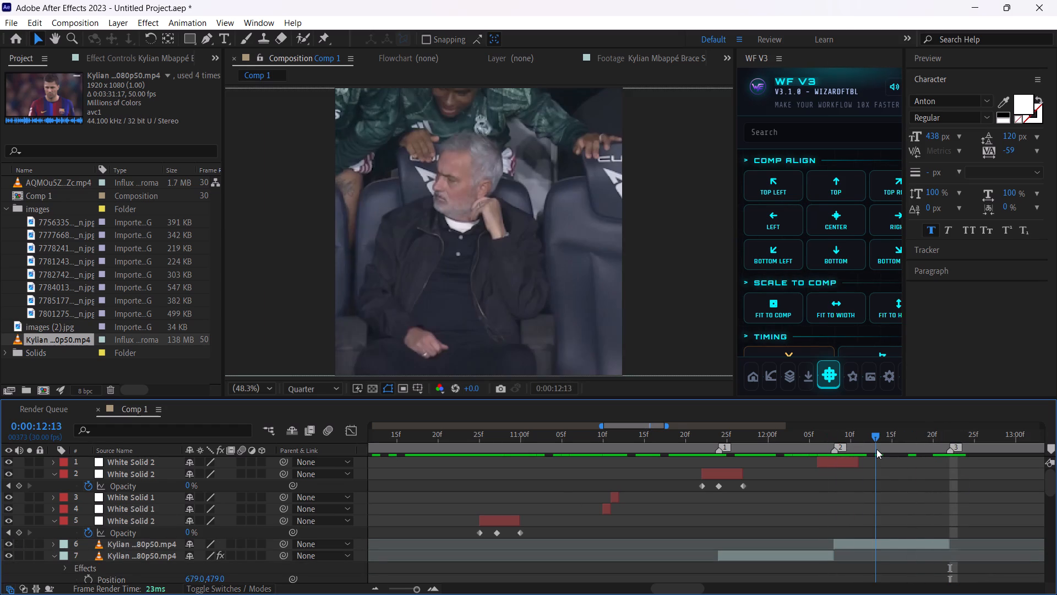
left_click(903, 540)
key("p")
left_click_drag(197, 559, 249, 555)
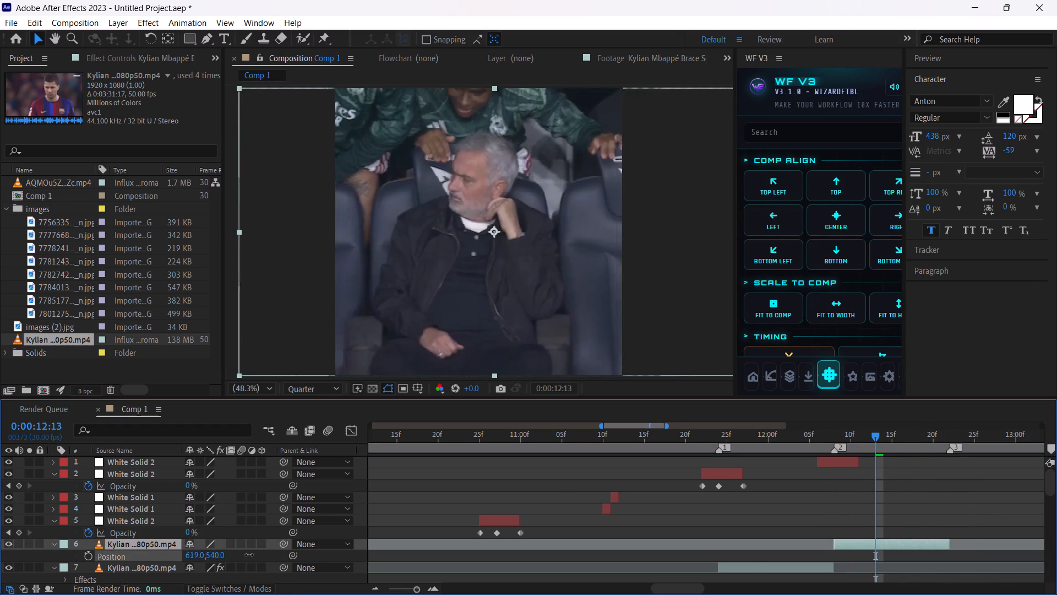
left_click_drag(249, 555, 253, 555)
Play back and scrub Comp 1 around the recent match clips and the reference footage that follows to check the timing.
left_click_drag(842, 439, 672, 459)
key("space")
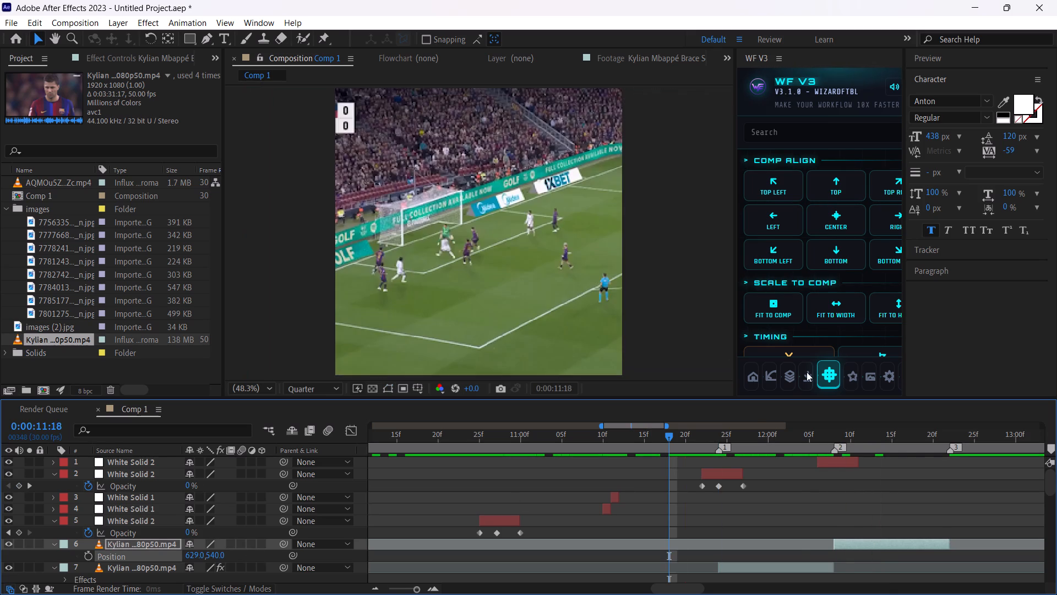
key("space")
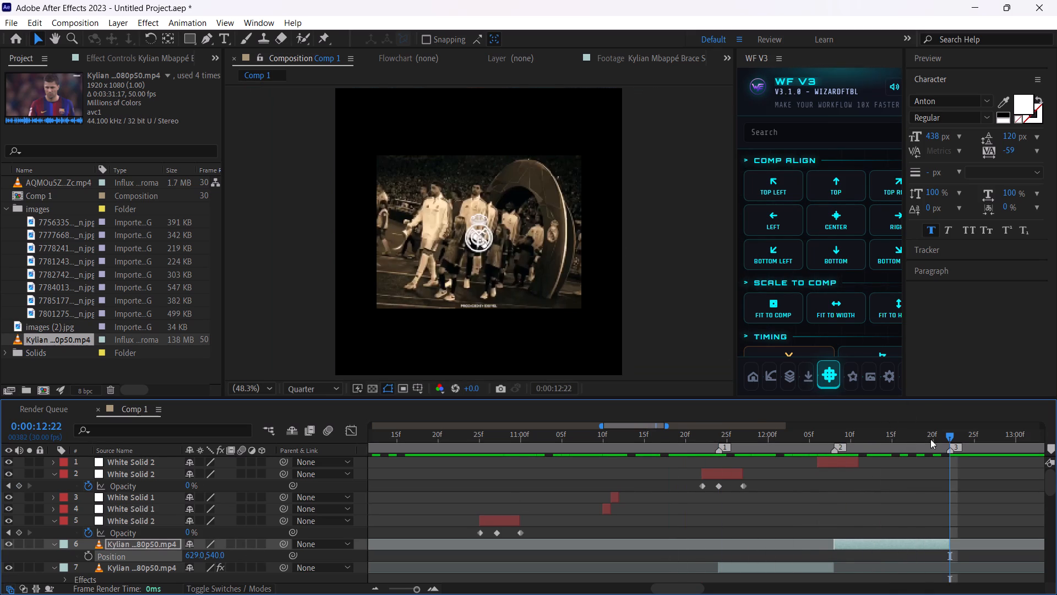
left_click_drag(950, 435, 1051, 430)
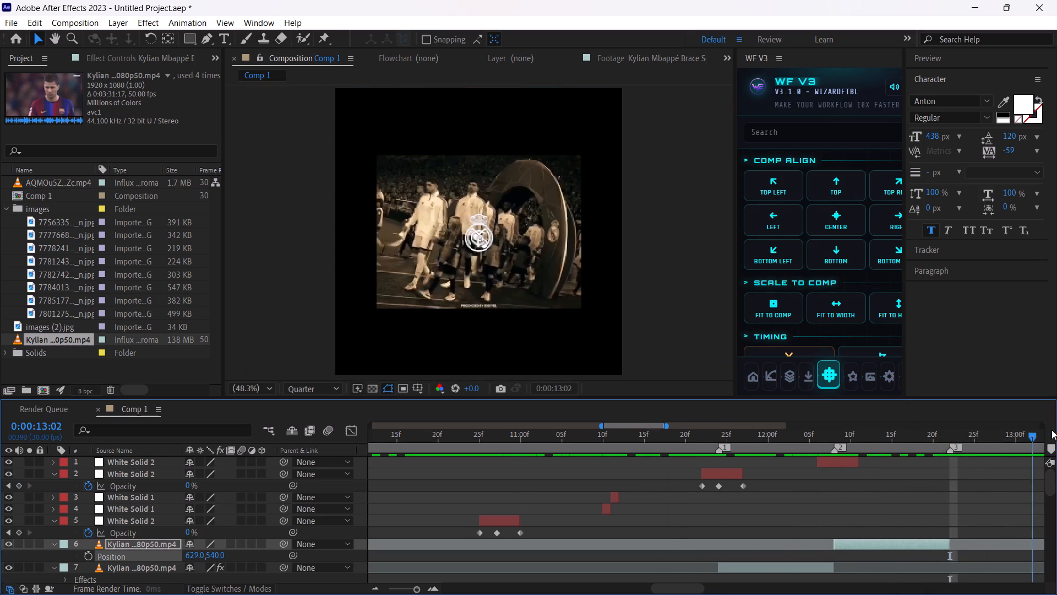
left_click_drag(1051, 430, 791, 441)
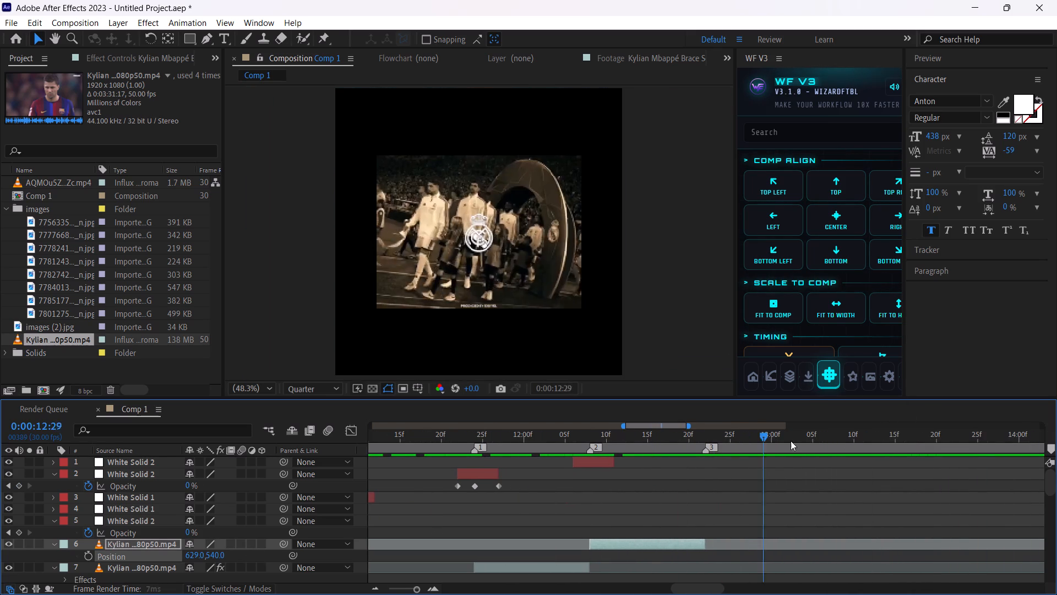
left_click_drag(791, 441, 856, 431)
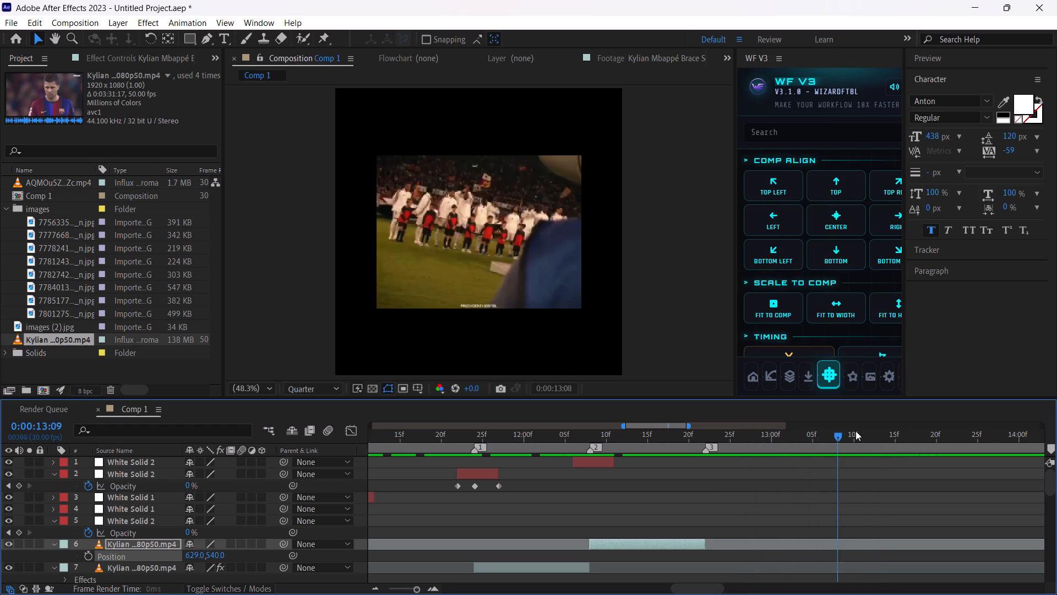
left_click_drag(856, 431, 385, 446)
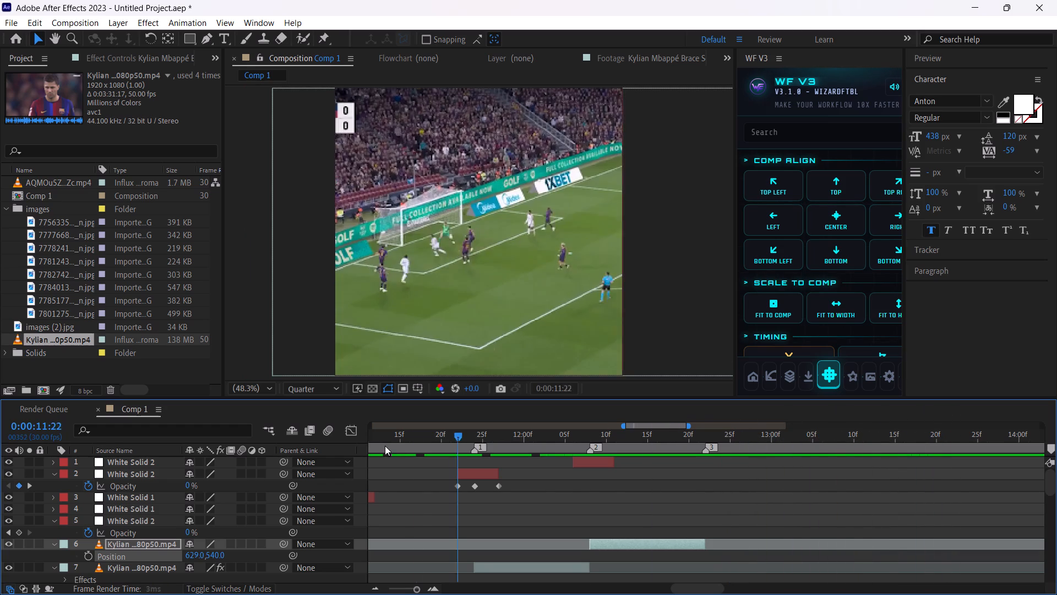
left_click_drag(385, 446, 399, 448)
key("space")
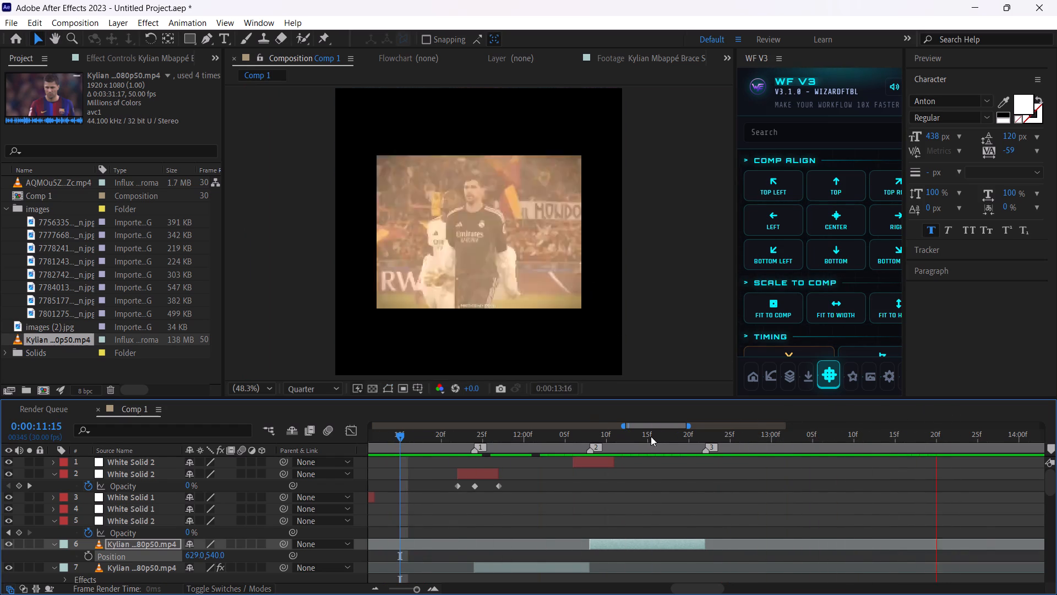
left_click_drag(651, 436, 443, 470)
key("space")
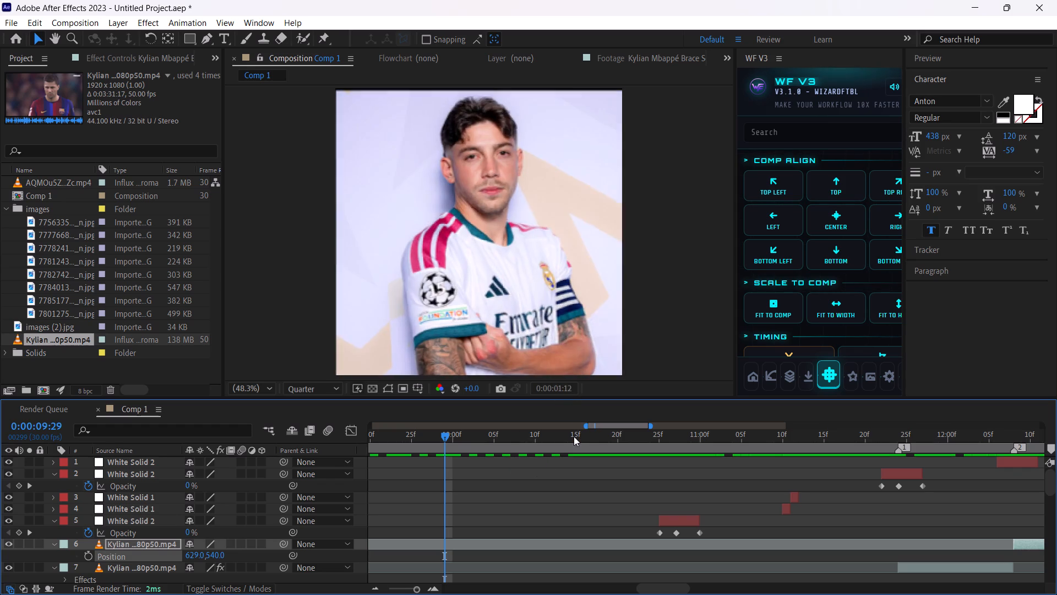
left_click_drag(413, 586, 391, 591)
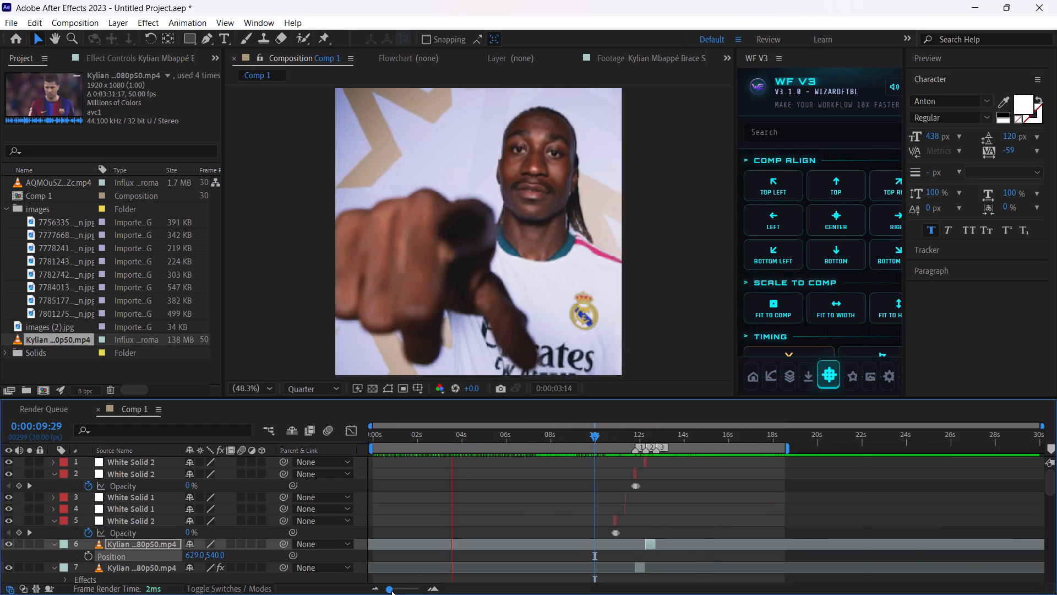
left_click_drag(391, 591, 397, 589)
left_click(744, 435)
key("space")
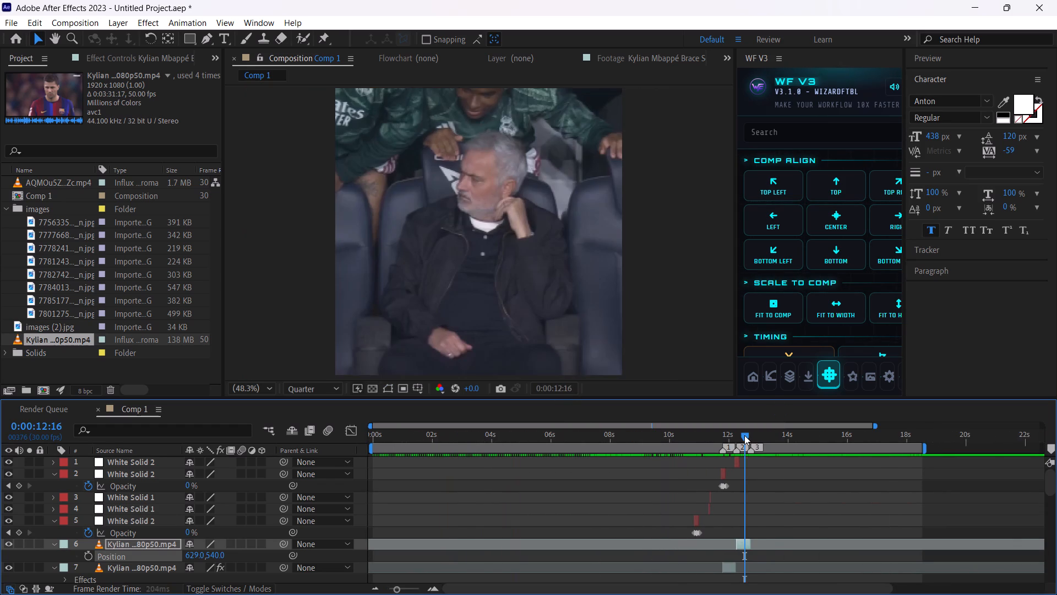
key("space")
Locate the next cut in the reference footage and add a composition marker there at 0:00:13:05.
left_click_drag(407, 591, 445, 591)
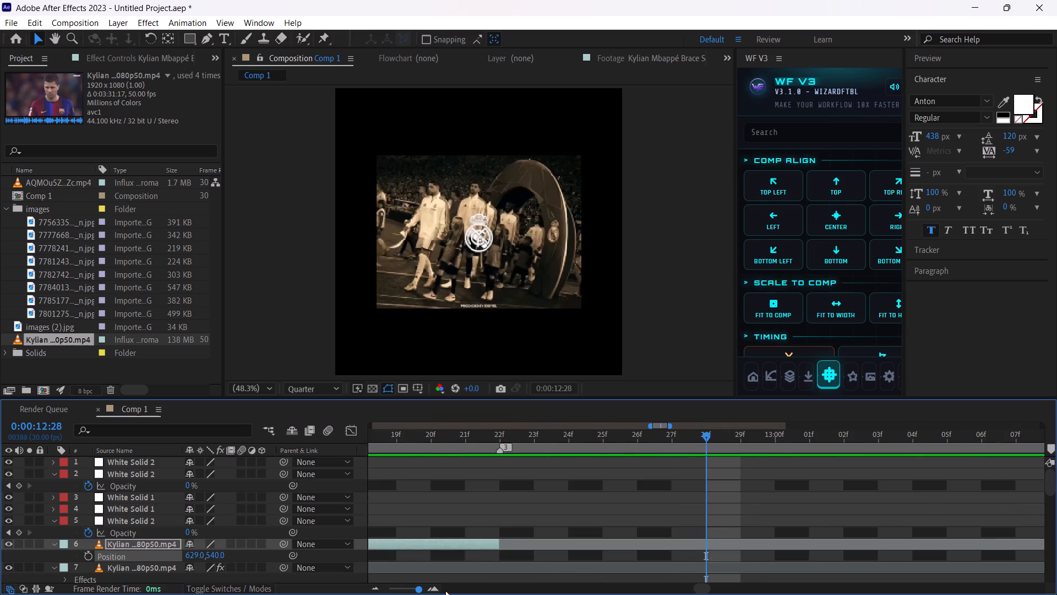
left_click_drag(445, 591, 421, 592)
left_click_drag(701, 438, 744, 441)
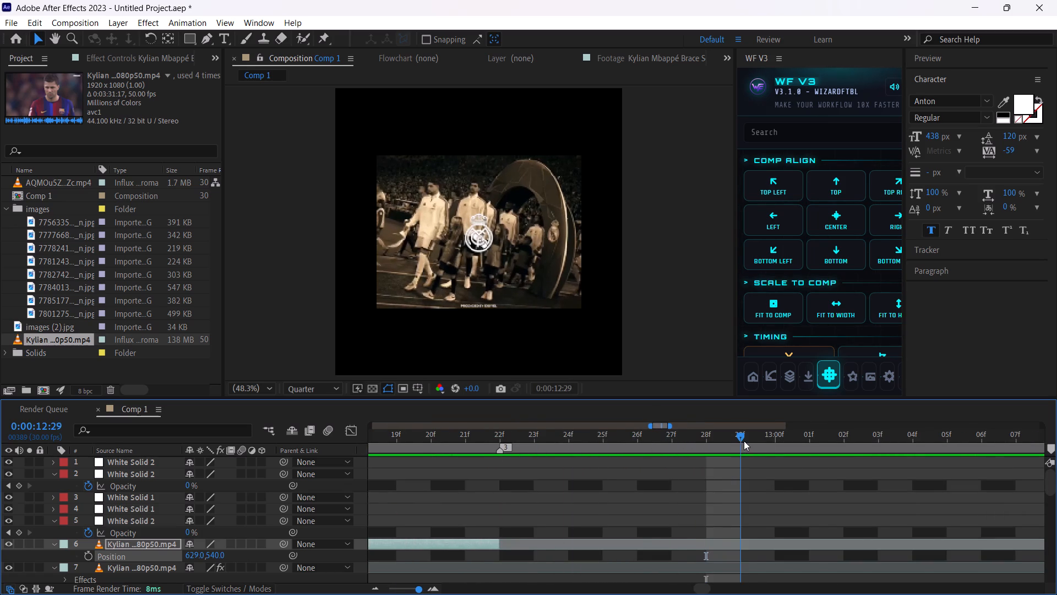
left_click_drag(744, 441, 911, 440)
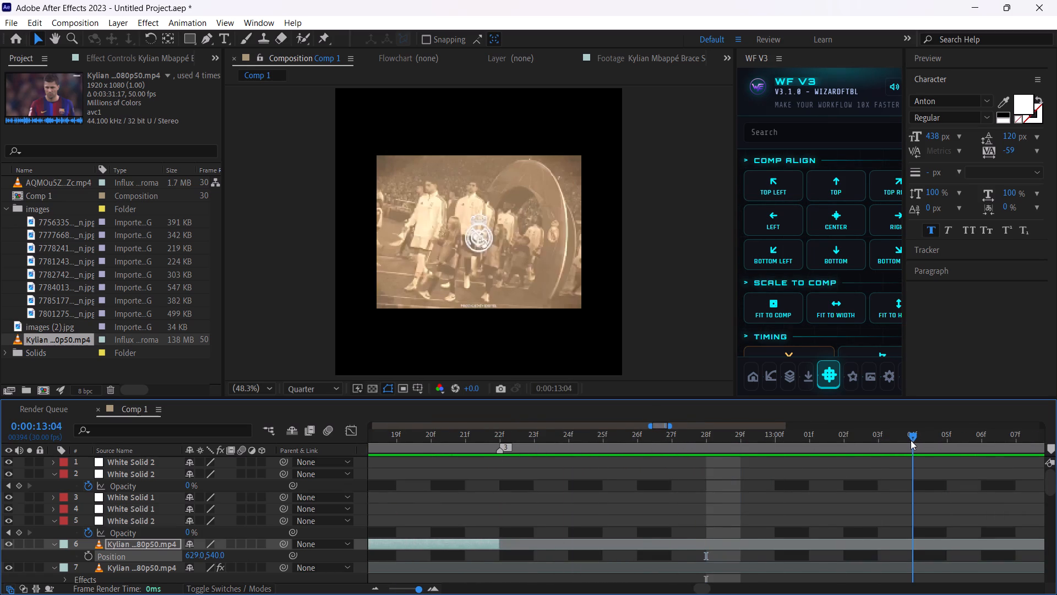
left_click_drag(911, 440, 936, 440)
left_click(1051, 453)
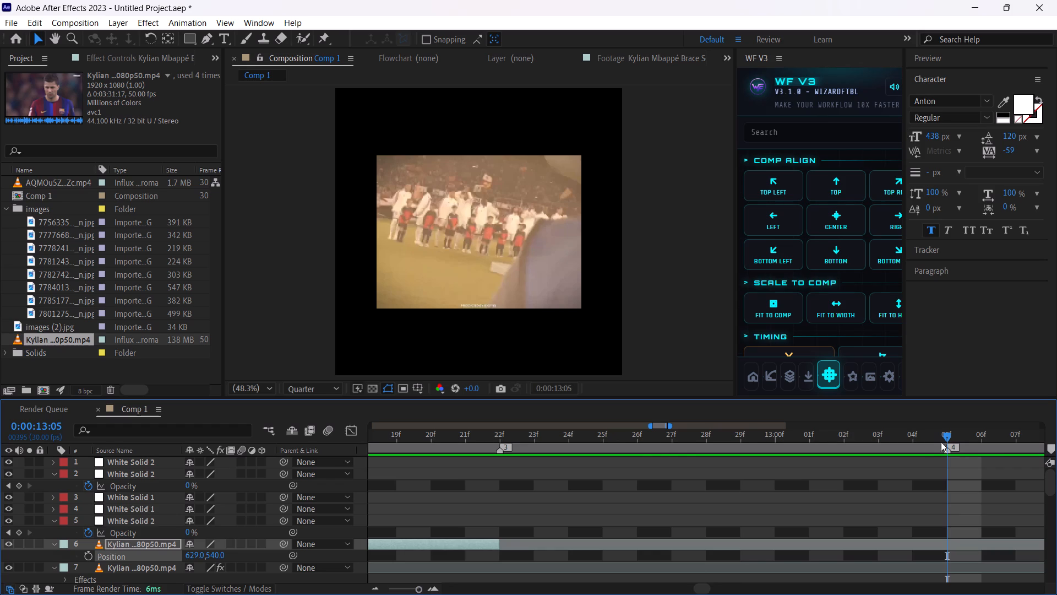
Find the attacking play before Mbappé's second goal in the match footage; set the In point at 0:01:31:02 and Out point at 0:01:32:40.
left_click_drag(839, 437, 648, 453)
left_click(592, 57)
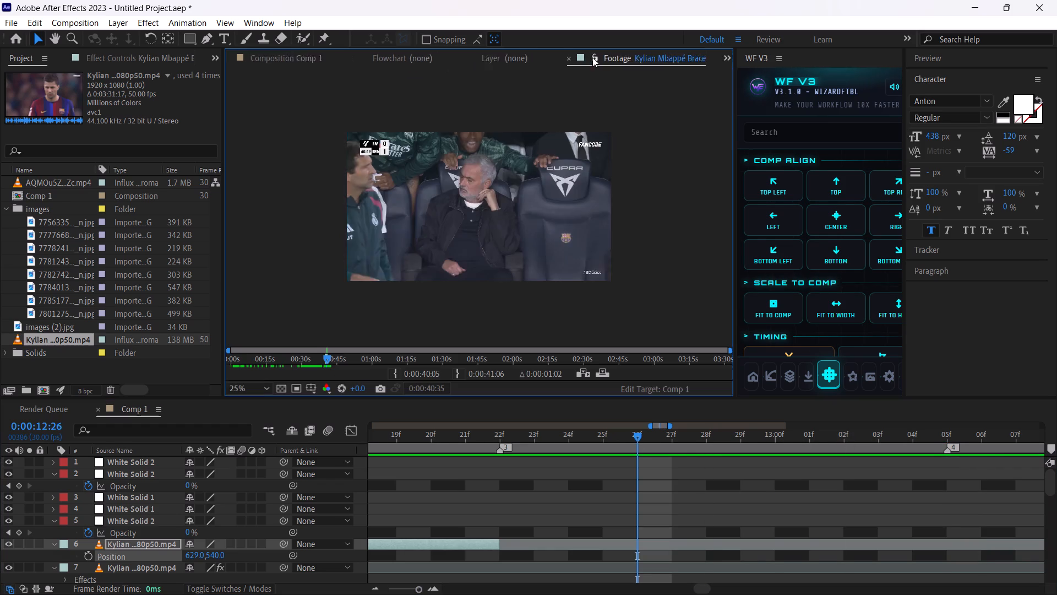
left_click_drag(328, 358, 346, 362)
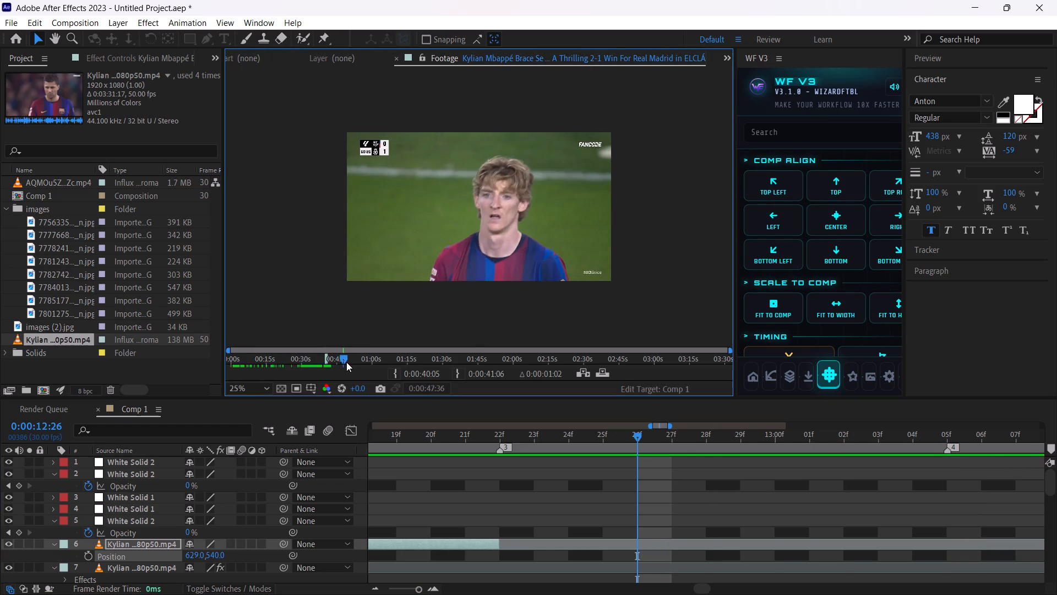
left_click_drag(346, 362, 375, 363)
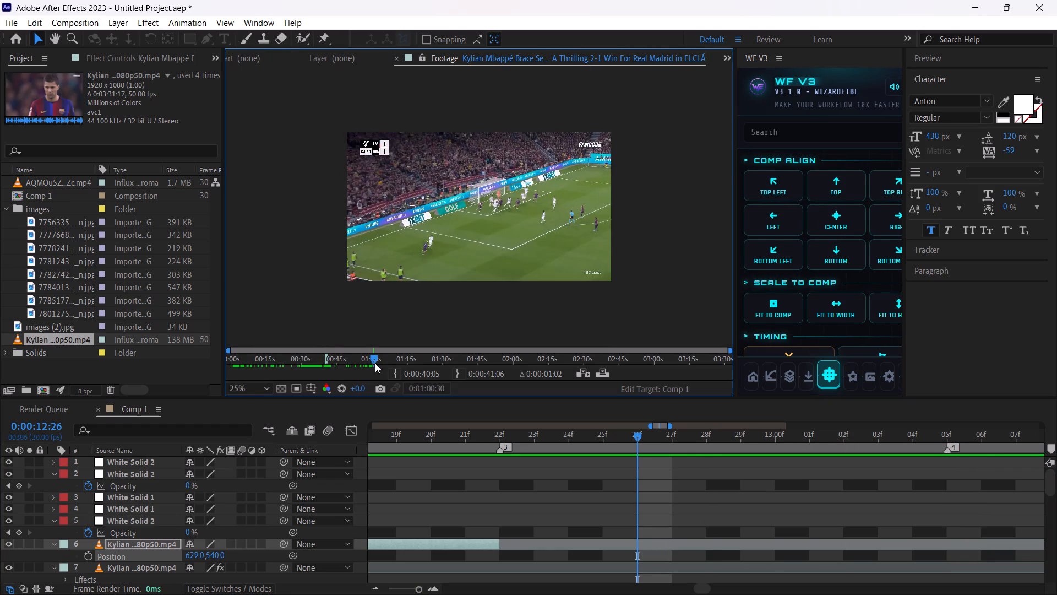
left_click_drag(375, 363, 396, 367)
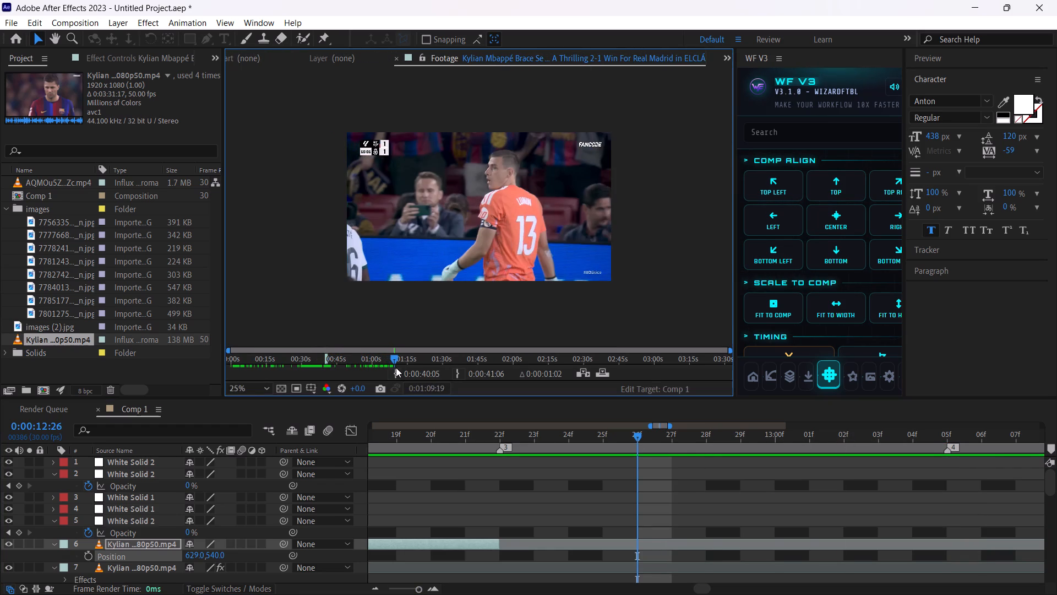
left_click_drag(396, 367, 418, 366)
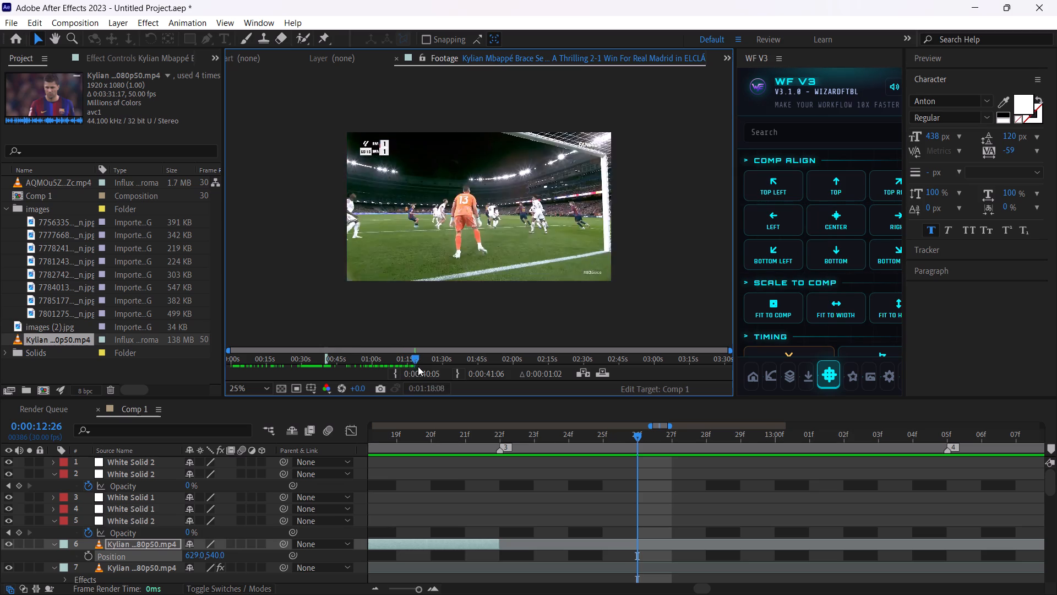
left_click_drag(418, 366, 444, 365)
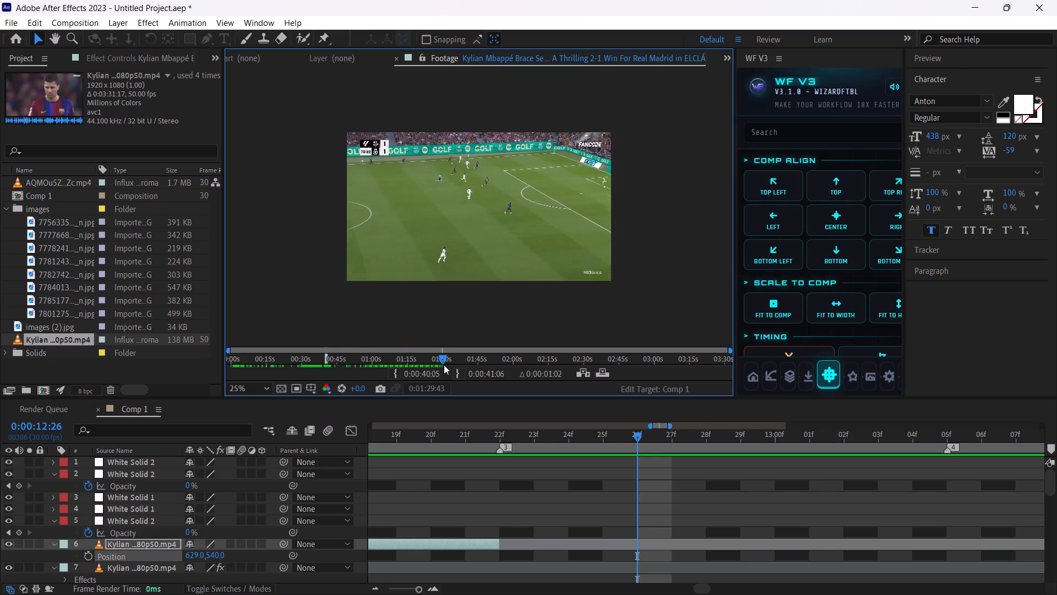
left_click_drag(444, 365, 445, 361)
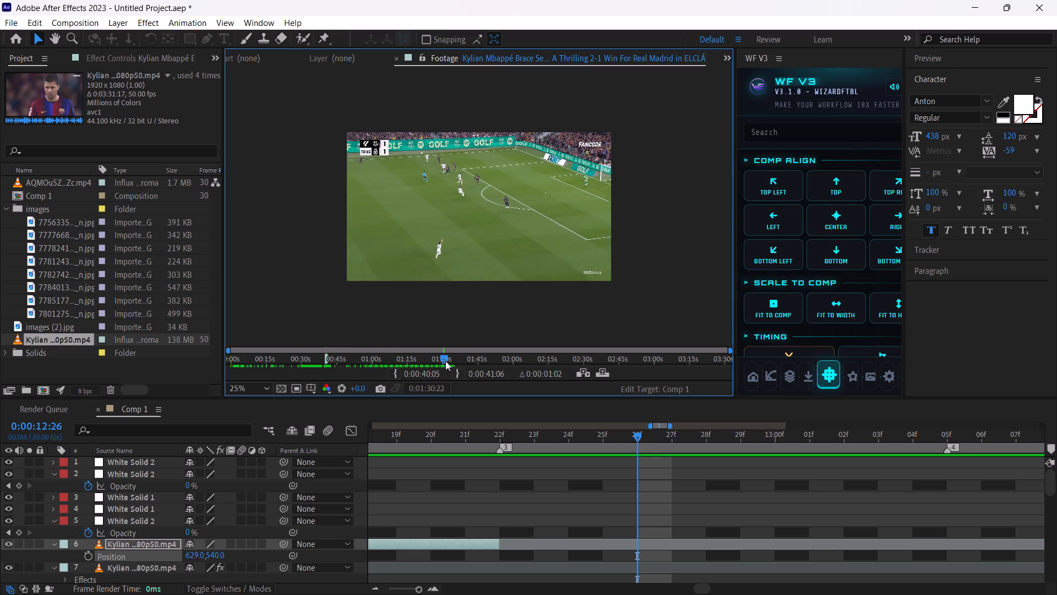
left_click_drag(445, 361, 446, 359)
left_click(454, 370)
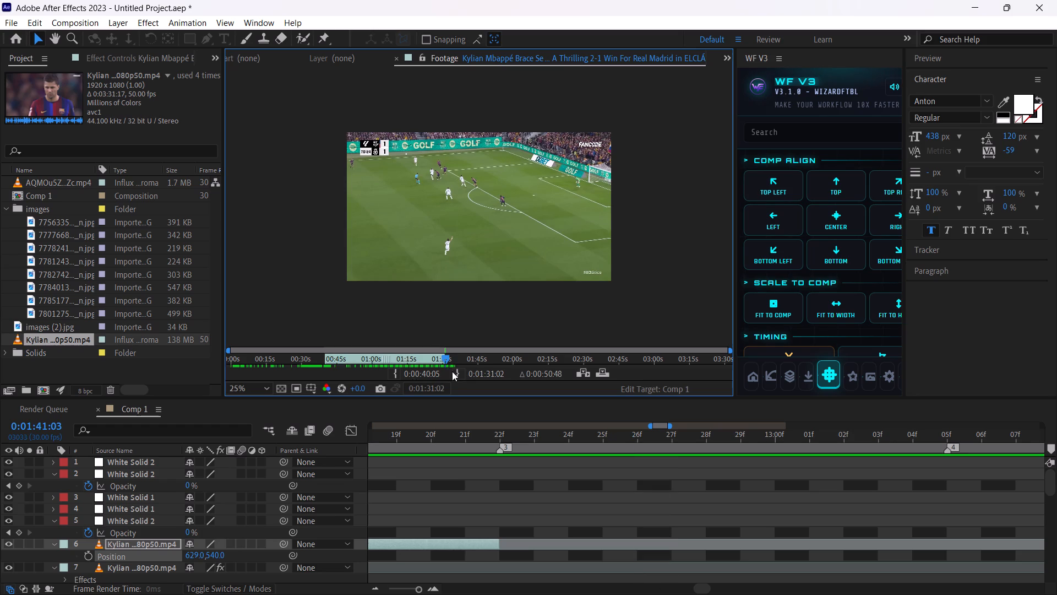
left_click(396, 374)
left_click(445, 358)
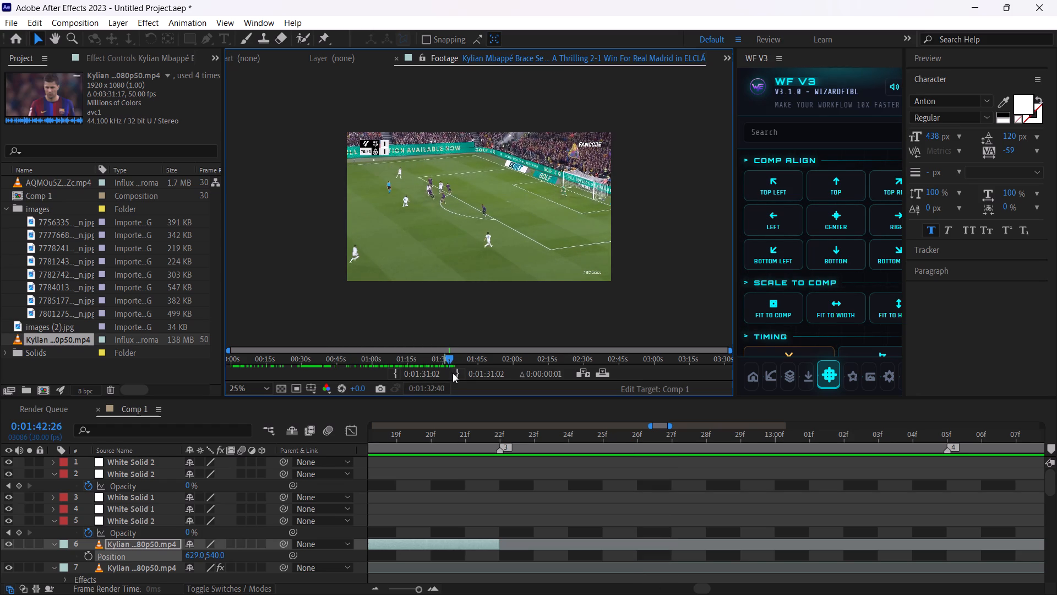
left_click(457, 373)
Add the trimmed attacking-play footage to Comp 1 directly above the bench reaction clip, starting at 0:00:12:24.
left_click_drag(66, 340, 544, 526)
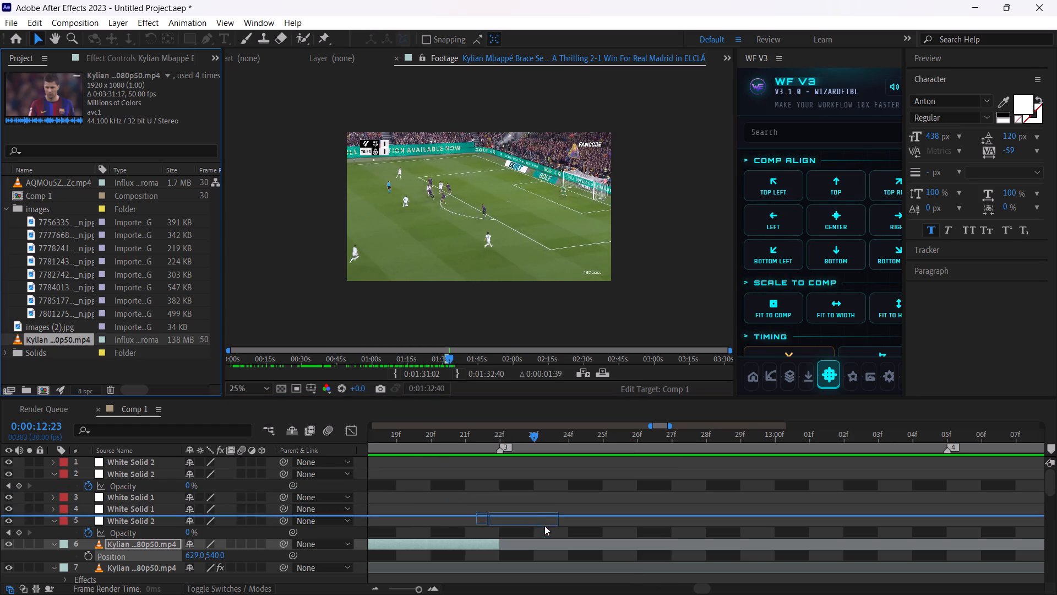
left_click_drag(544, 526, 557, 530)
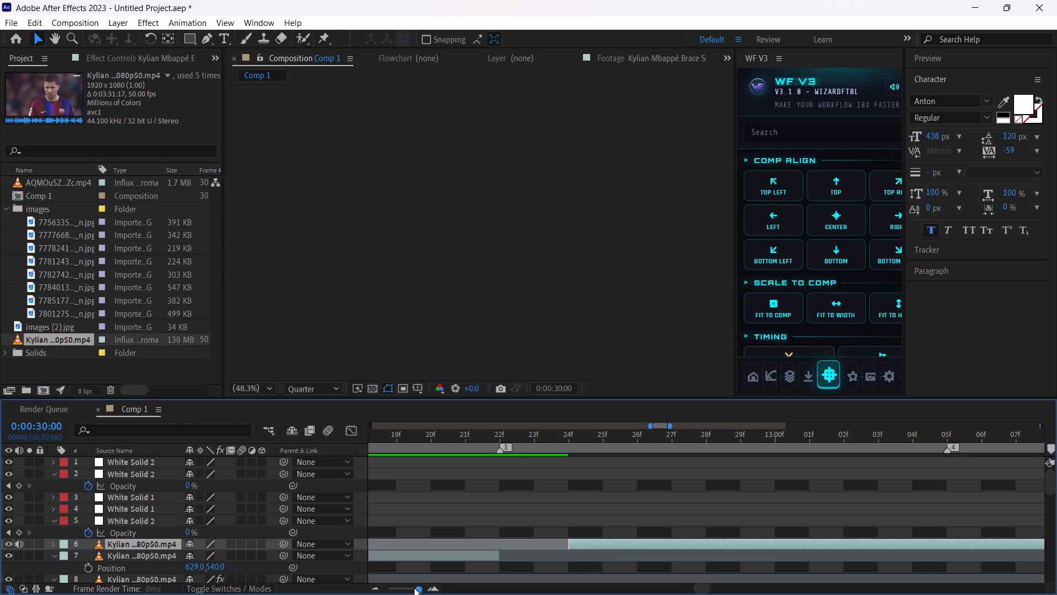
left_click_drag(413, 594, 390, 591)
left_click(586, 515)
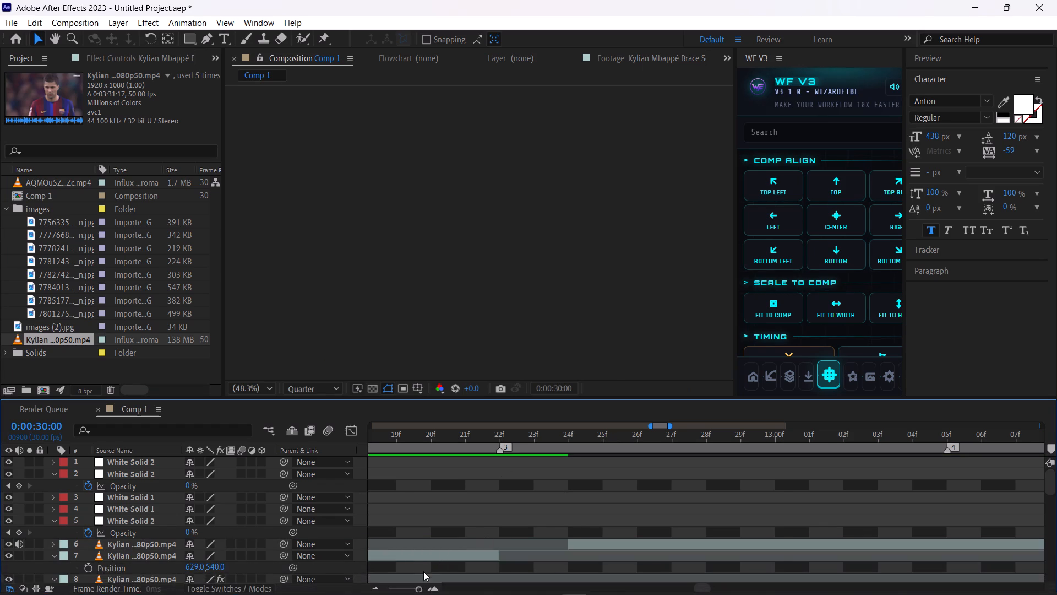
Duplicate both one-frame White Solid 1 half-screen flashes and move the copies to 0:00:12:21 and 0:00:12:22, around marker 3.
left_click_drag(414, 591, 418, 580)
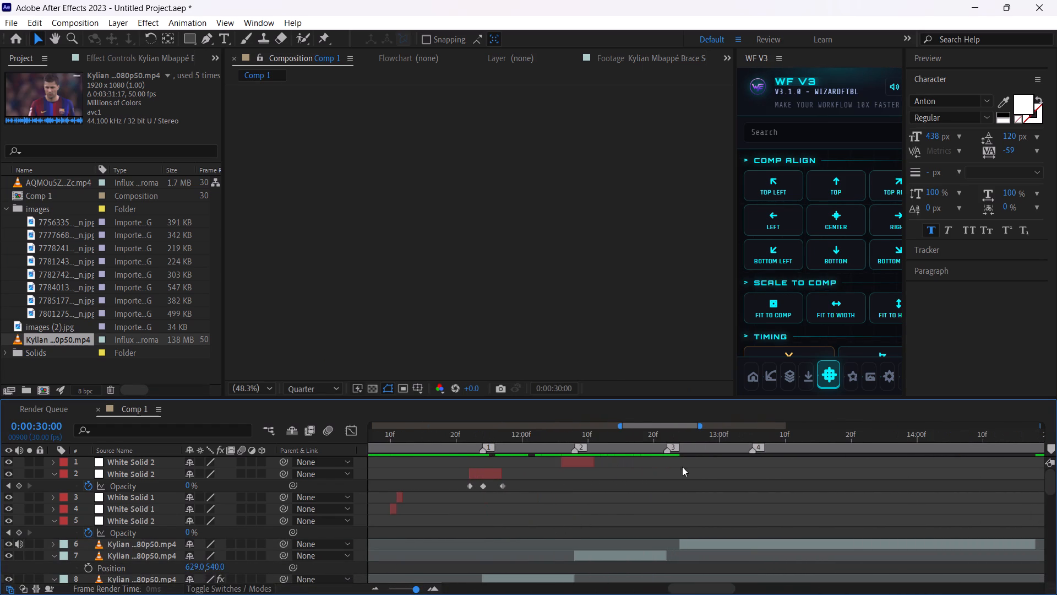
left_click_drag(673, 437, 666, 442)
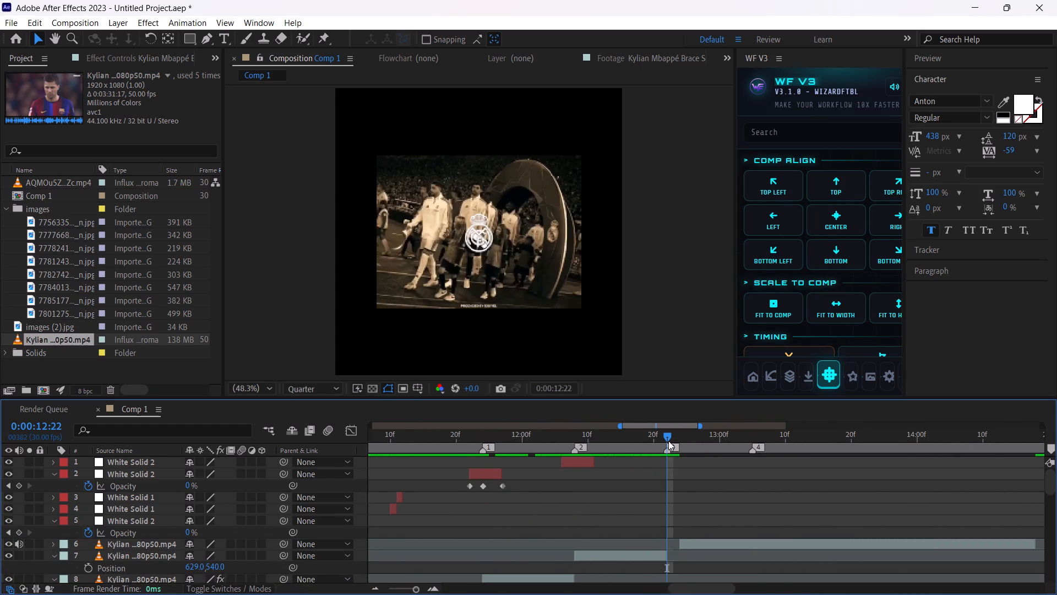
left_click(668, 439)
left_click(129, 506)
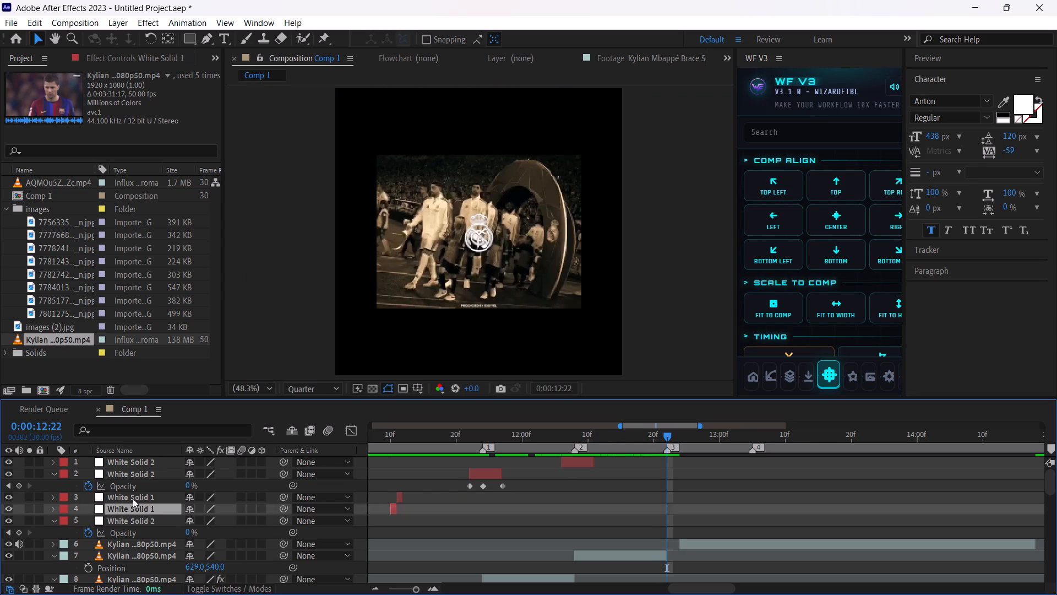
left_click(133, 497, "shift")
key("ctrl+d")
left_click_drag(143, 519, 162, 463)
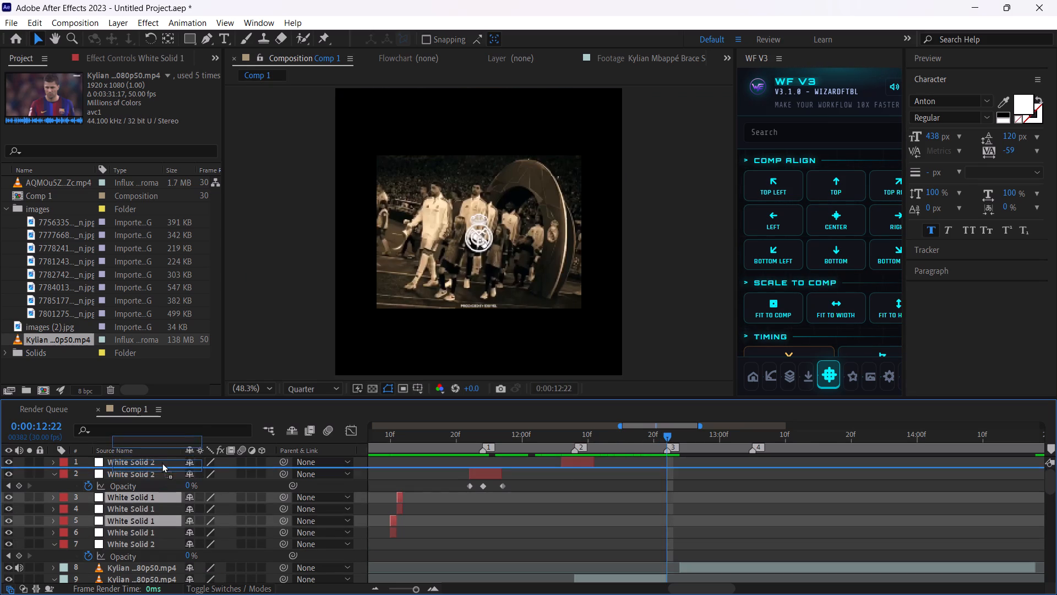
left_click_drag(162, 463, 162, 456)
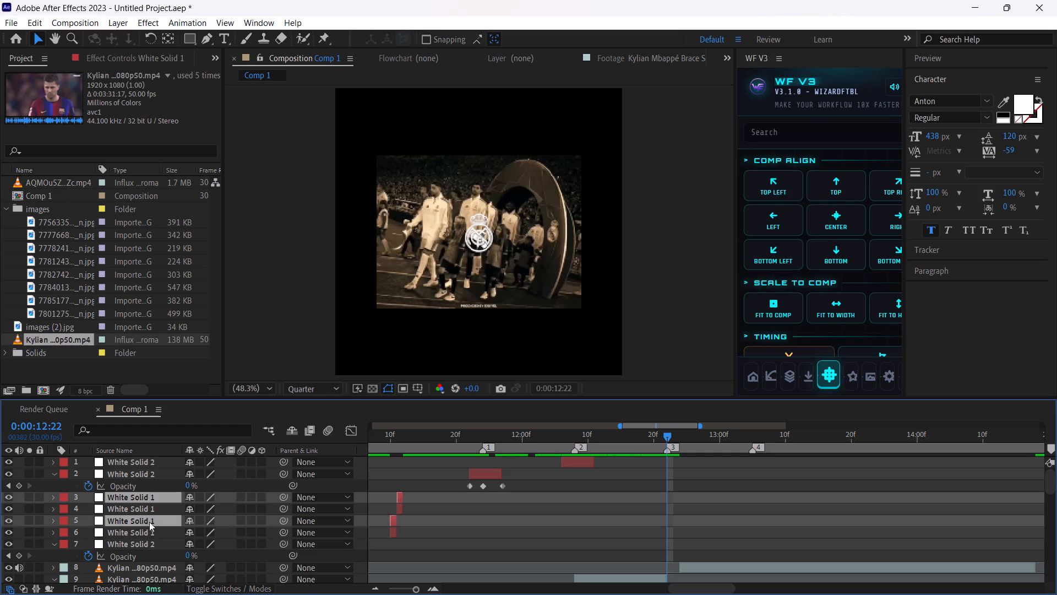
left_click(392, 521)
left_click_drag(408, 593, 419, 591)
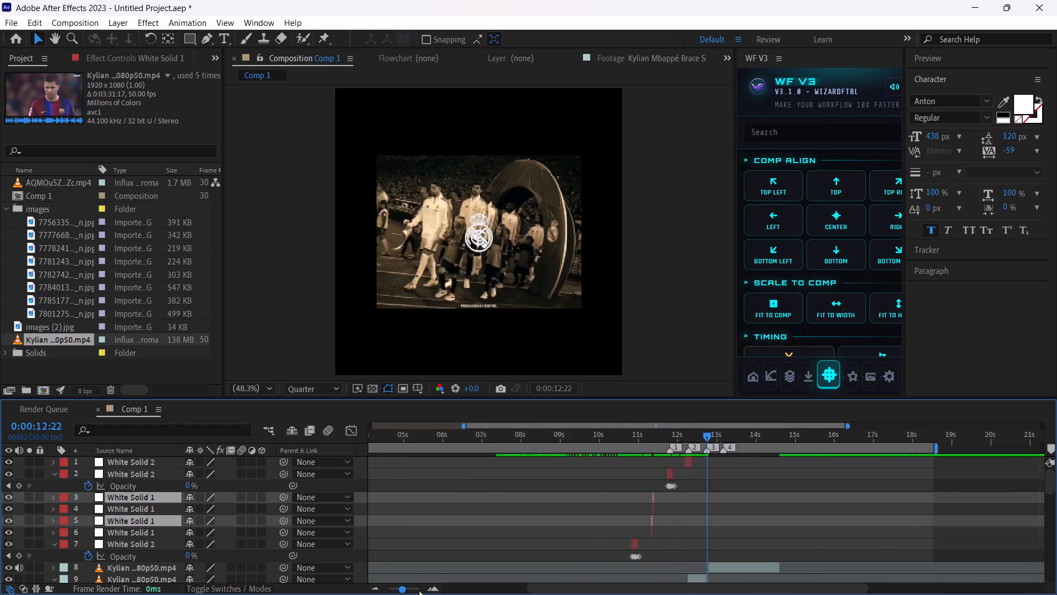
left_click_drag(419, 591, 424, 587)
left_click_drag(462, 441, 269, 478)
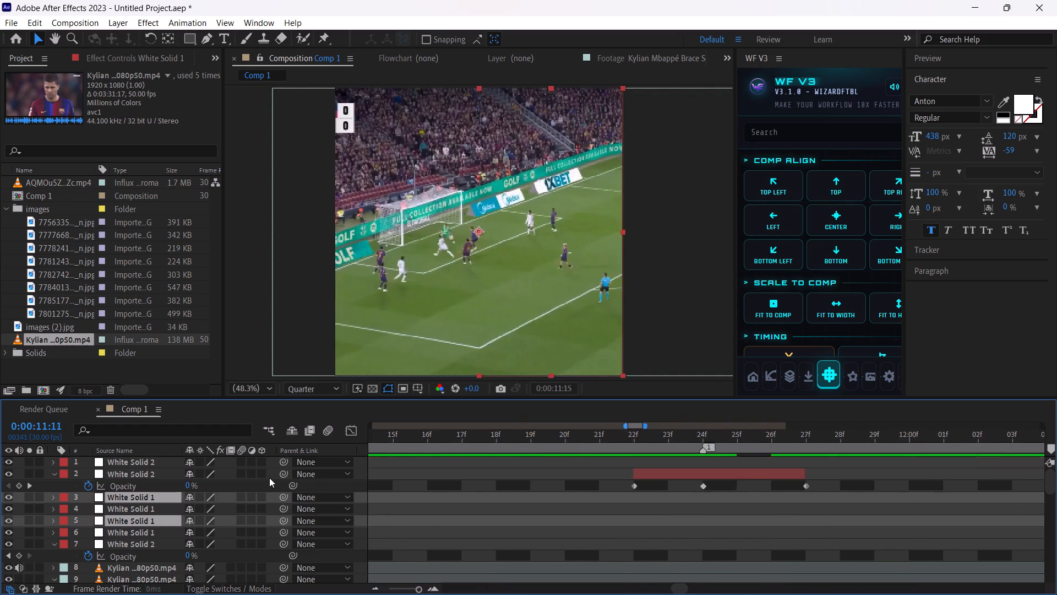
left_click_drag(269, 478, 740, 468)
left_click_drag(789, 523, 1052, 515)
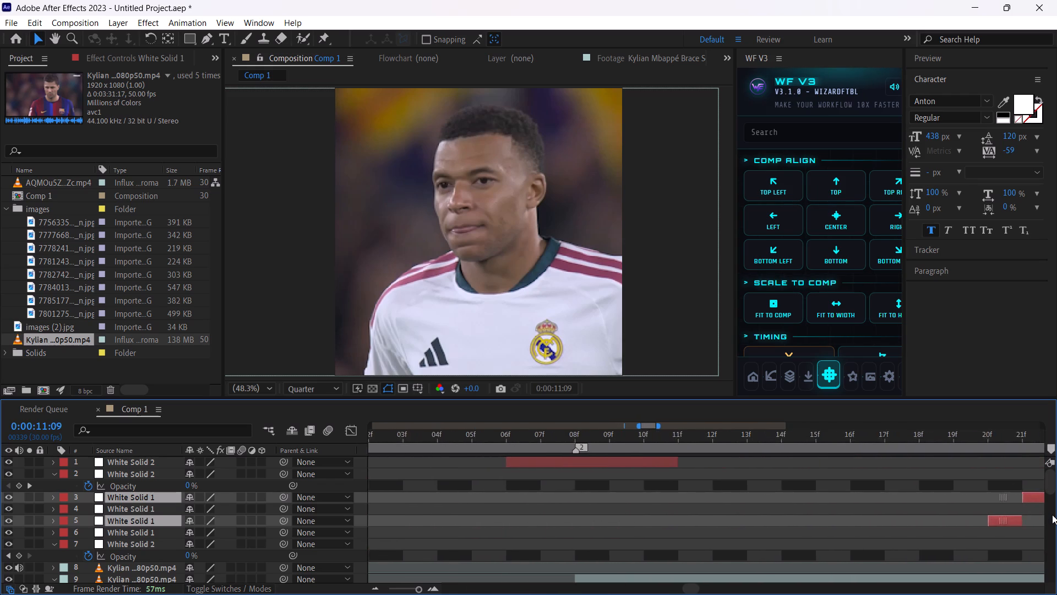
left_click_drag(1052, 515, 620, 532)
left_click(630, 438)
Move the attacking-play clip so that it starts at 0:00:12:22, on marker 3.
left_click_drag(712, 567, 711, 567)
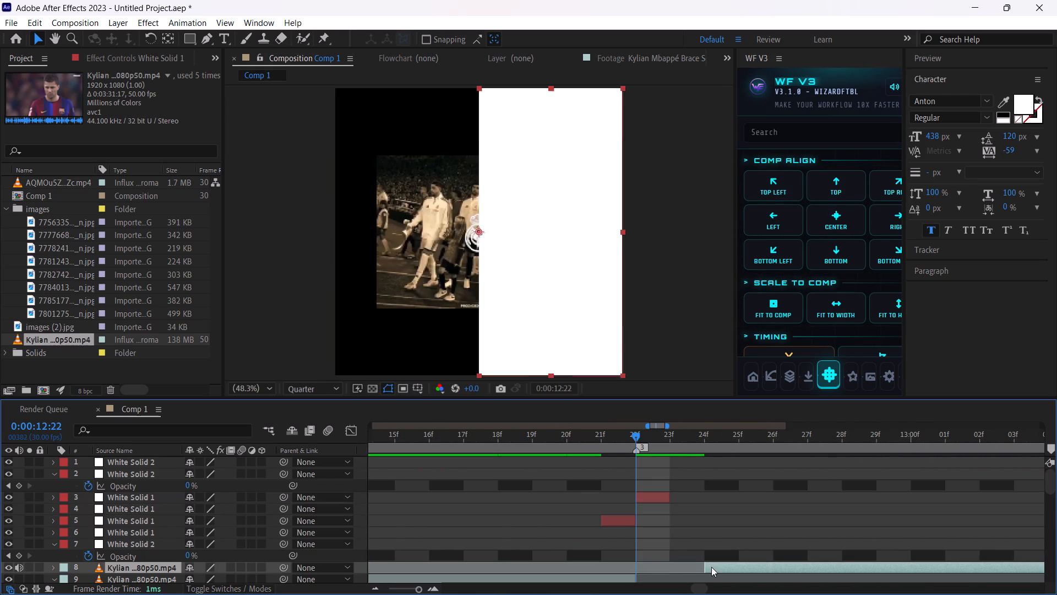
left_click_drag(711, 567, 646, 559)
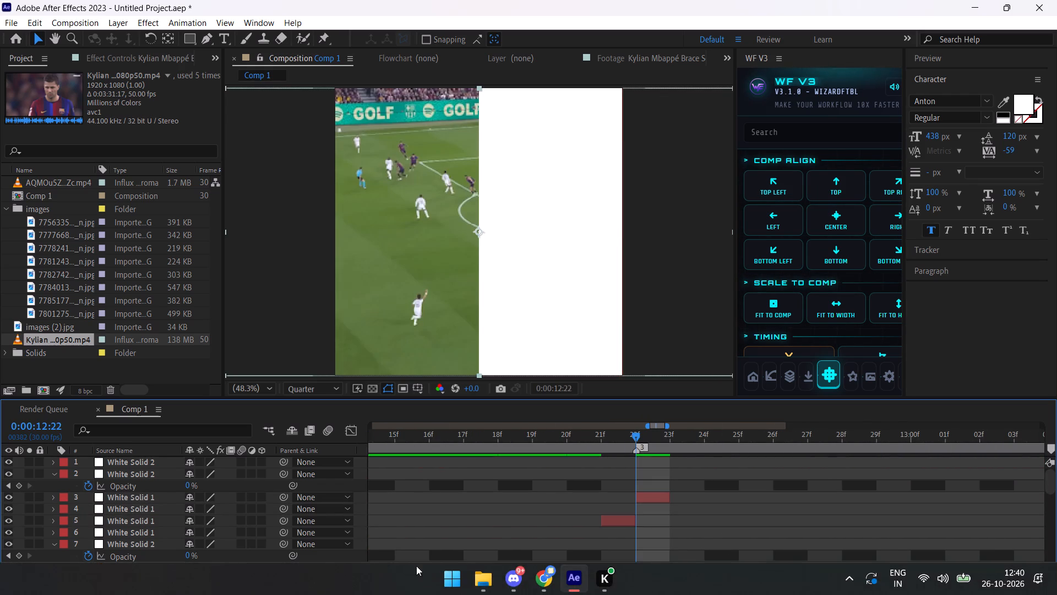
left_click(769, 494)
Set the attacking-play clip's Position to 721.0, 540.0 and play it back.
left_click_drag(417, 588, 402, 587)
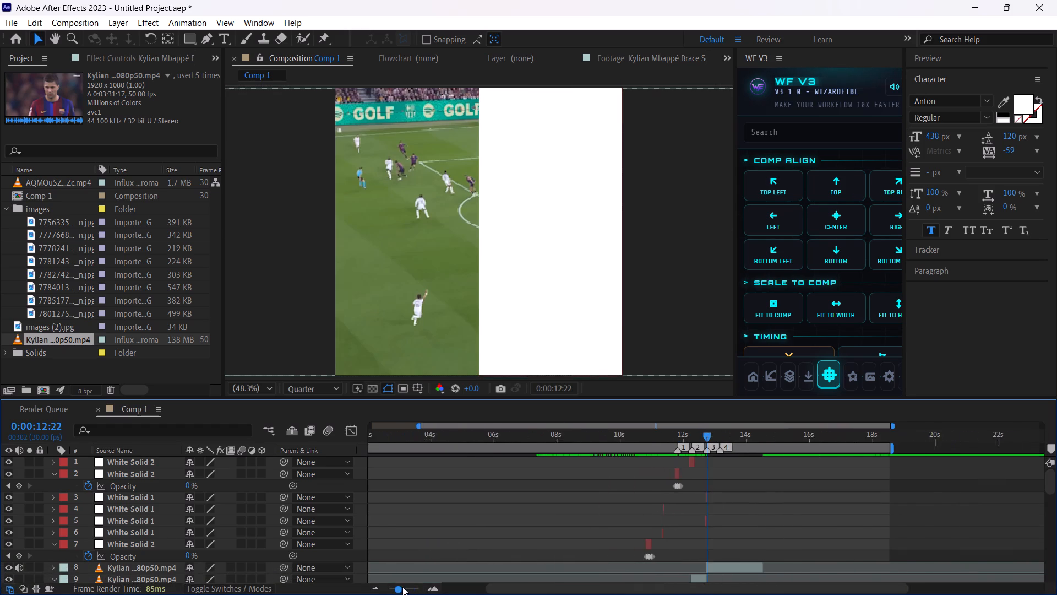
left_click_drag(402, 587, 405, 587)
left_click(719, 564)
key("p")
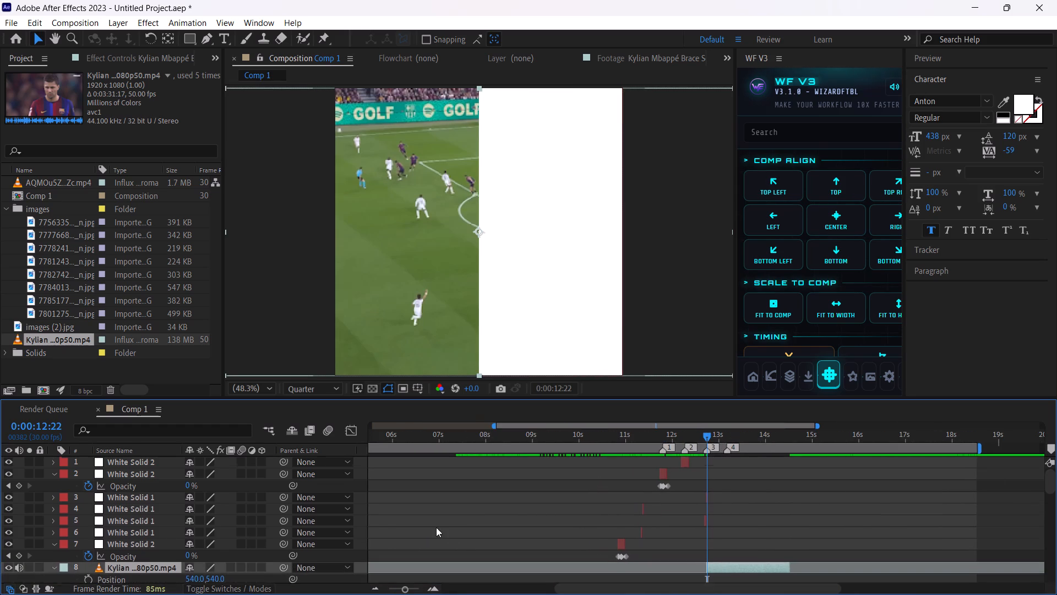
left_click_drag(195, 573, 324, 578)
key("space")
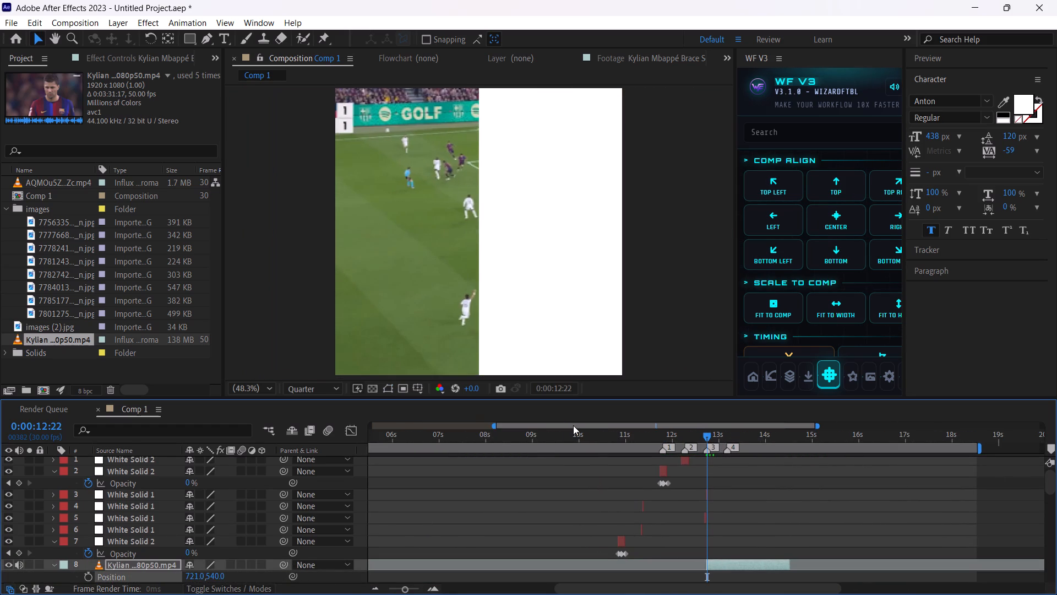
key("space")
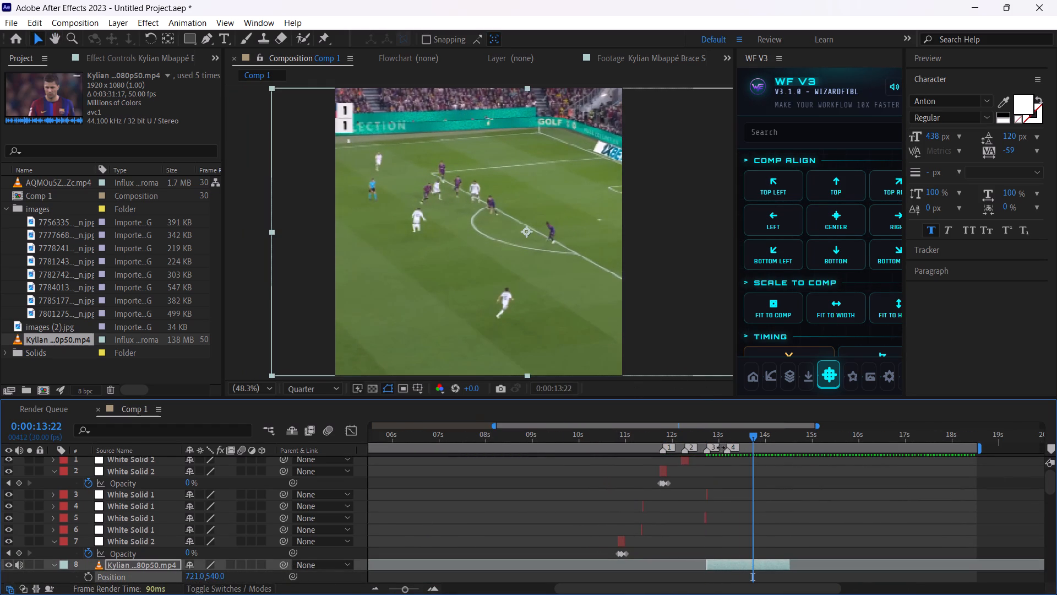
Trim the attacking-play clip to end at 0:00:13:05, on marker 4, hiding it temporarily to check the cut in the reference footage.
left_click(22, 562)
left_click(6, 566)
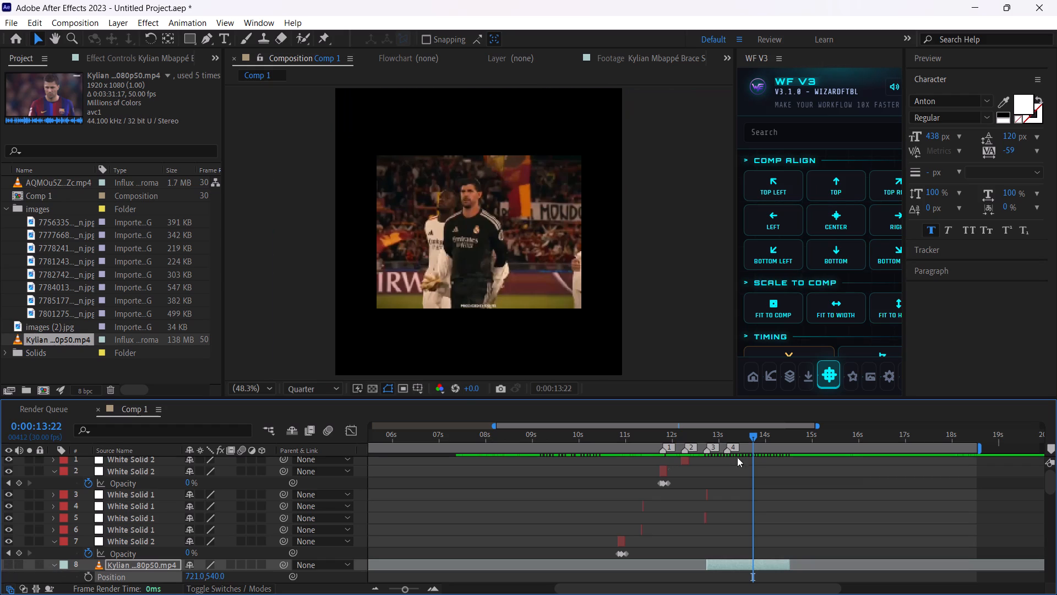
left_click_drag(749, 436, 736, 439)
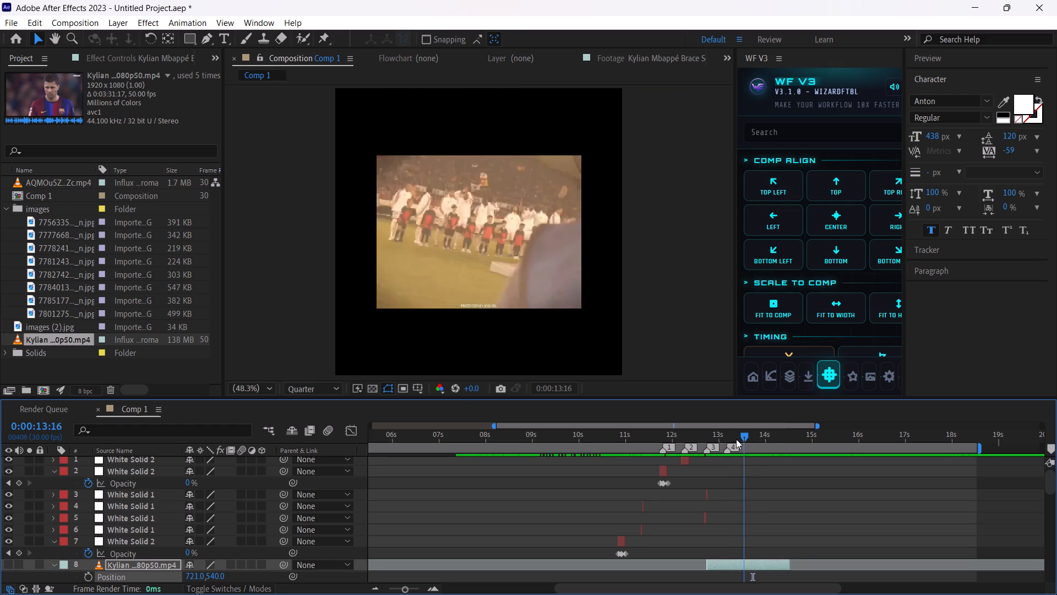
left_click_drag(736, 439, 723, 442)
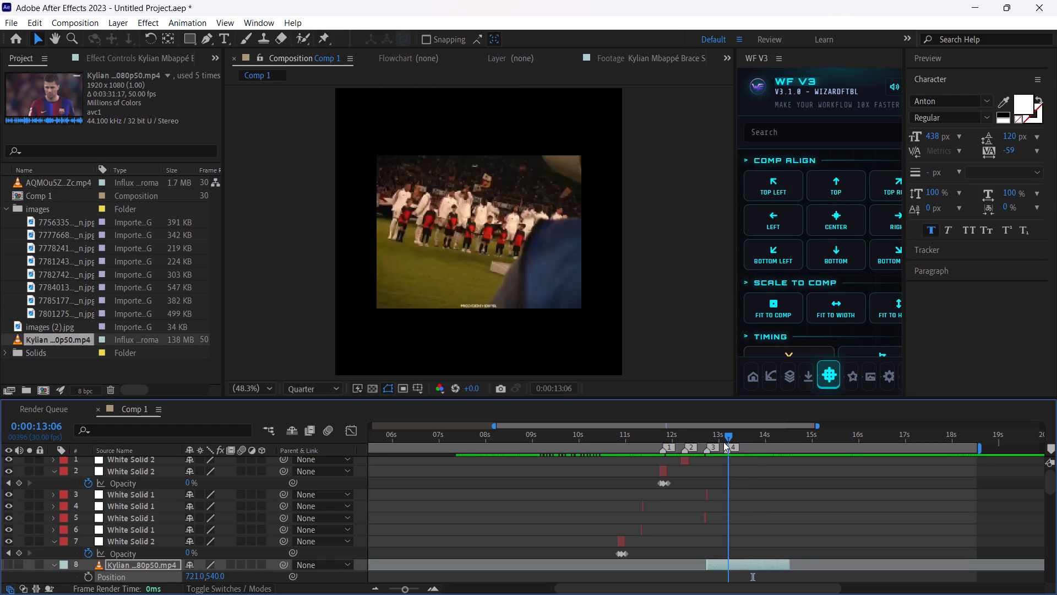
left_click_drag(723, 442, 716, 443)
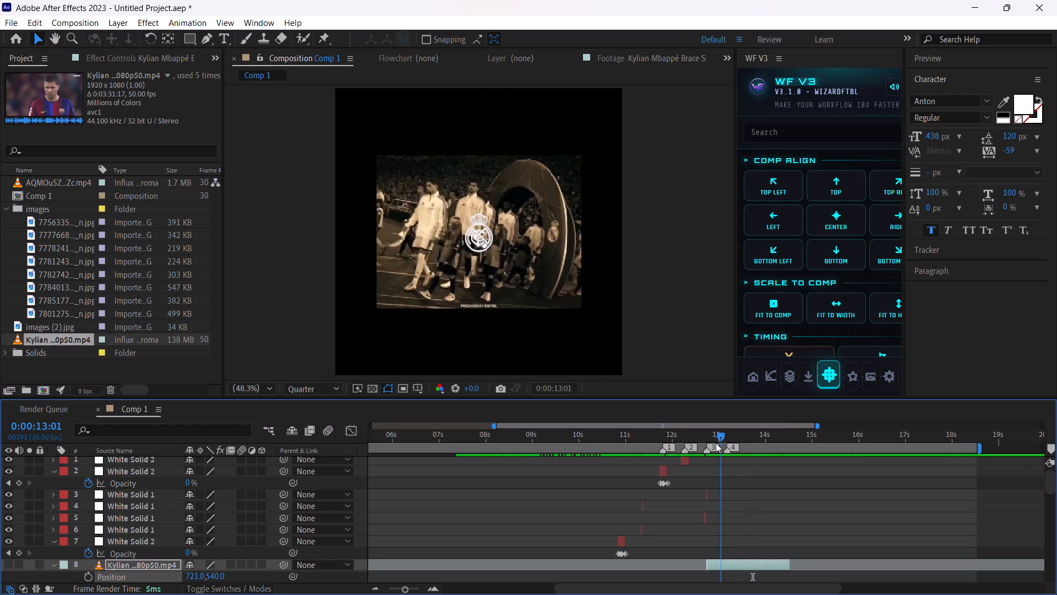
left_click_drag(716, 443, 721, 443)
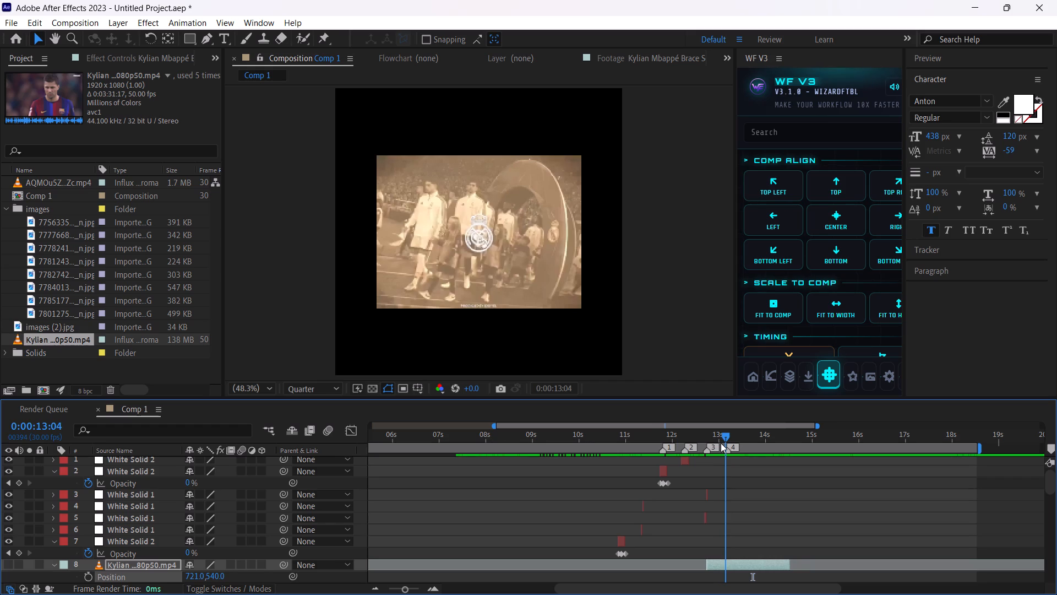
left_click_drag(721, 443, 722, 443)
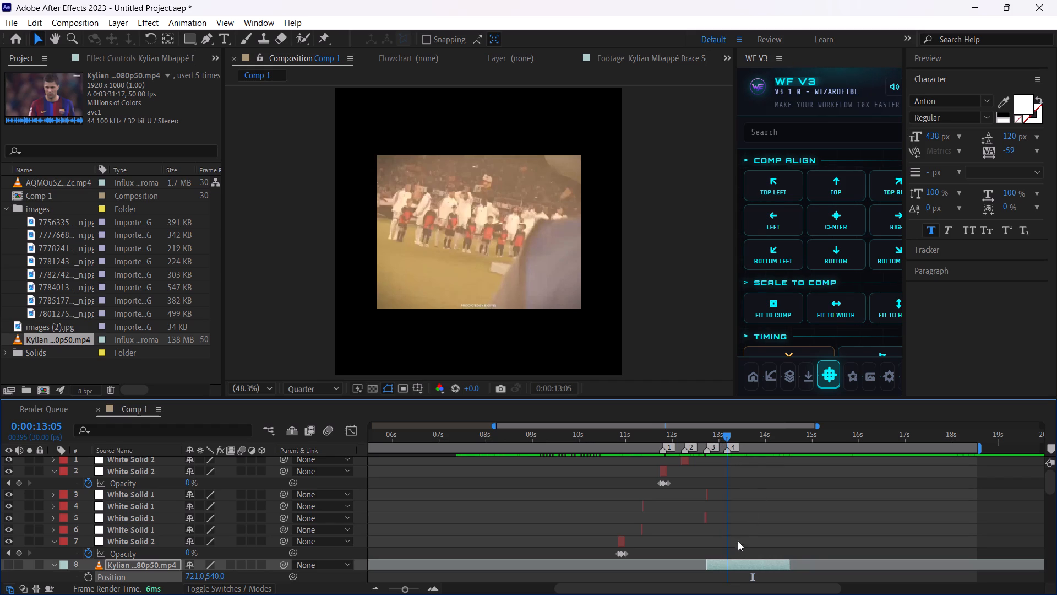
left_click(1048, 447)
key("ctrl+z")
left_click_drag(406, 589, 413, 588)
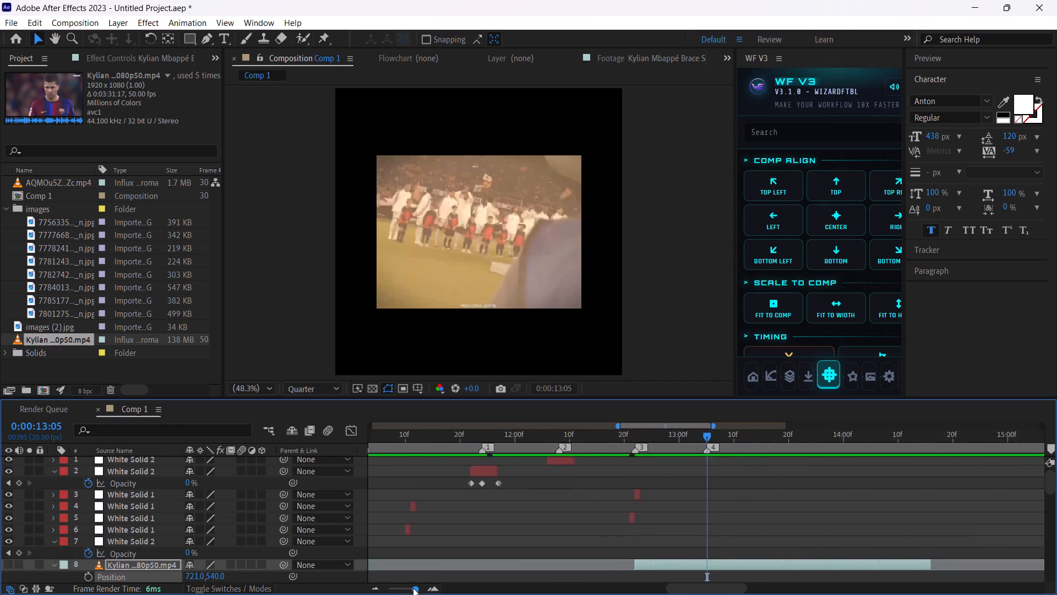
left_click_drag(413, 588, 417, 585)
key("ctrl+shift+d")
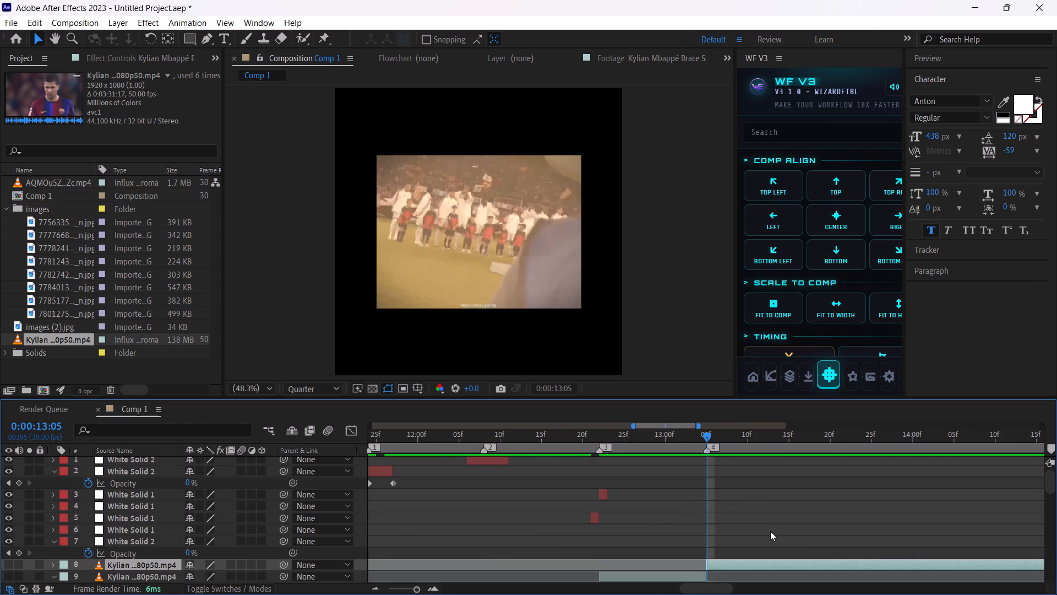
key("Delete")
left_click_drag(675, 437, 622, 445)
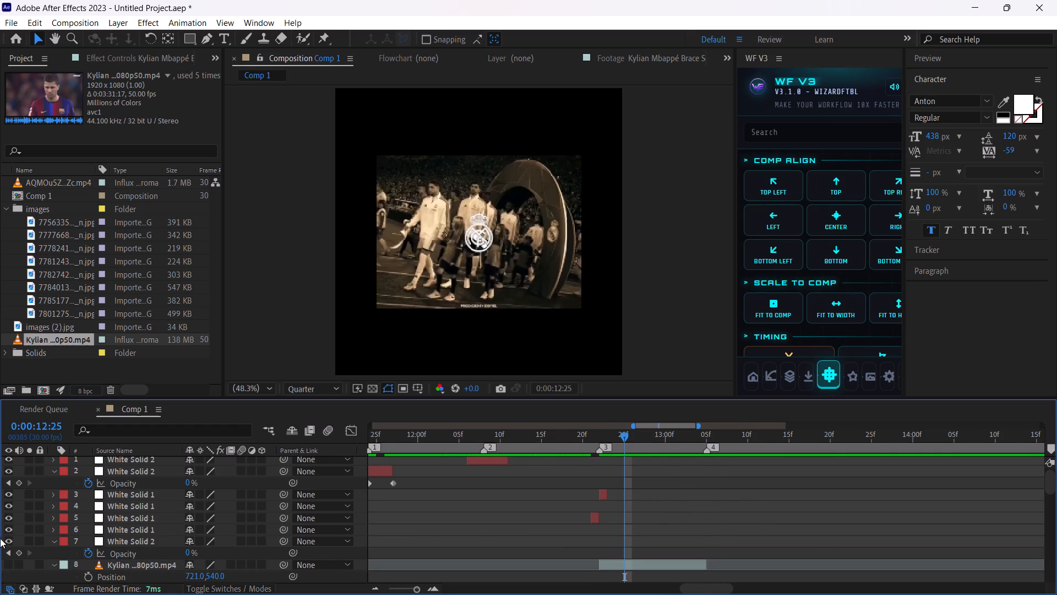
left_click(5, 563)
Play back and scrub Comp 1 between 0:00:12:06 and 0:00:13:10 to check the flashes and the attacking-play clip's timing.
left_click_drag(624, 437, 487, 453)
key("space")
key("space")
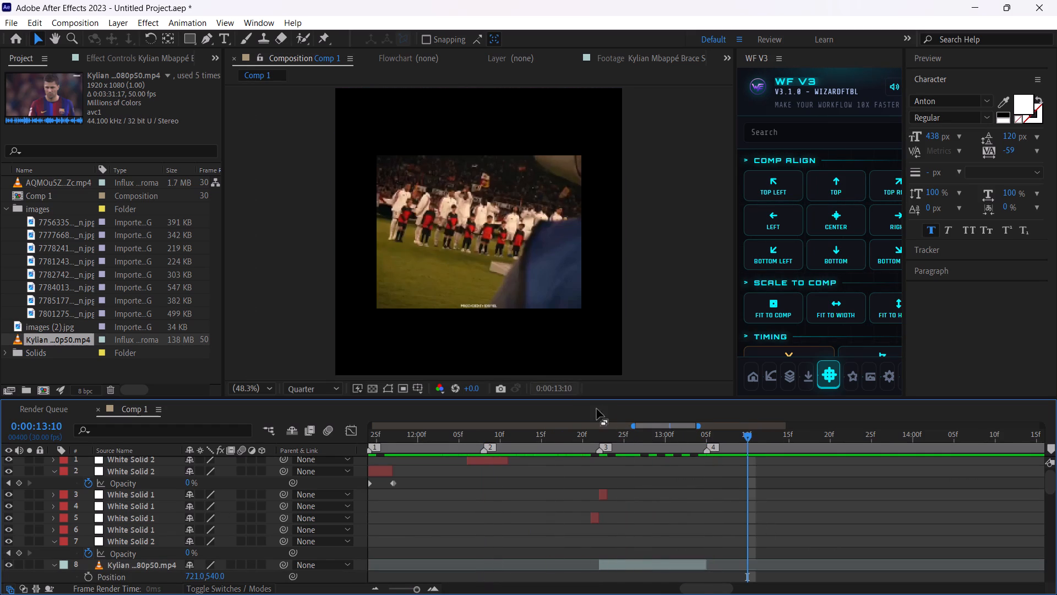
left_click_drag(634, 435, 735, 438)
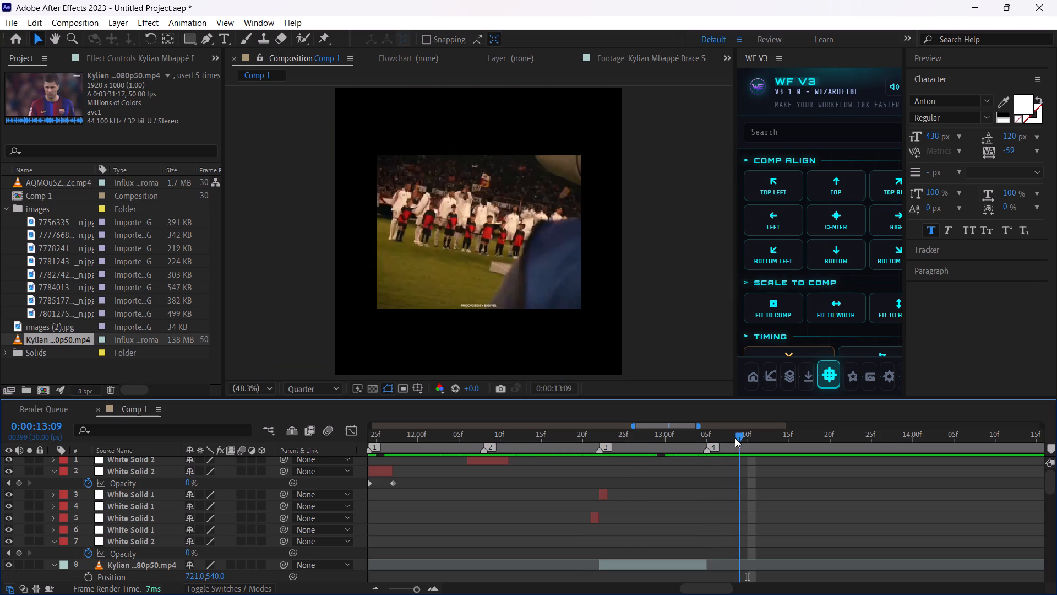
left_click_drag(735, 438, 468, 450)
key("space")
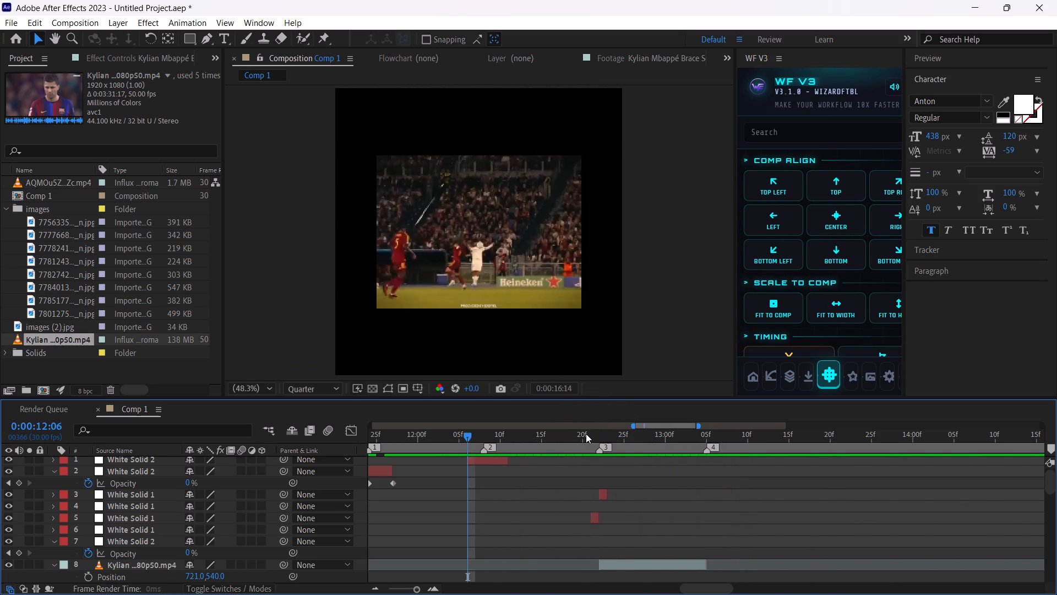
left_click_drag(586, 434, 710, 442)
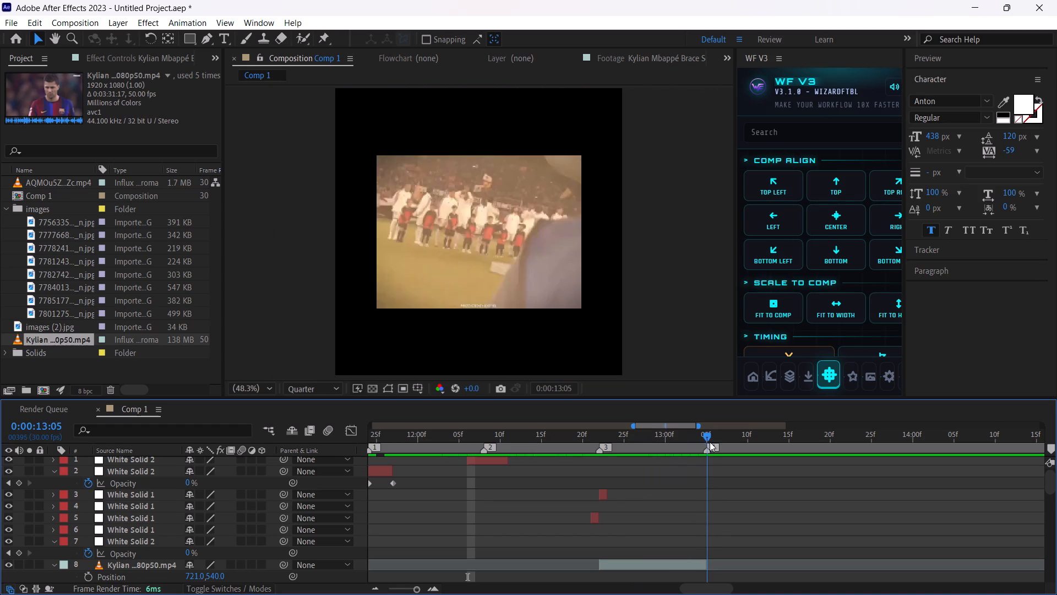
left_click_drag(710, 442, 602, 445)
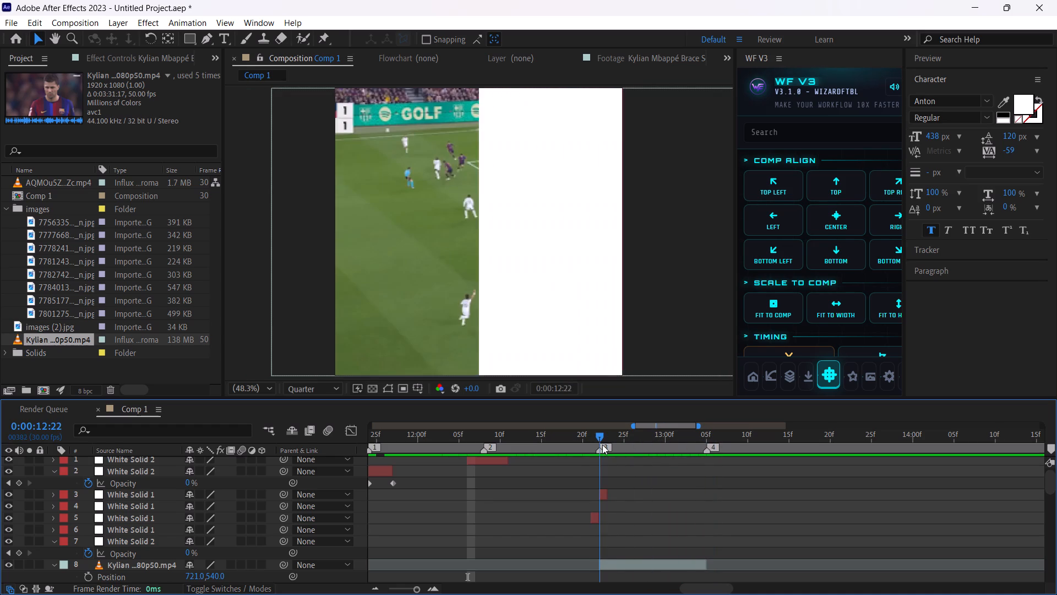
left_click_drag(602, 445, 608, 445)
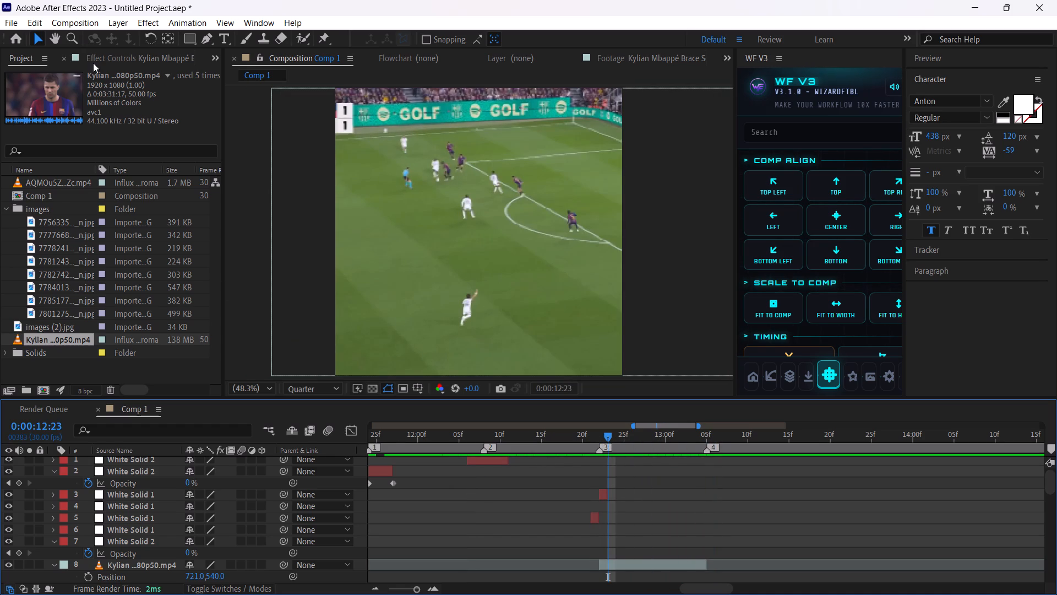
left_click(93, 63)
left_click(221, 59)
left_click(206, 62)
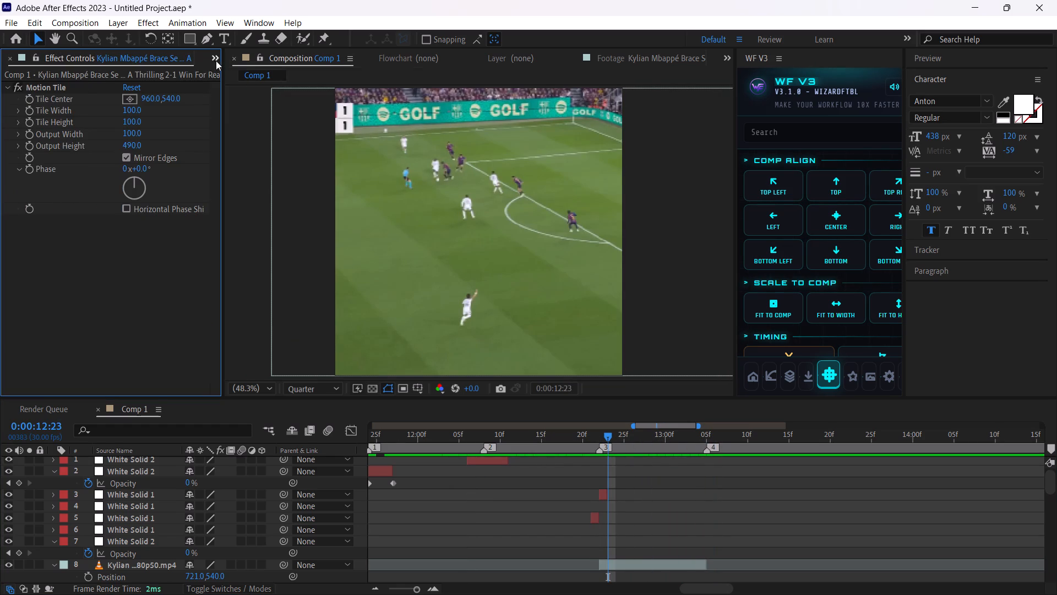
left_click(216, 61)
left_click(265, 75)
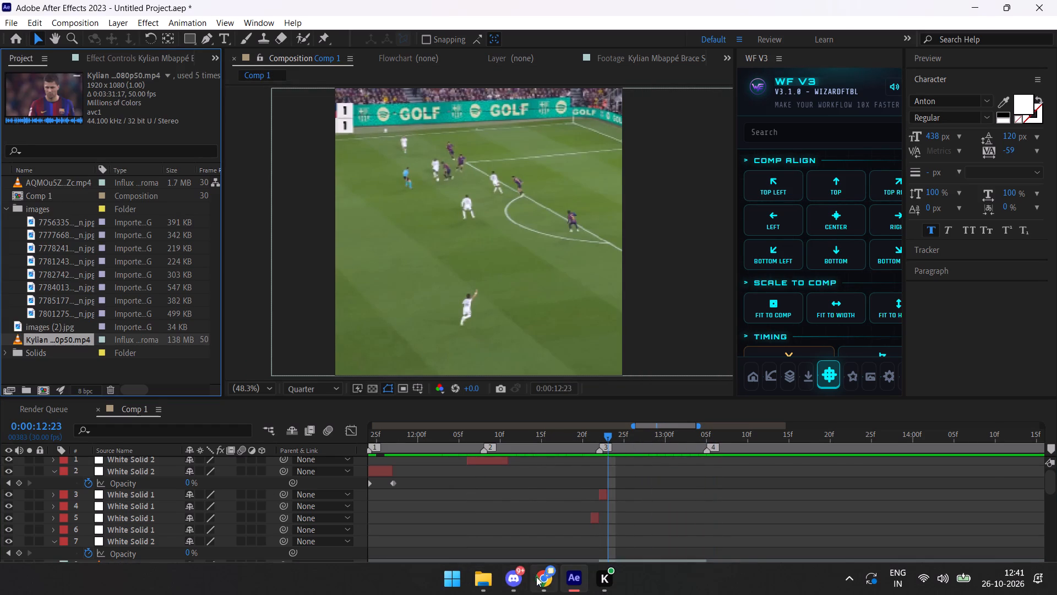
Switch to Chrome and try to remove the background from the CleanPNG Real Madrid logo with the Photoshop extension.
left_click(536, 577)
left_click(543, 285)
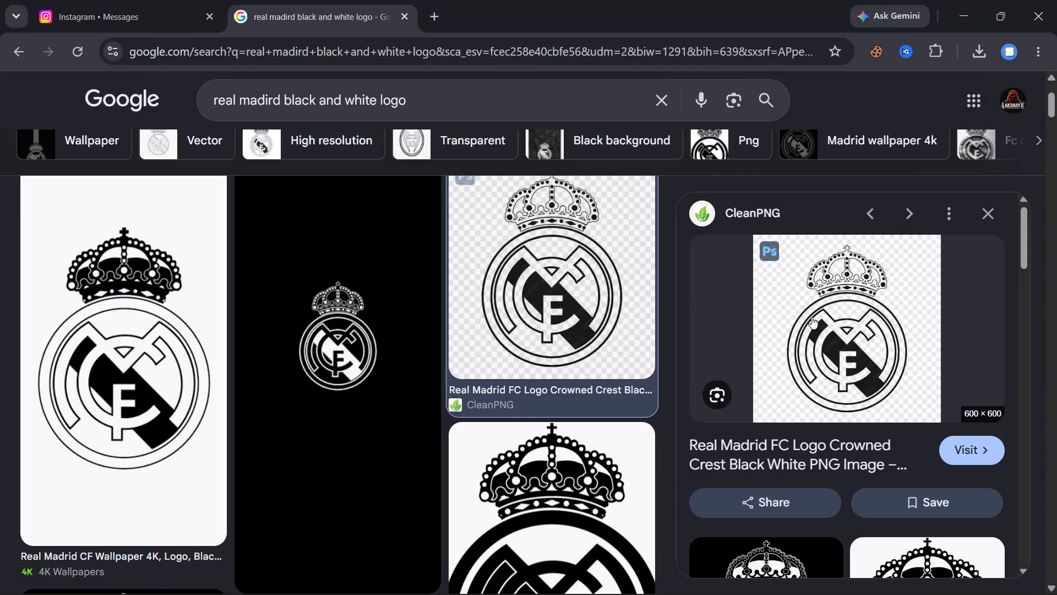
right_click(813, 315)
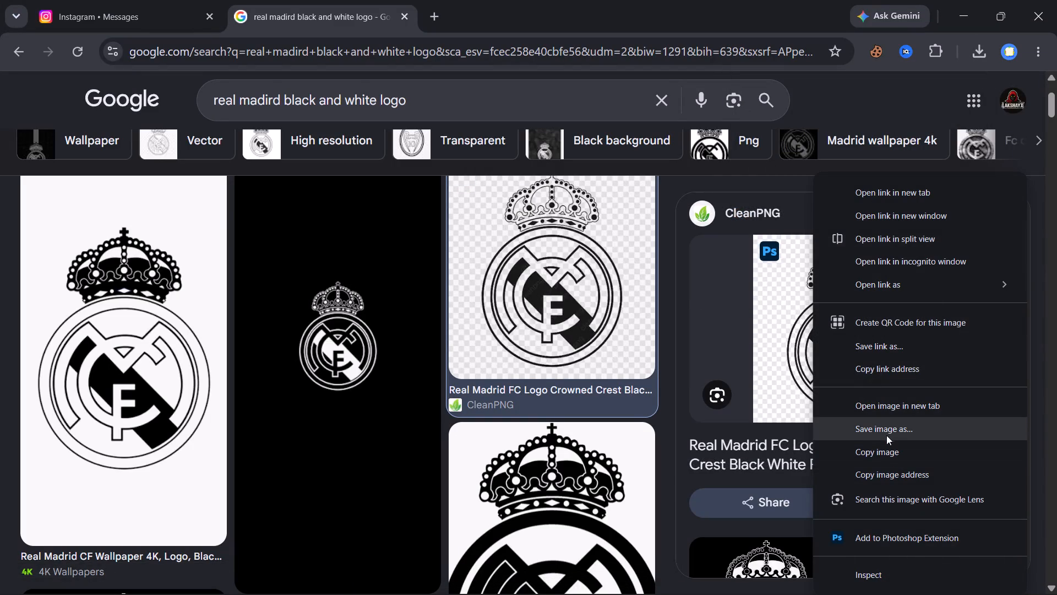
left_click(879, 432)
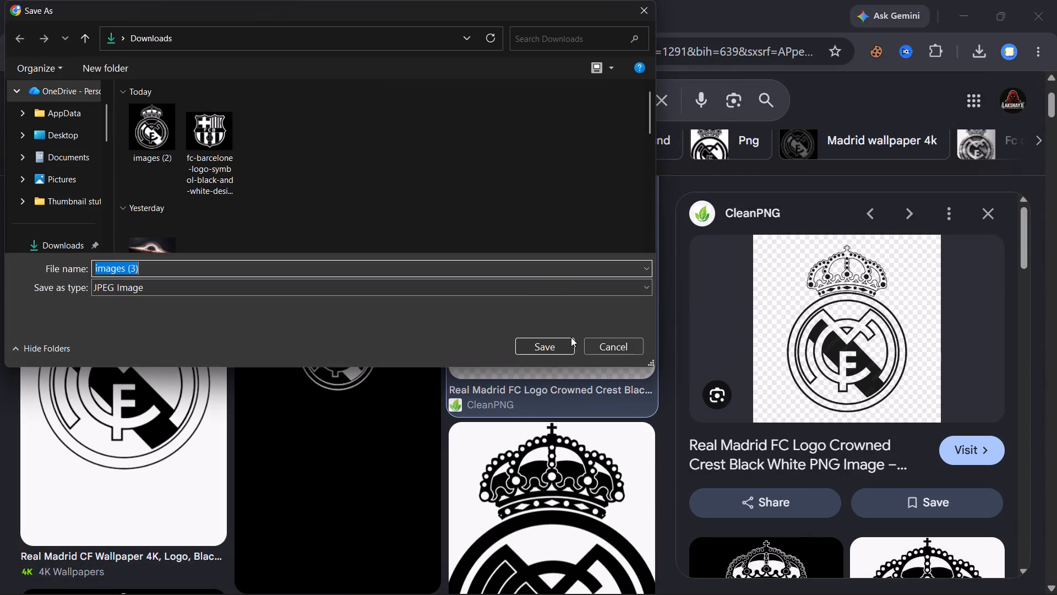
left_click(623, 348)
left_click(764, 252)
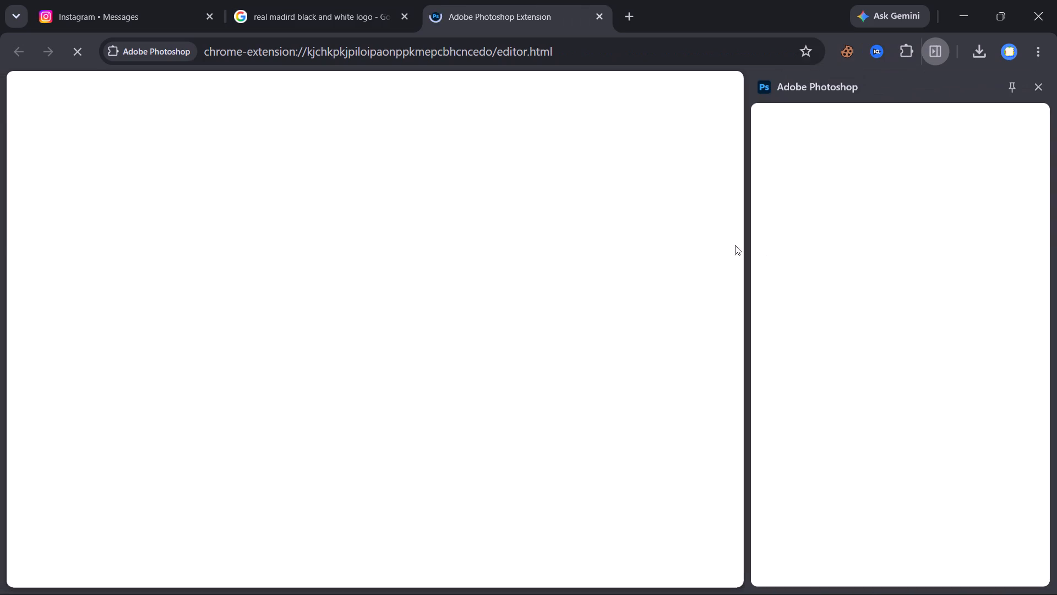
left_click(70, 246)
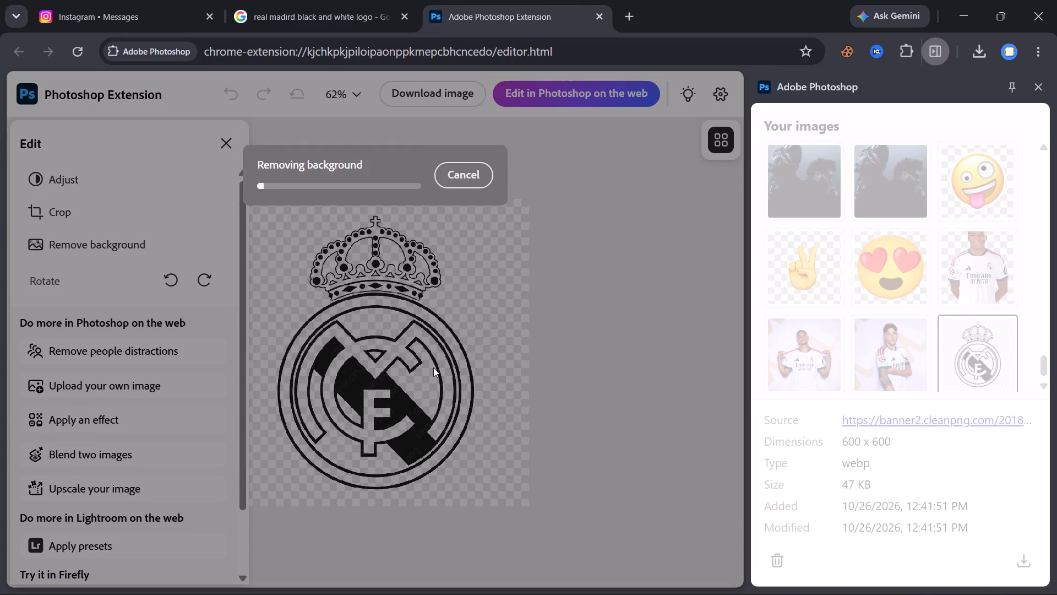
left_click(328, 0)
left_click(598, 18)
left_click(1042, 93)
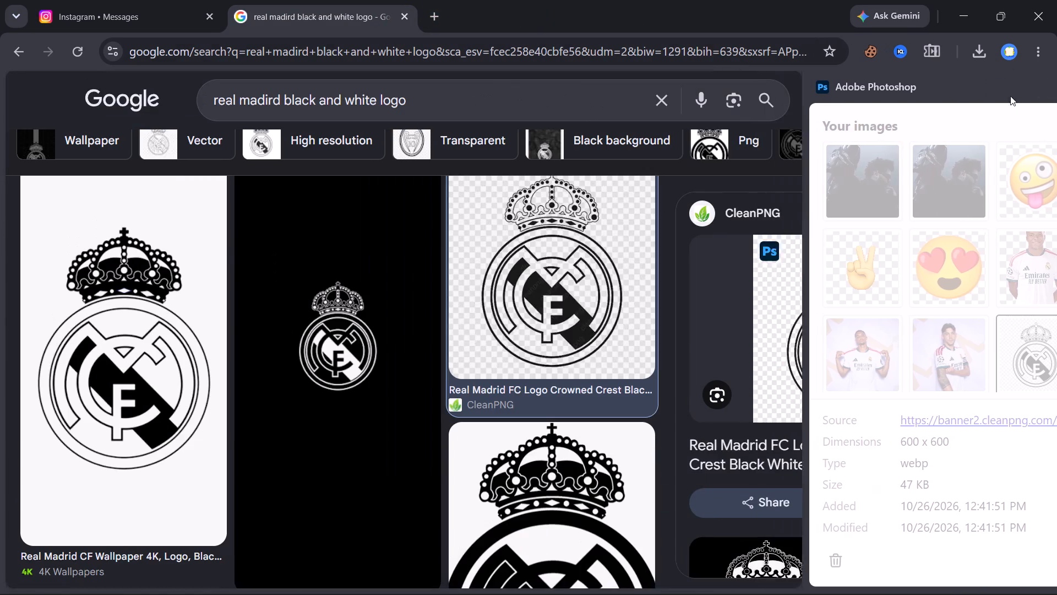
Open the white-background 4K Wallpapers Real Madrid logo in the Photoshop extension and remove its background.
left_click(166, 343)
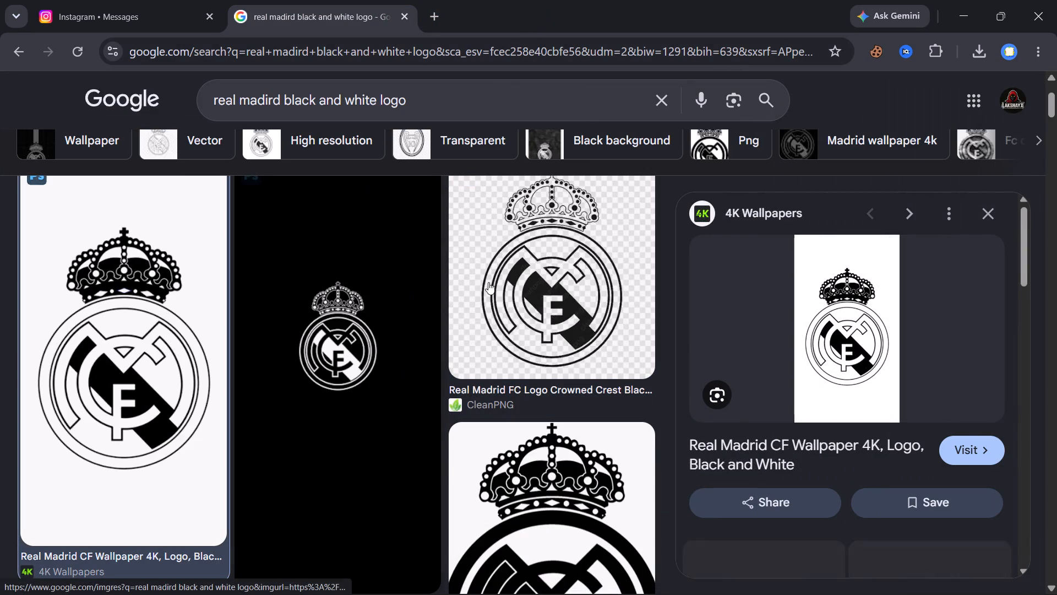
left_click(811, 255)
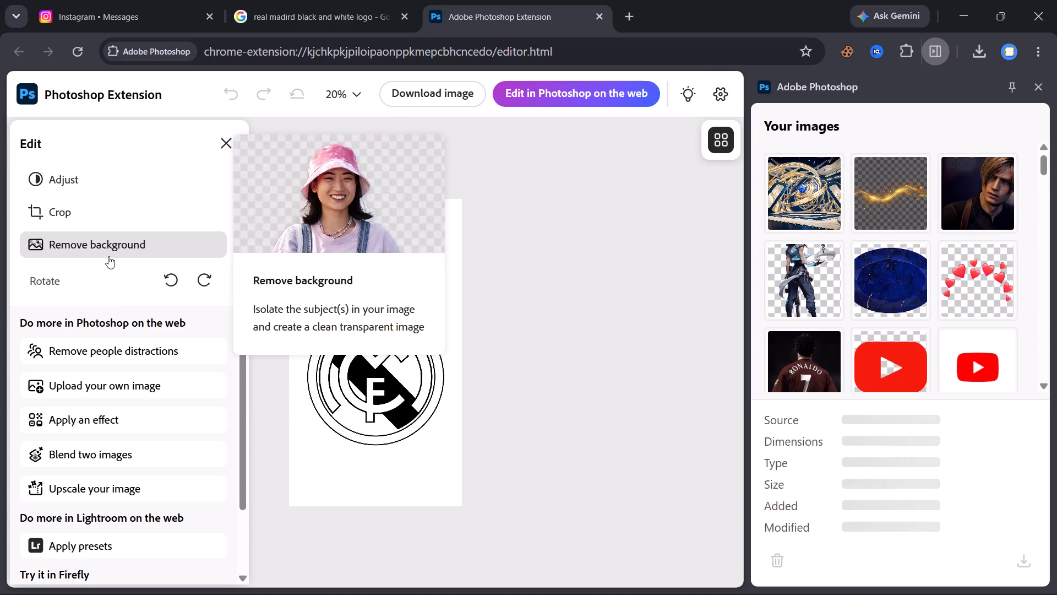
left_click(108, 256)
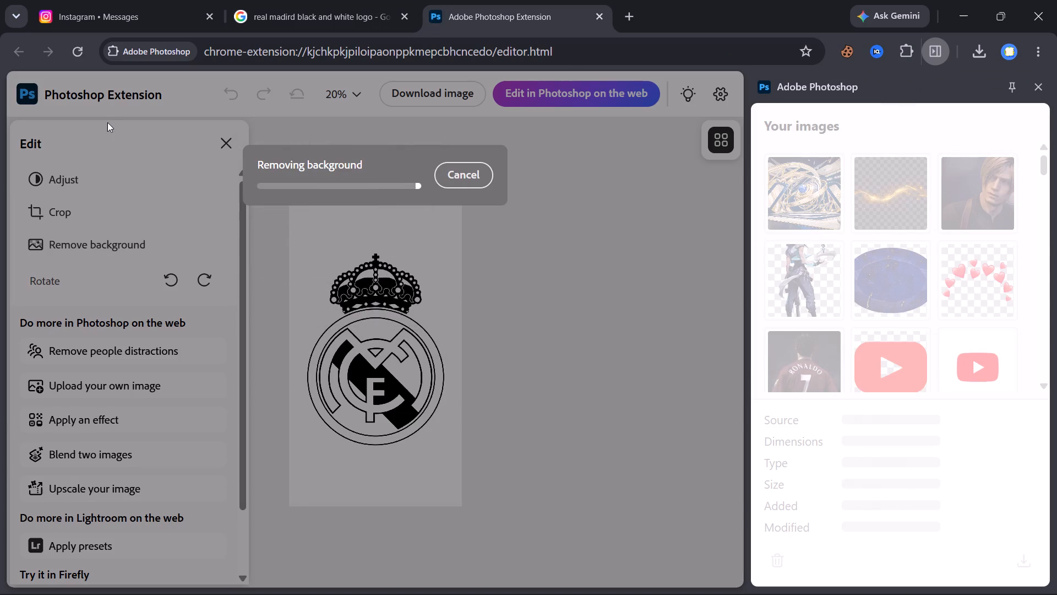
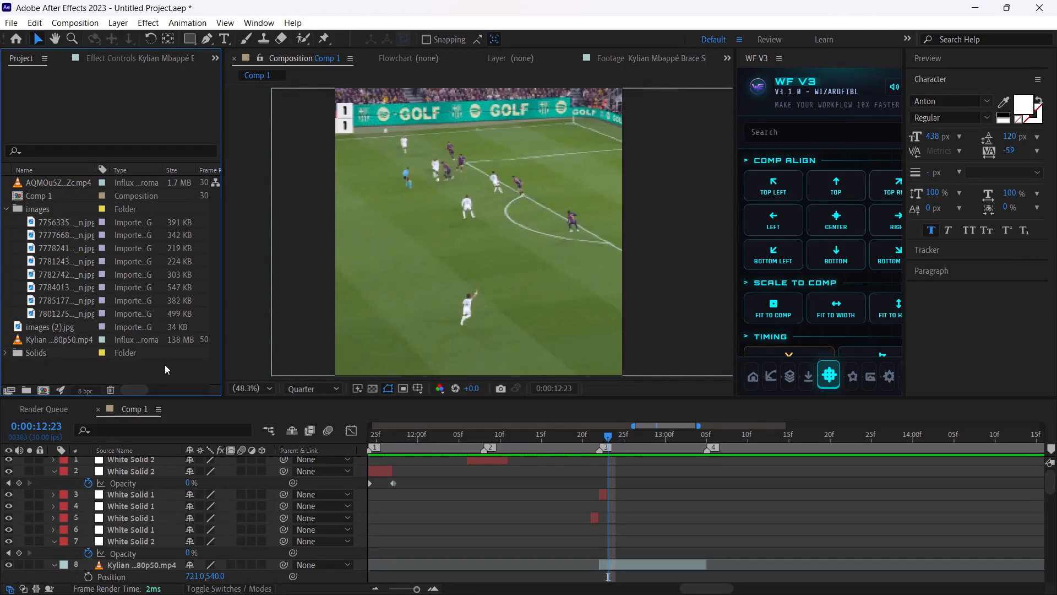
Import real-madrid-logo-png-24 and place it in Comp 1 directly above the attacking-play clip, starting on marker 3.
key("ctrl+i")
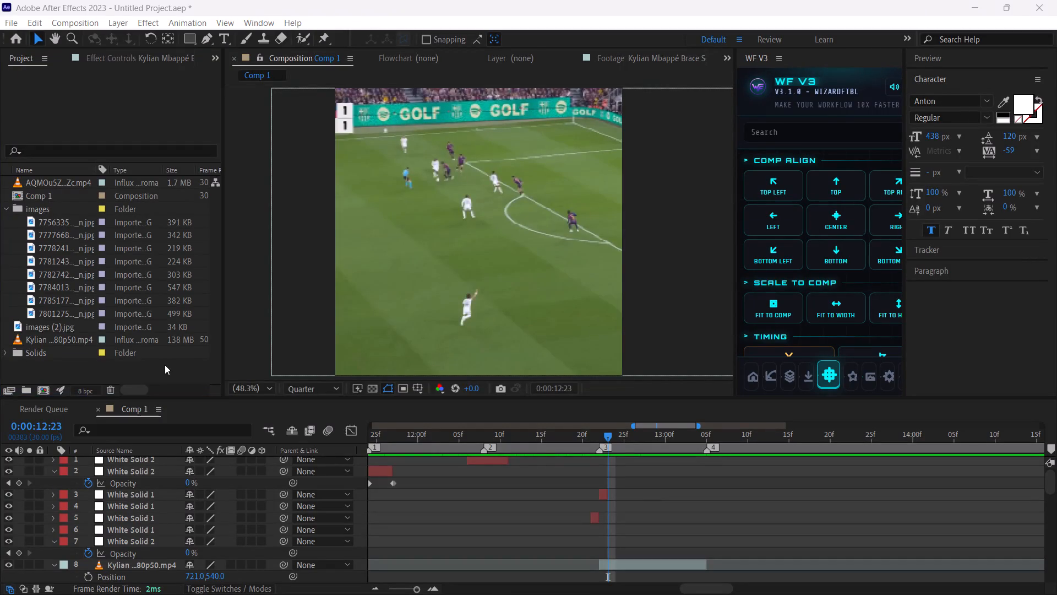
left_click(139, 140)
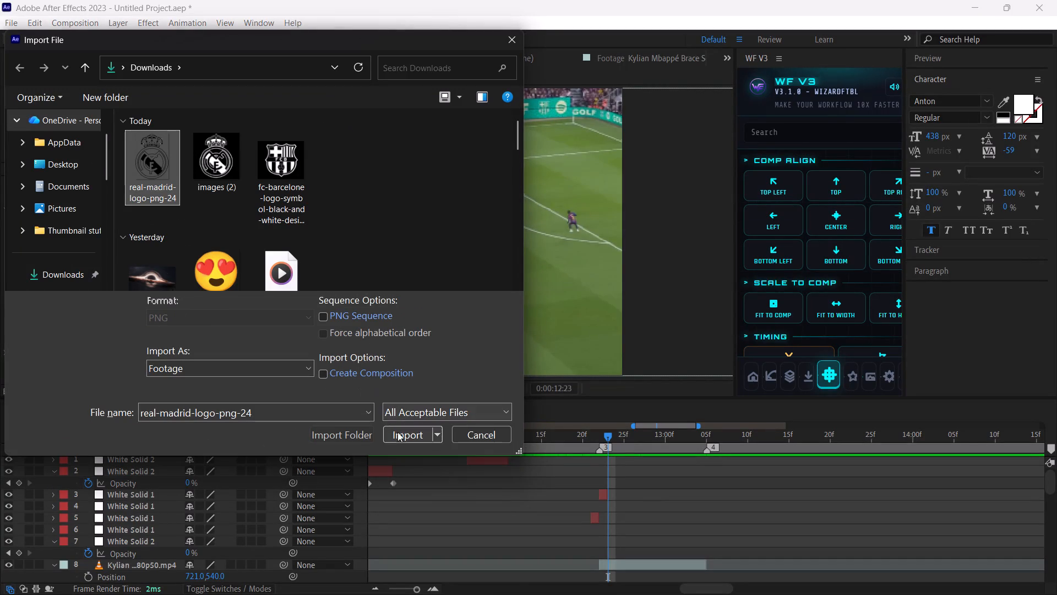
left_click(397, 432)
left_click_drag(63, 354, 74, 355)
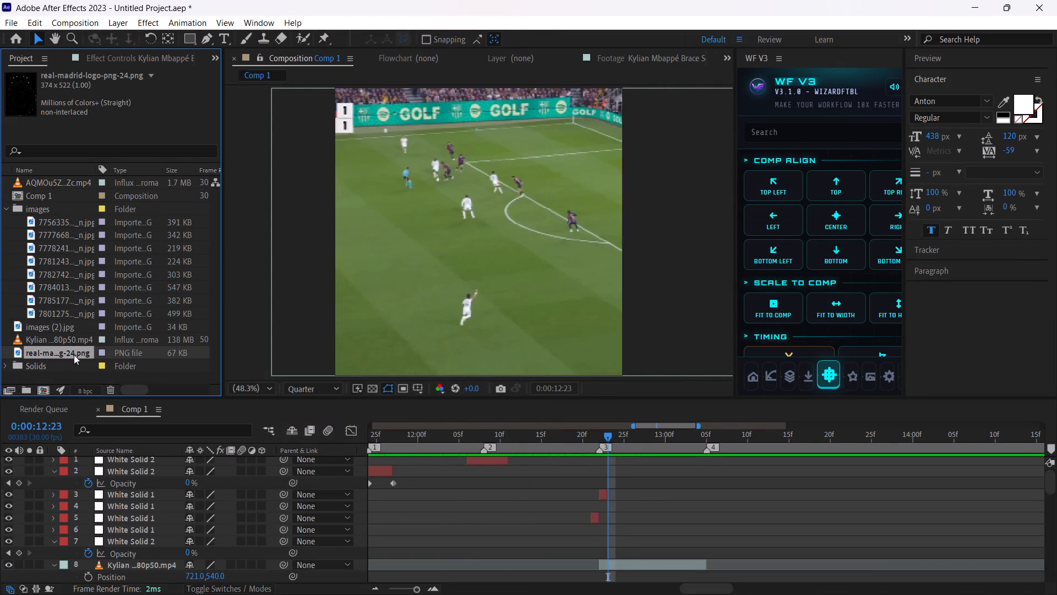
left_click_drag(74, 355, 613, 455)
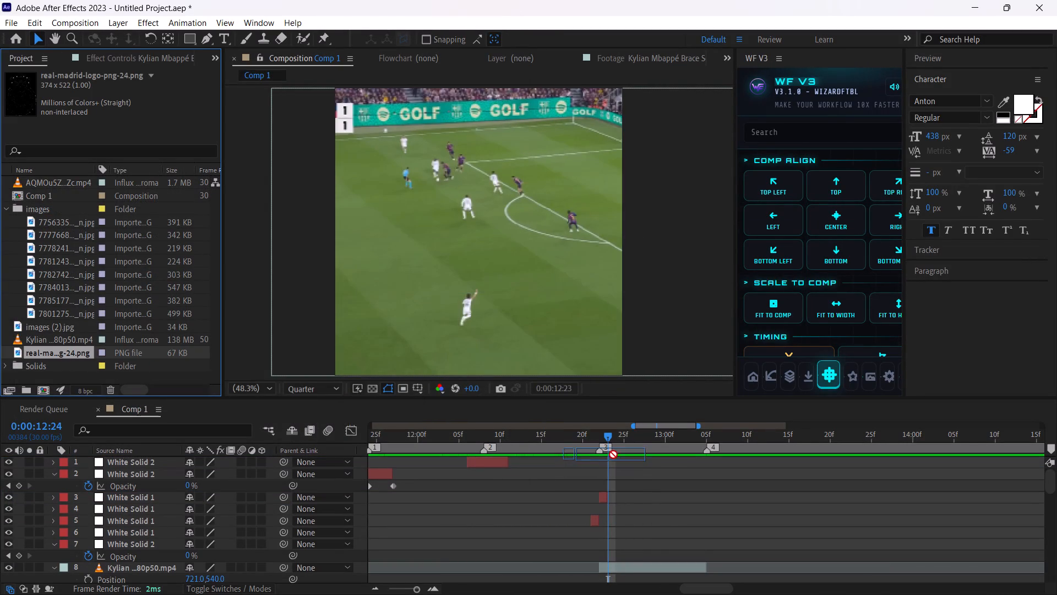
left_click_drag(613, 455, 619, 552)
left_click_drag(647, 563, 641, 563)
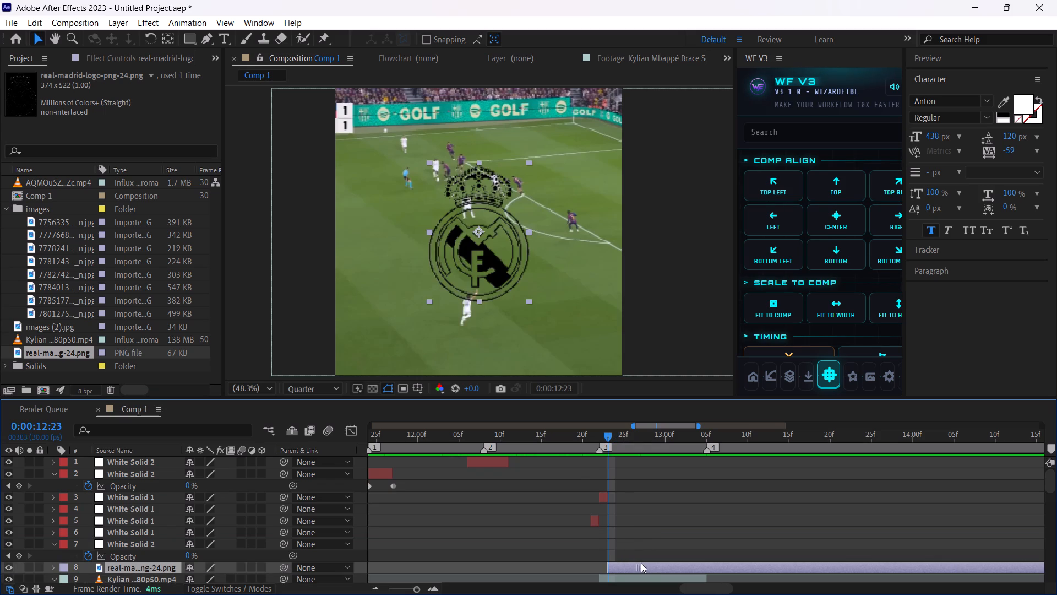
left_click_drag(641, 563, 633, 566)
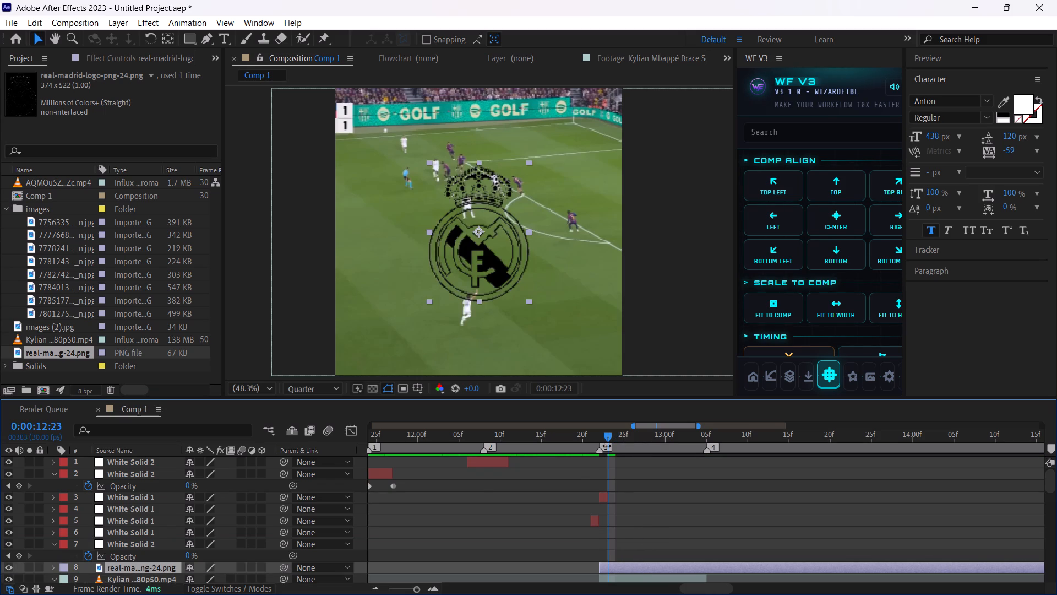
Scale the new Real Madrid logo layer to 39%.
key("s")
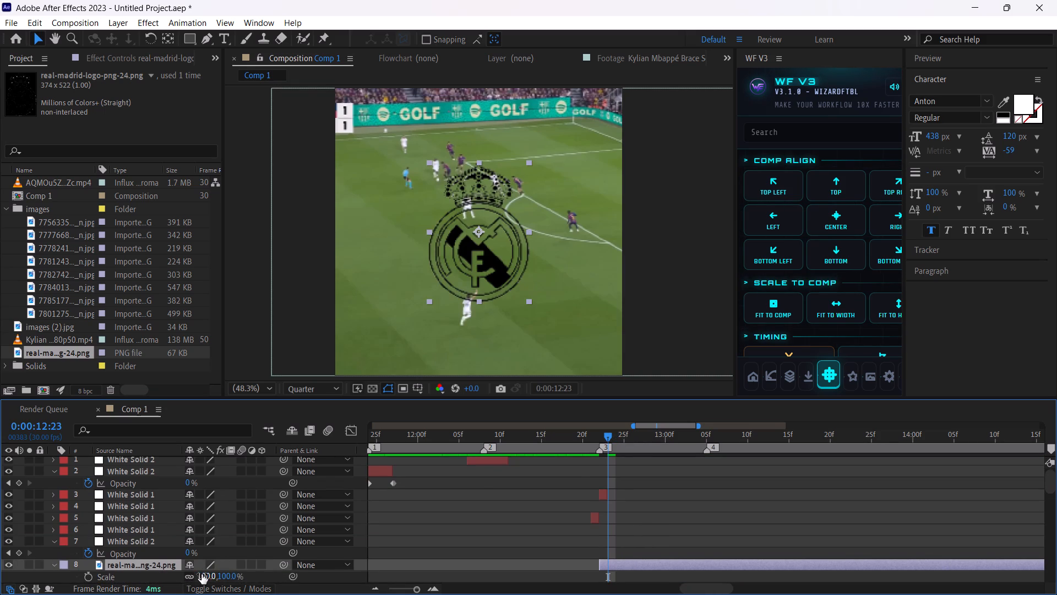
left_click_drag(201, 574, 169, 583)
left_click(671, 512)
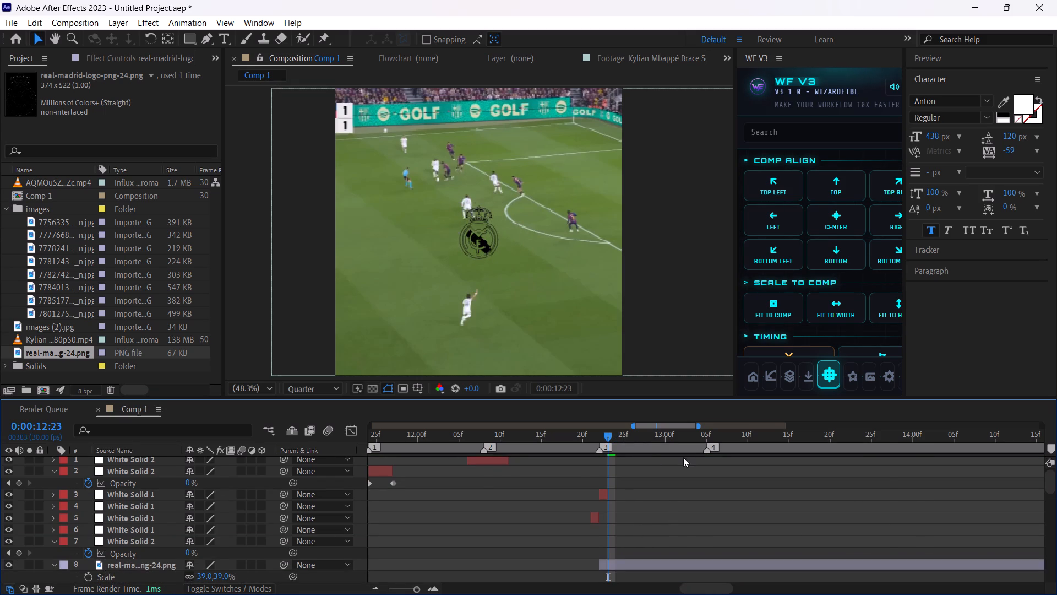
Split the Real Madrid logo layer at 0:00:13:05, on marker 4, and delete the part after it.
left_click(700, 436)
left_click(718, 563)
key("ctrl+shift+d")
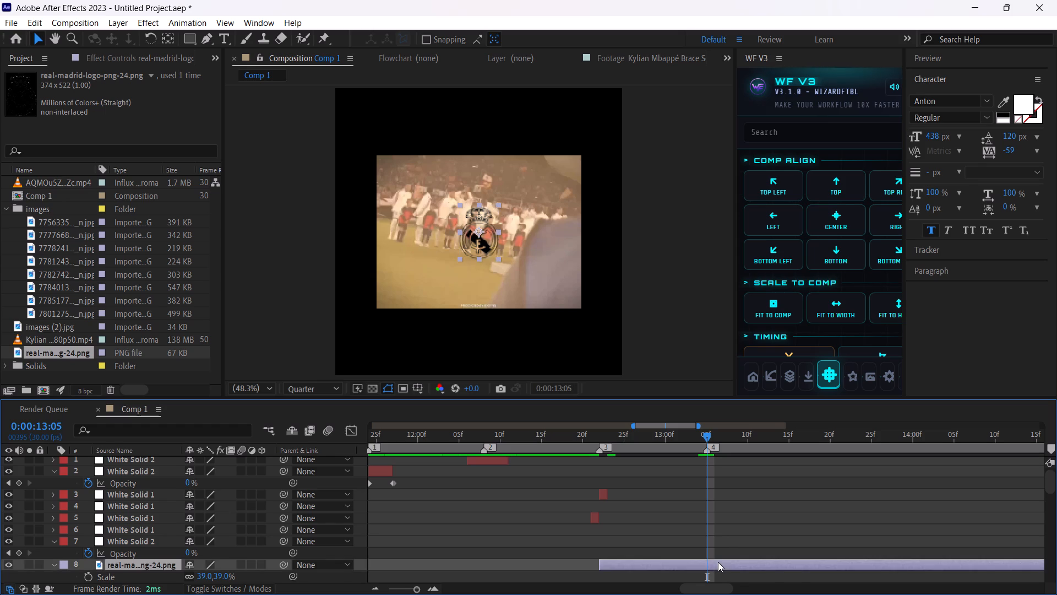
key("Delete")
Scrub Comp 1 from the new logo section back to 0:00:10:25 to examine the logo overlay, flashes and earlier logo shot.
left_click_drag(692, 439, 613, 459)
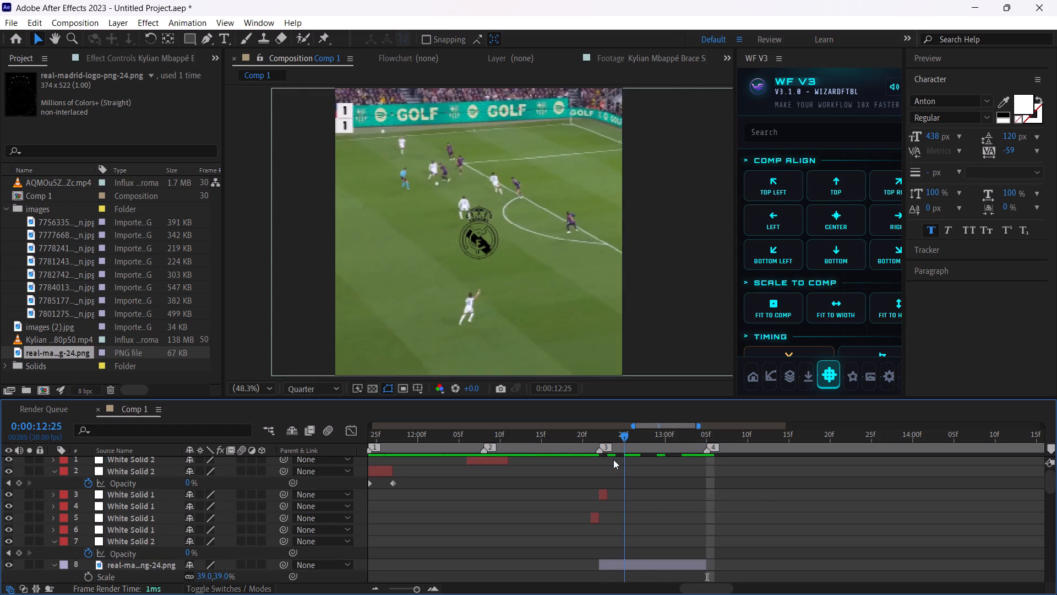
left_click_drag(613, 459, 605, 467)
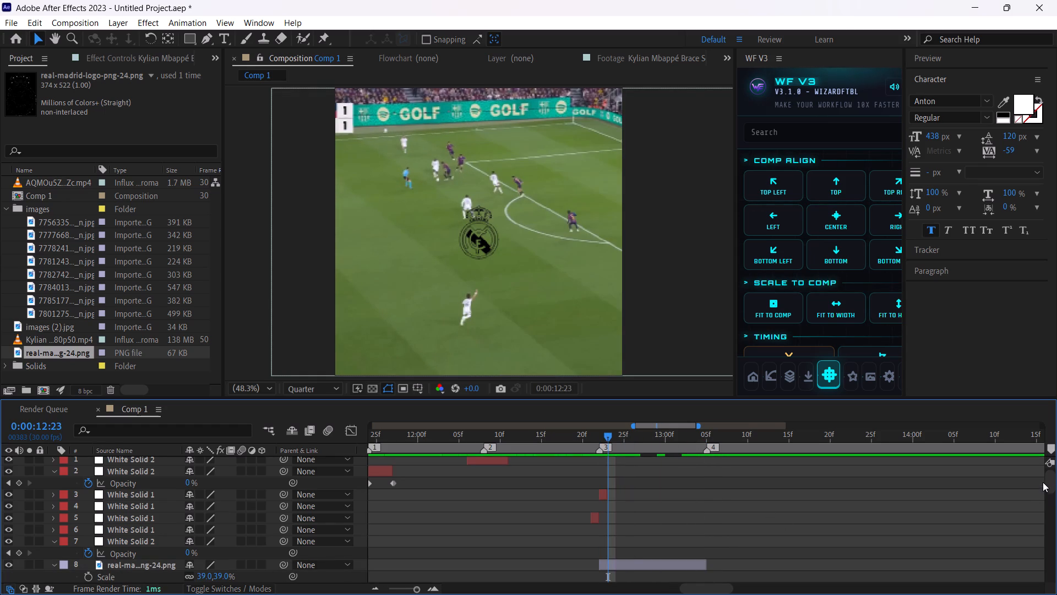
left_click_drag(1055, 479, 1051, 498)
left_click_drag(1049, 482, 1043, 428)
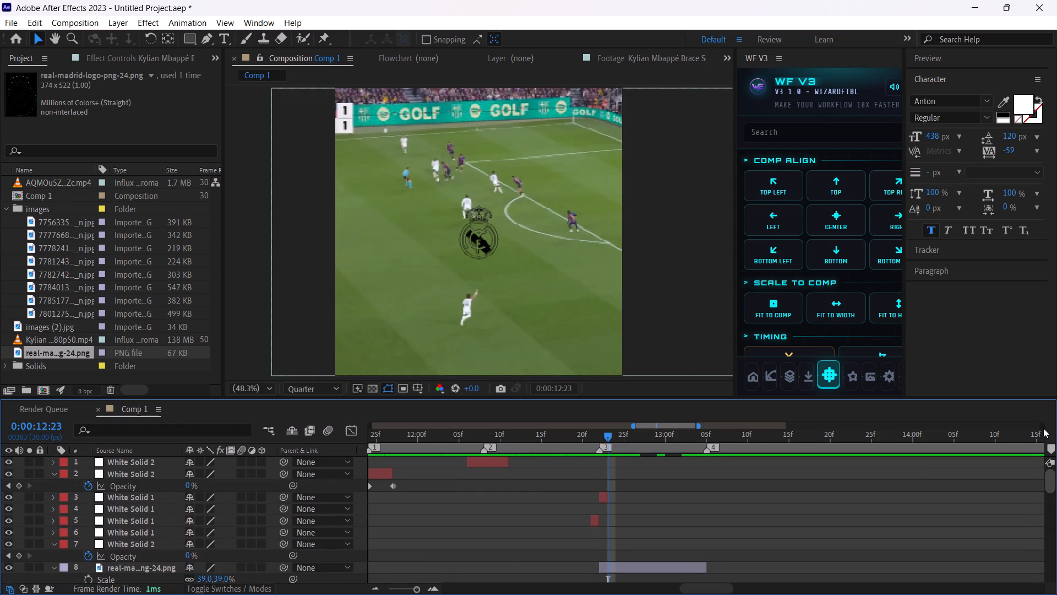
left_click_drag(1043, 428, 1043, 427)
left_click_drag(408, 589, 386, 591)
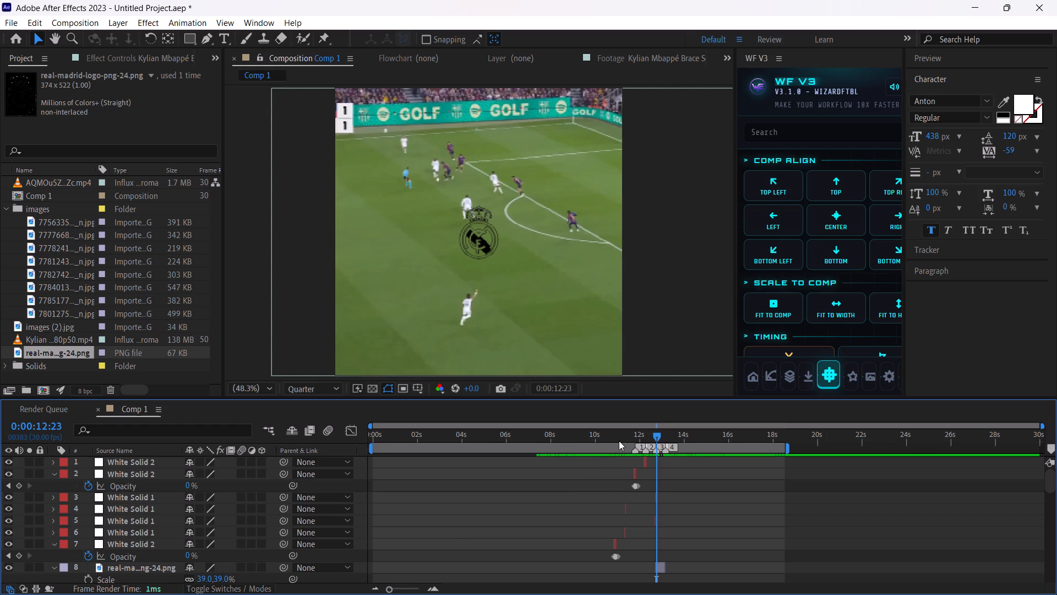
left_click(634, 430)
left_click(396, 588)
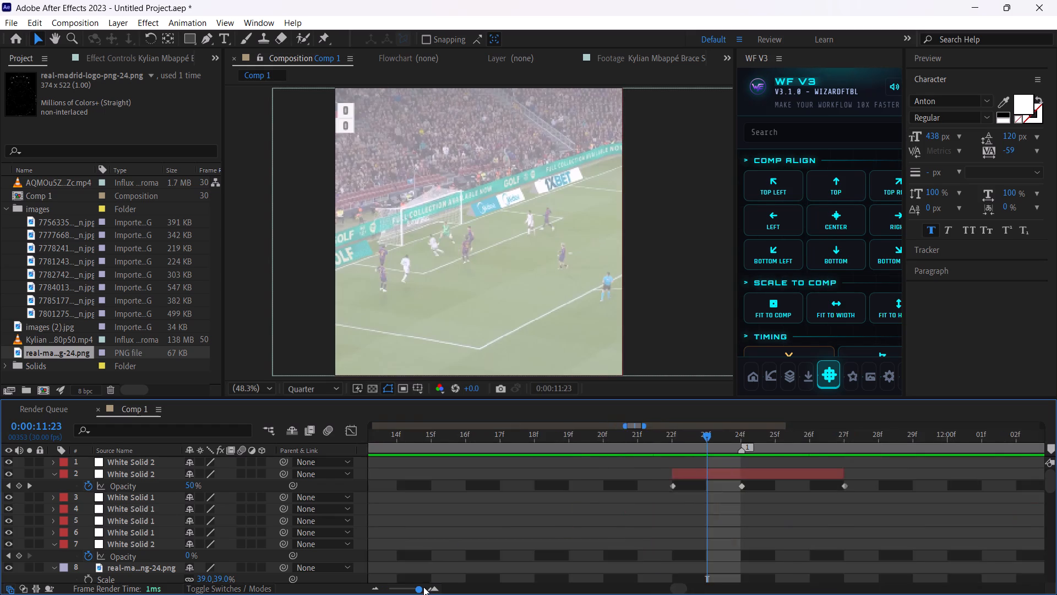
left_click_drag(707, 432, 680, 439)
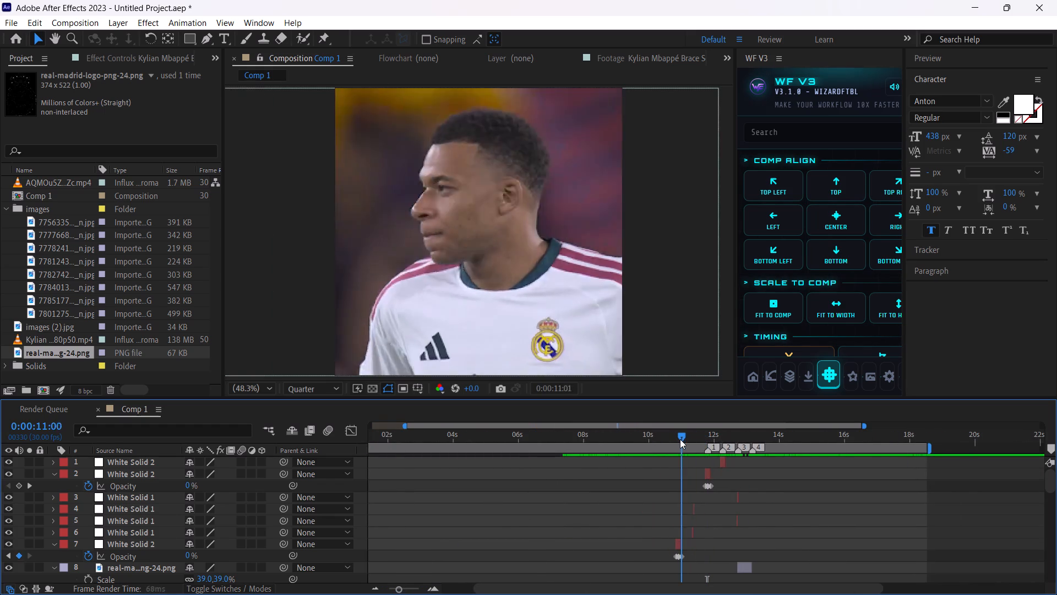
left_click_drag(680, 439, 677, 440)
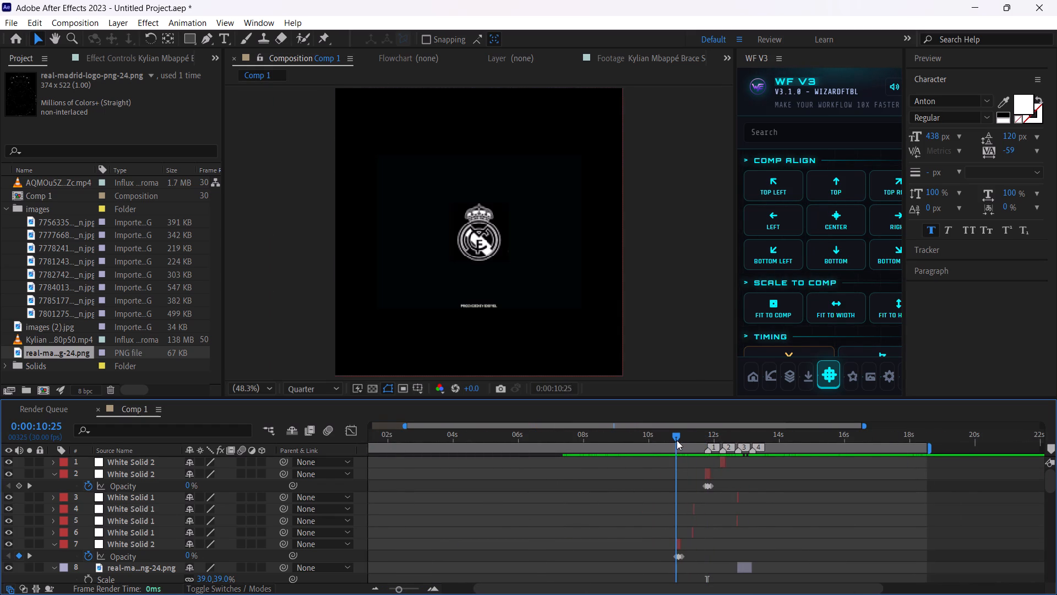
left_click_drag(677, 440, 678, 440)
left_click(677, 434)
Add an adjustment layer on top of all layers across Comp 1 and apply the Tint effect to it.
left_click_drag(406, 586, 342, 589)
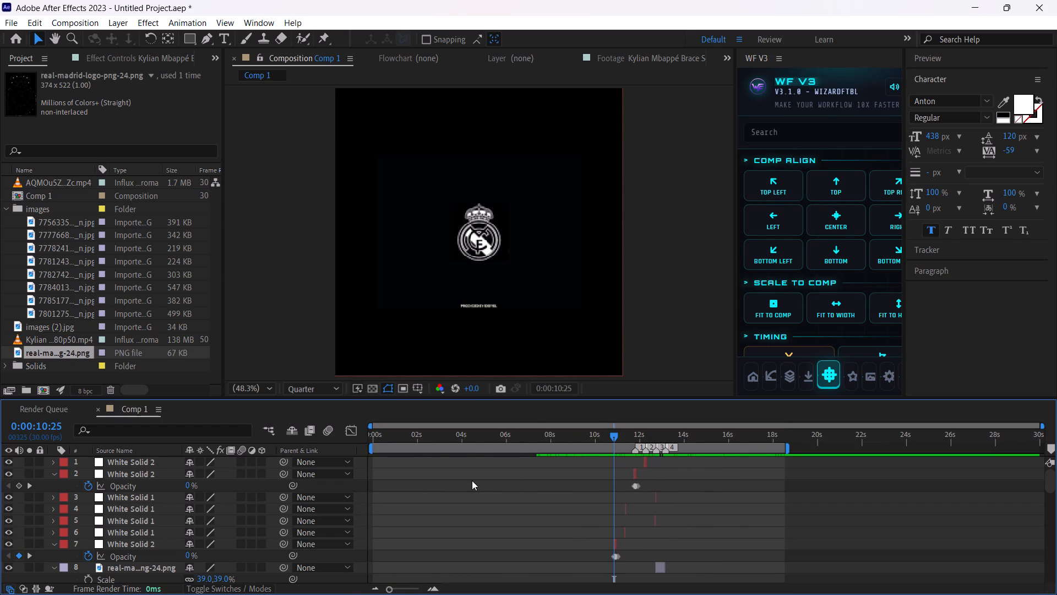
left_click(472, 480)
left_click_drag(429, 449, 392, 454)
left_click(484, 509)
key("ctrl+y")
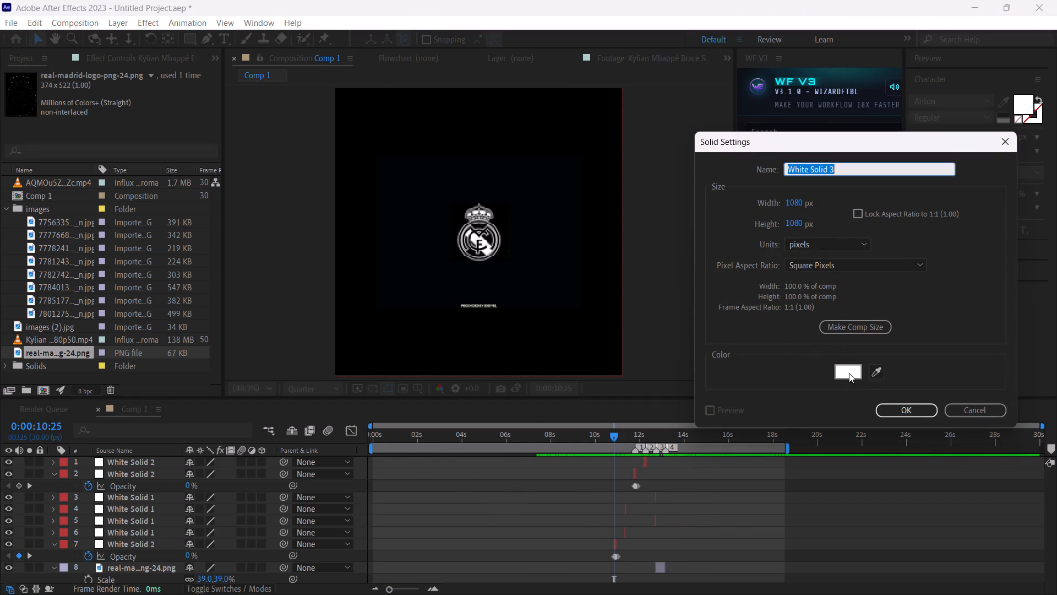
left_click(960, 410)
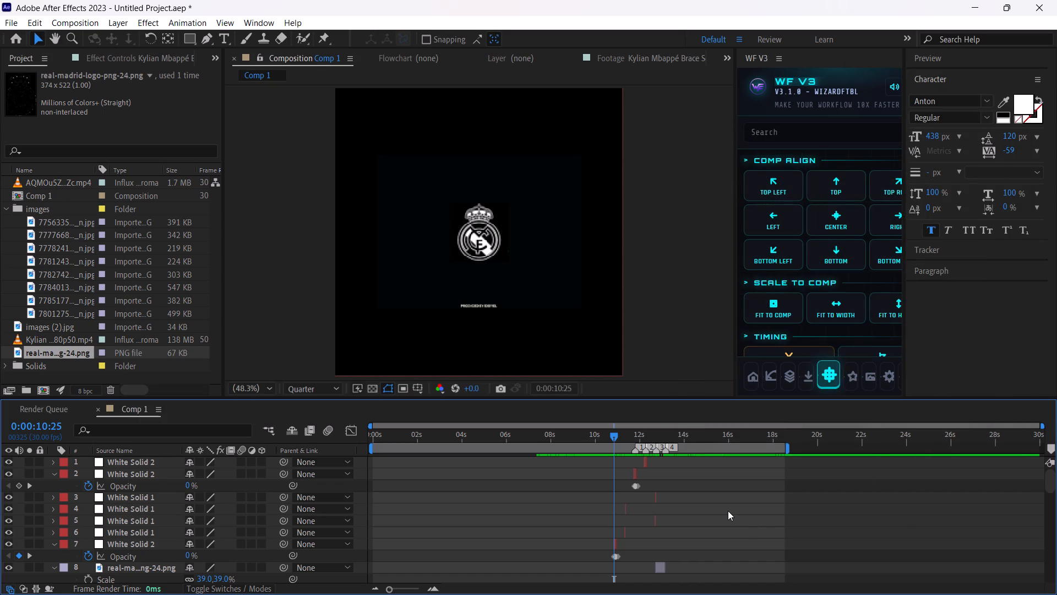
key("ctrl+alt+y")
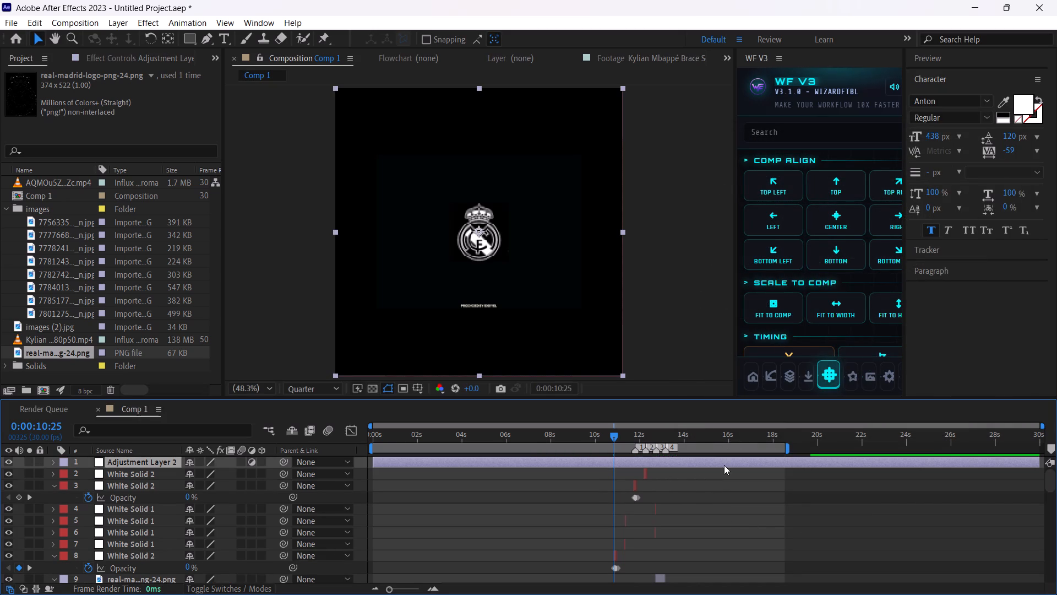
key("ctrl+space")
type("tint")
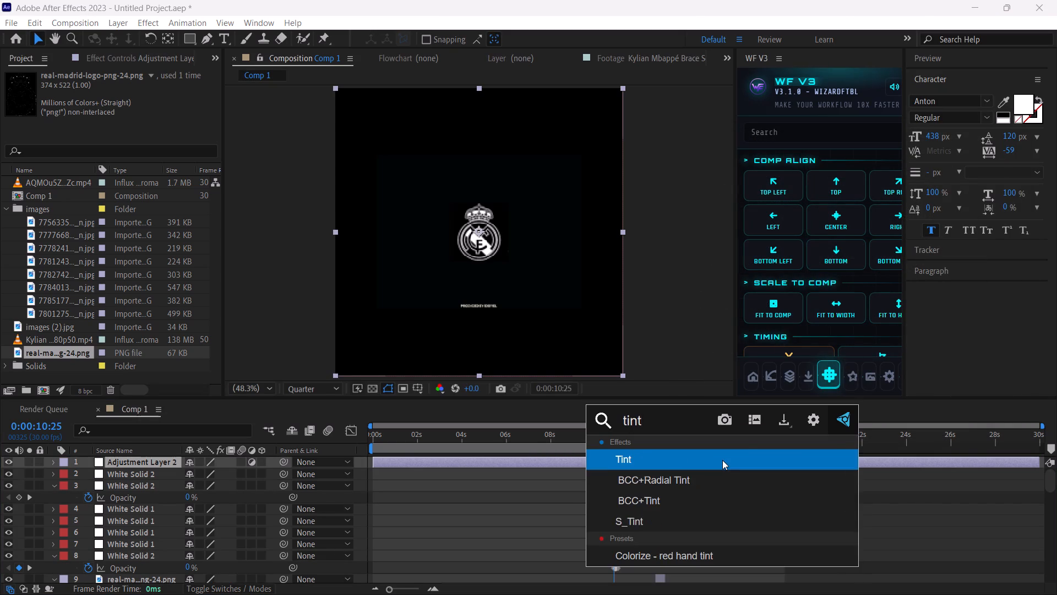
key("Return")
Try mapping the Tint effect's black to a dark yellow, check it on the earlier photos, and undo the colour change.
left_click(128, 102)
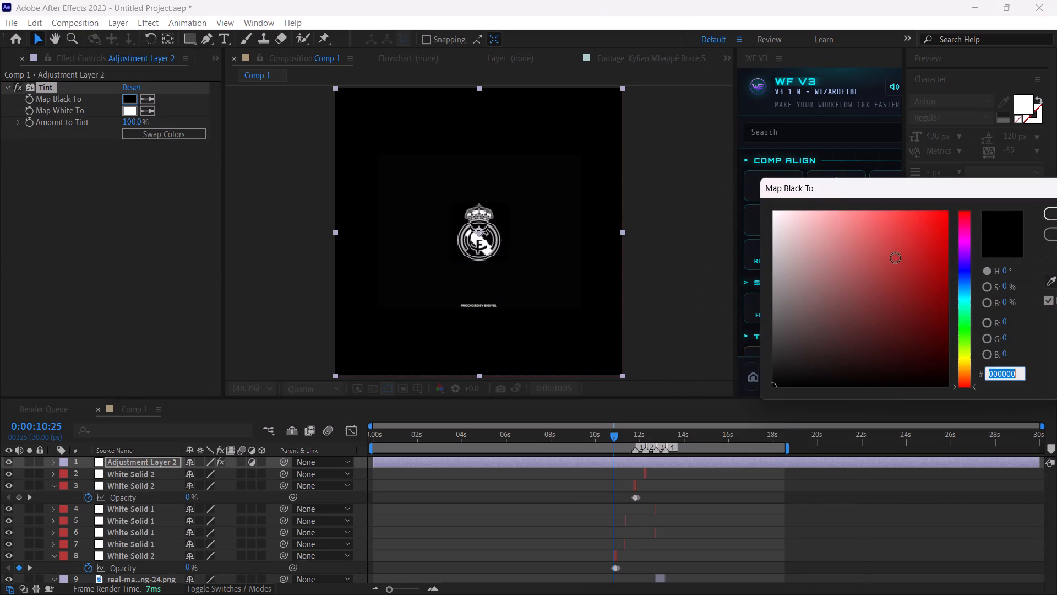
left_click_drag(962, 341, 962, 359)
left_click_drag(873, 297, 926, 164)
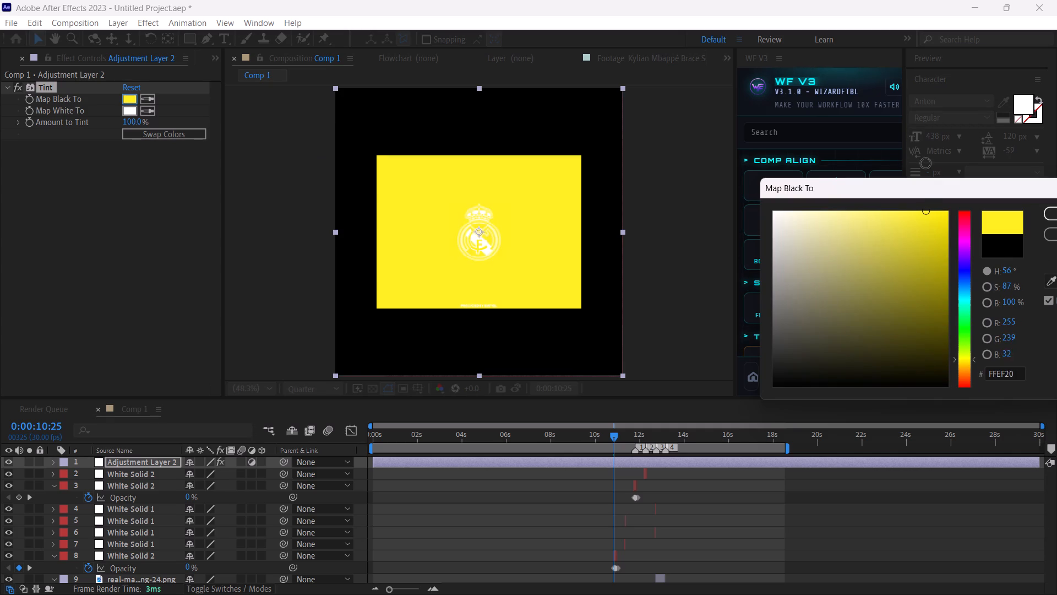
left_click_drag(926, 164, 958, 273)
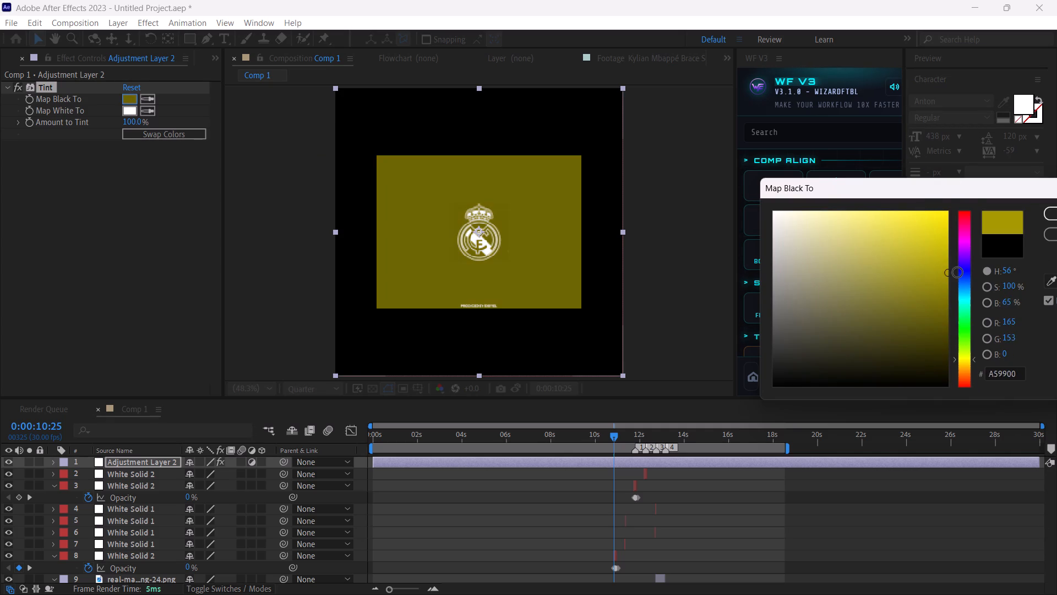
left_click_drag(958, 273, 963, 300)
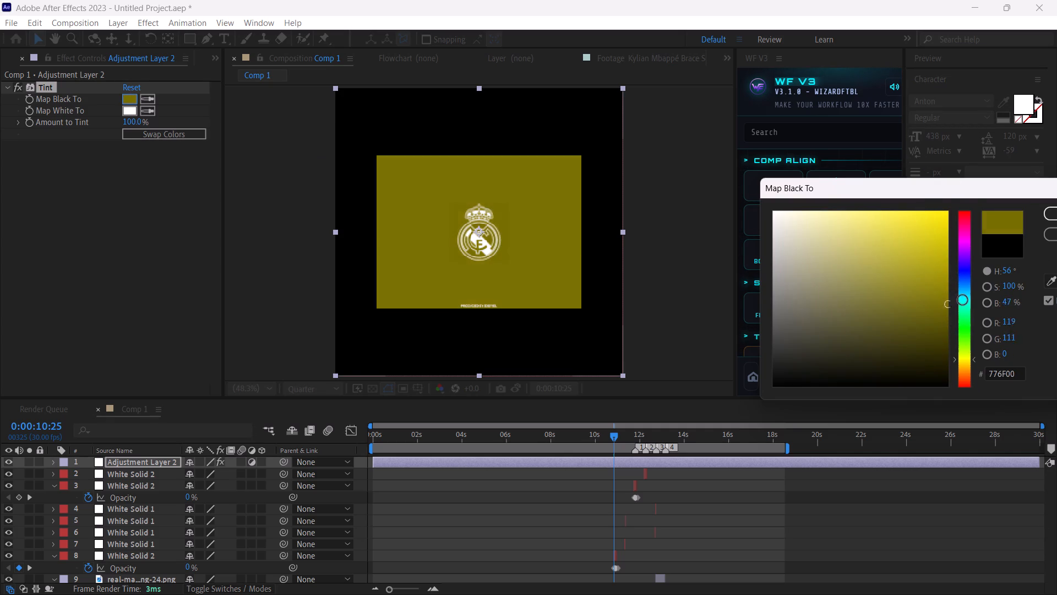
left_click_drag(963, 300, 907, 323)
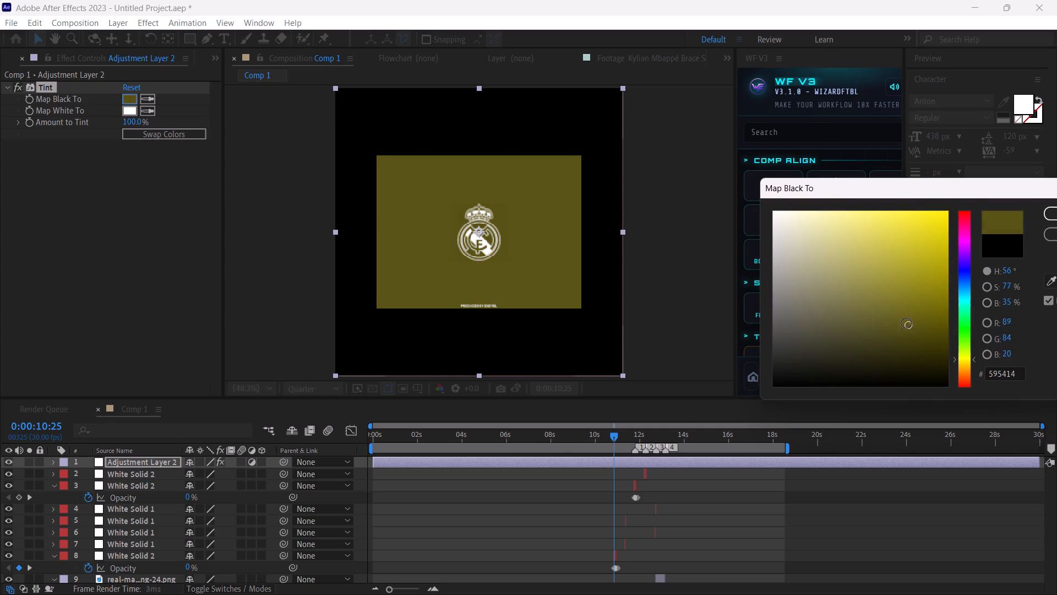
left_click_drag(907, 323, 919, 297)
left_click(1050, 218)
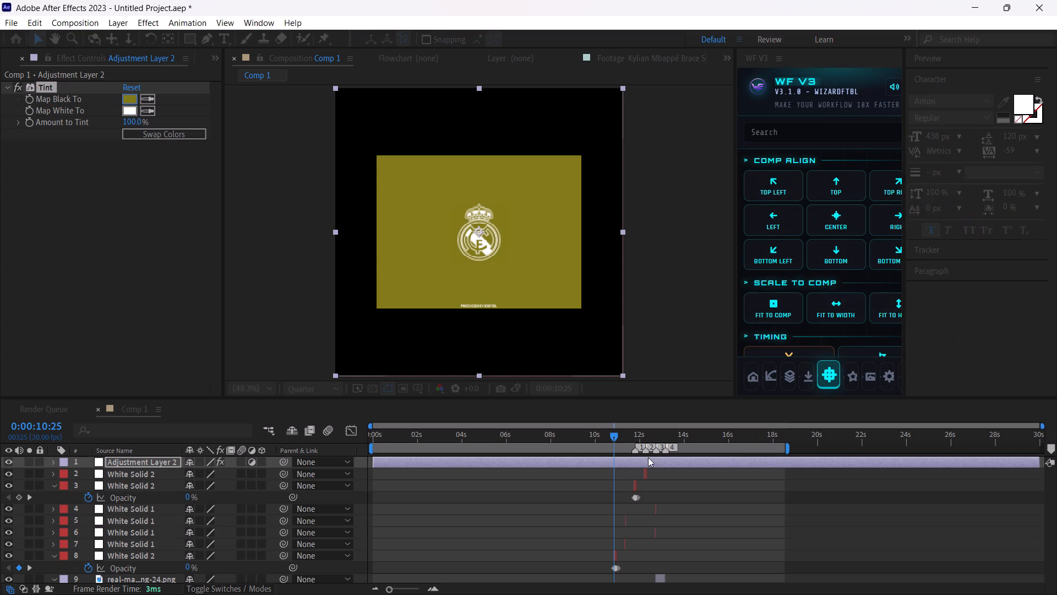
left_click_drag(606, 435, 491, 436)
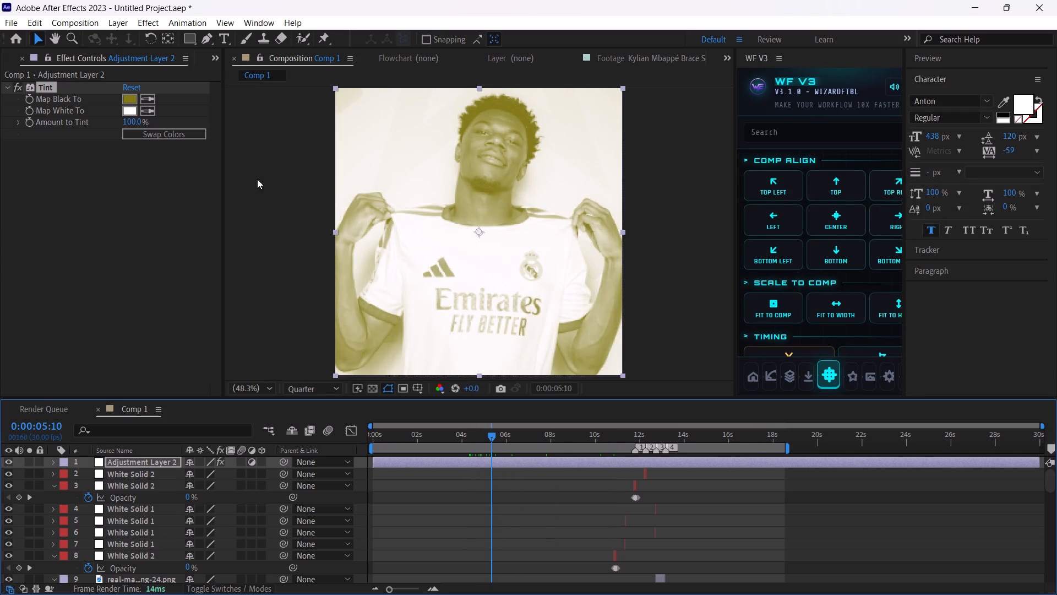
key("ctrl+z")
Map the Tint effect's white to a dark yellow.
left_click(130, 111)
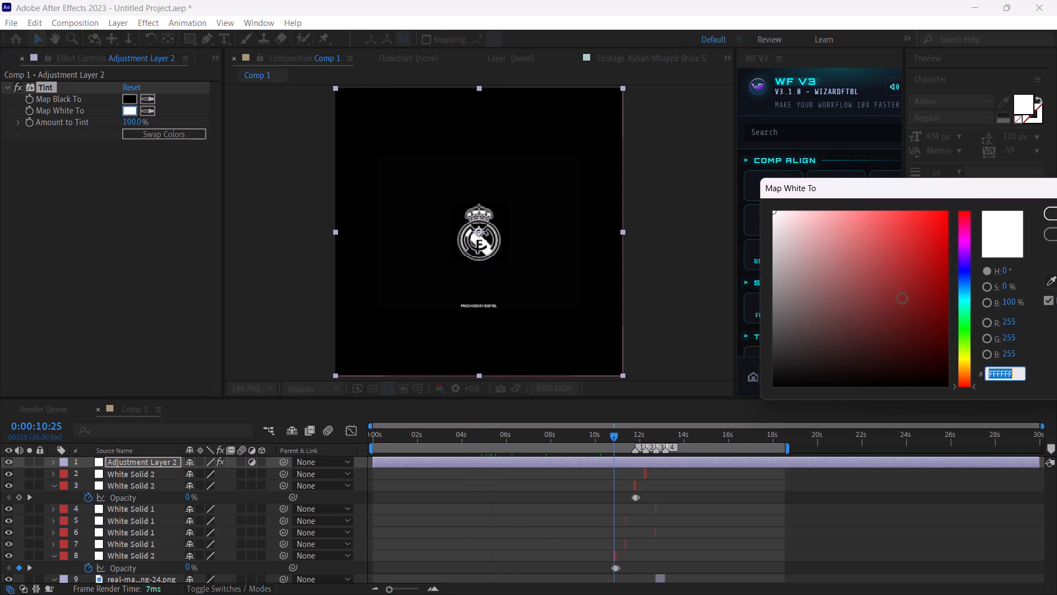
left_click(968, 362)
left_click_drag(911, 321, 914, 307)
left_click(1054, 217)
Set the Tint effect's Amount to Tint to 57%, judging it on the curly-haired player's photo at 0:00:06:10.
left_click_drag(548, 435, 508, 435)
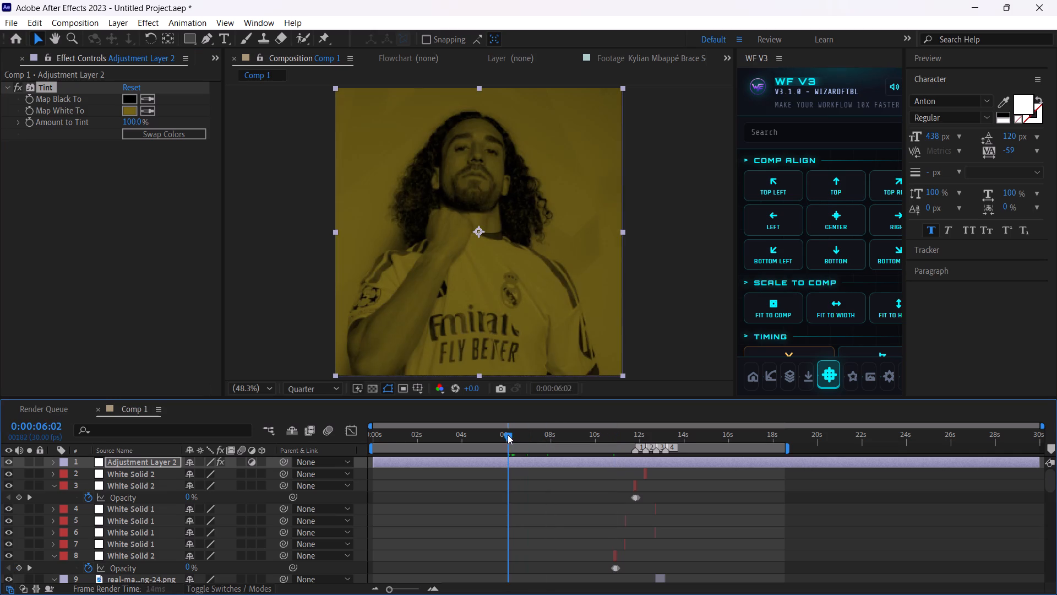
left_click_drag(508, 435, 514, 434)
left_click_drag(127, 122, 192, 123)
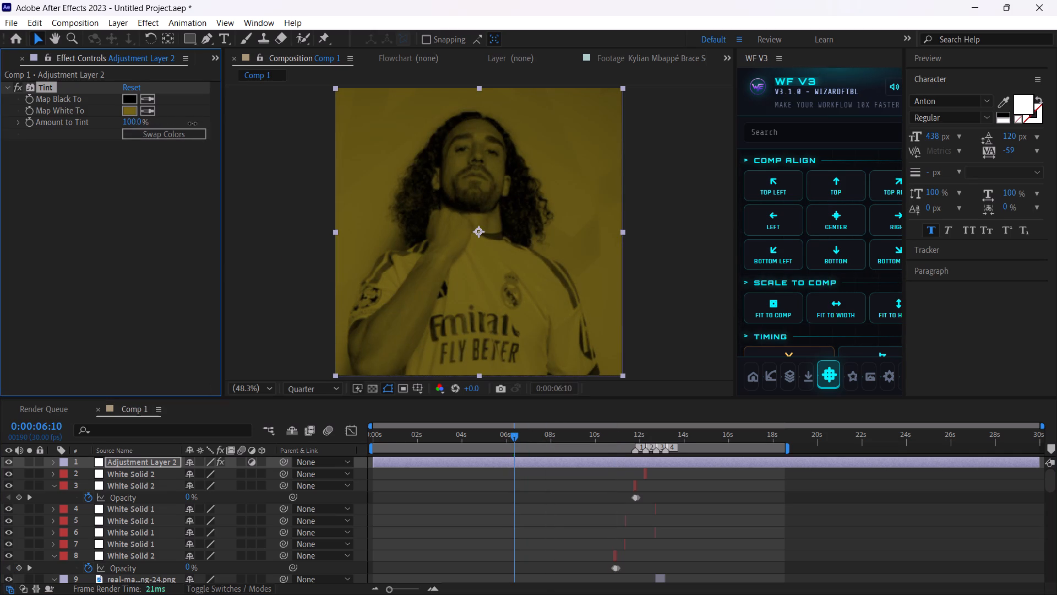
left_click_drag(192, 123, 165, 125)
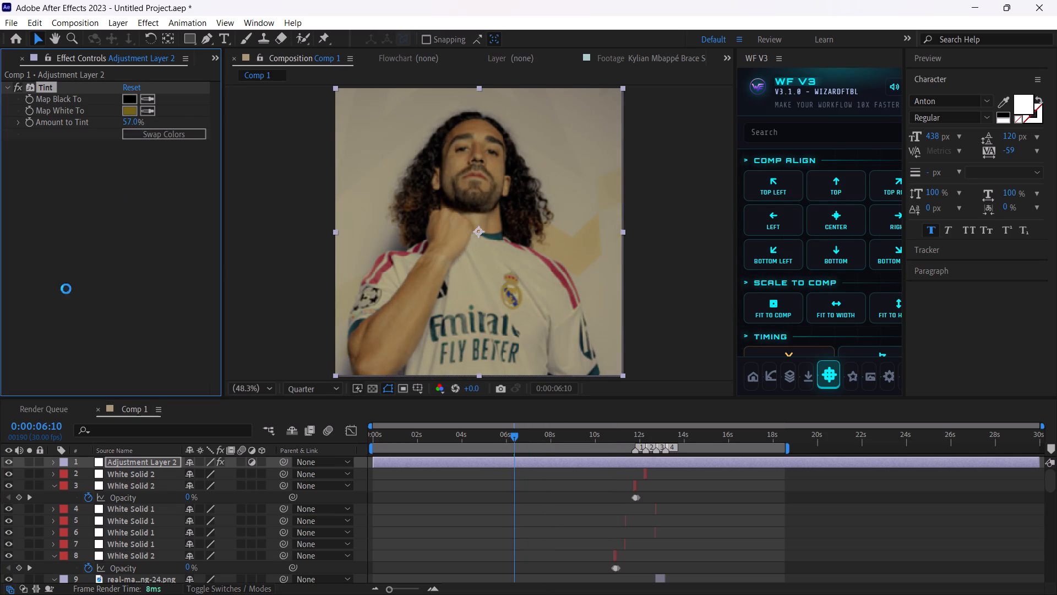
Play back Comp 1 from 0:00:06:10 to check the yellow tint across the photos and clips.
left_click(66, 289)
key("space")
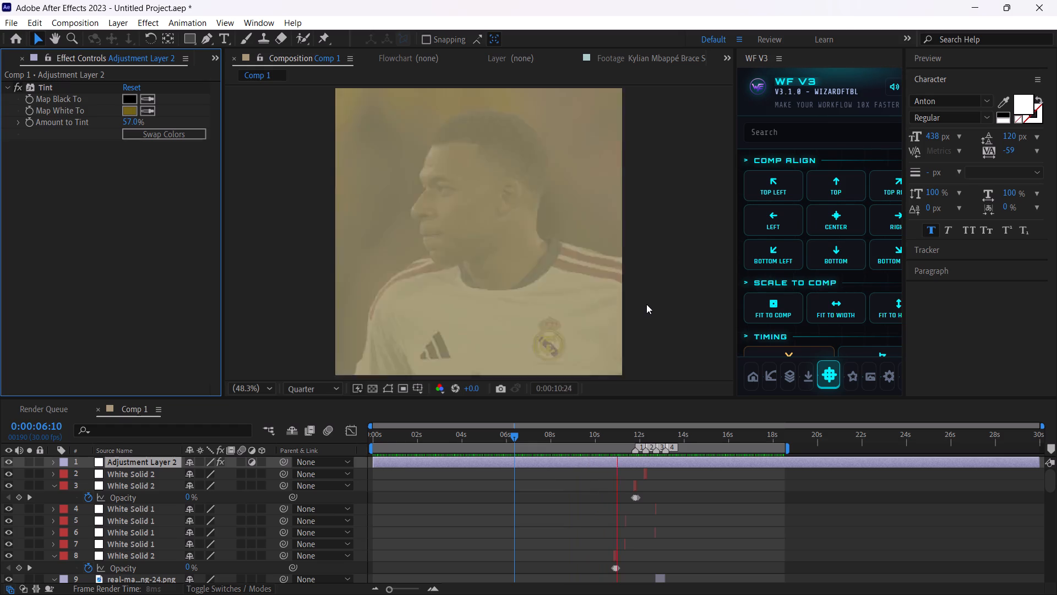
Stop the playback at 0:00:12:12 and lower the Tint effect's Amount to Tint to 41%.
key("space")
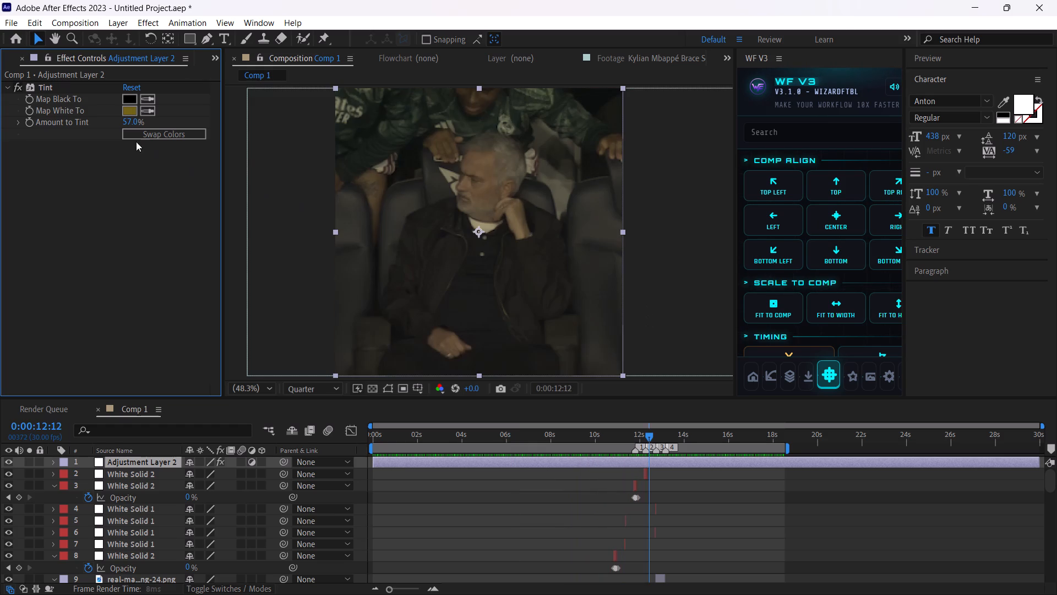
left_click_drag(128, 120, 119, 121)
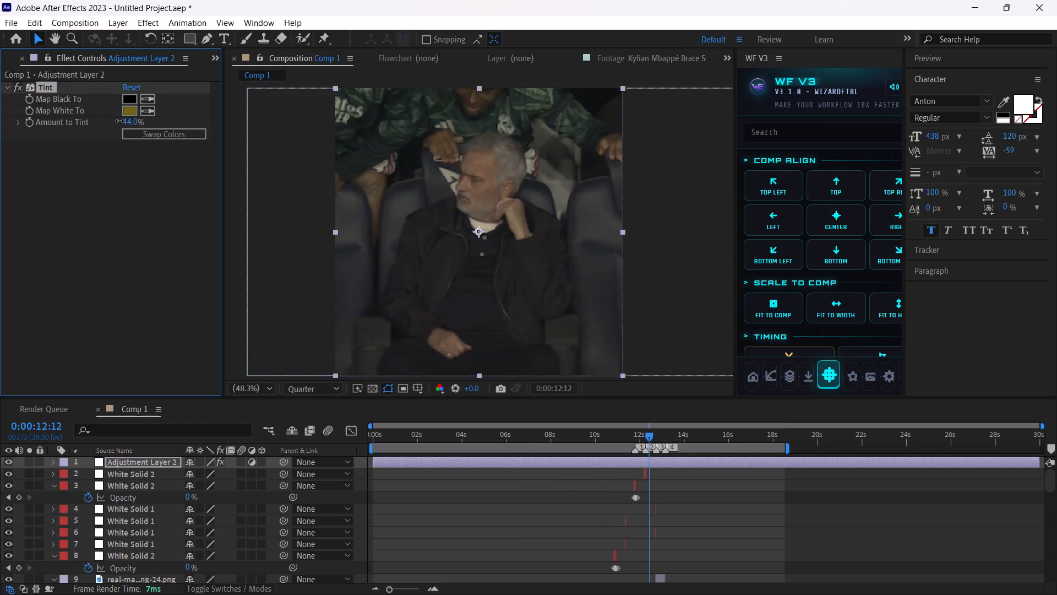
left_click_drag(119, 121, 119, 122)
Map the Tint effect's white to a brighter golden yellow, judging it on the seated coach's clip at 0:00:12:12.
left_click(130, 117)
left_click(133, 110)
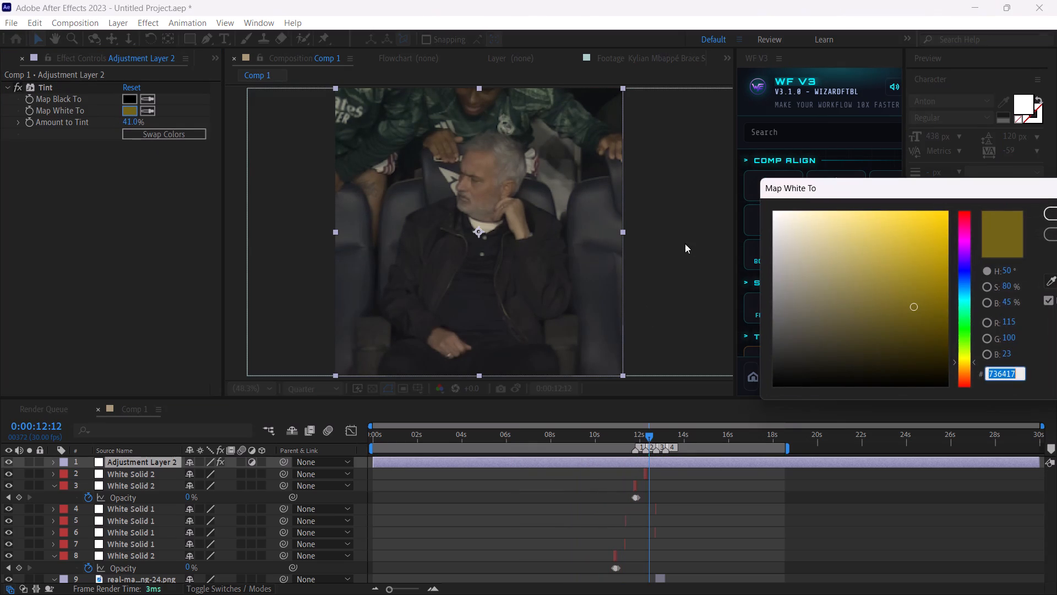
left_click_drag(929, 289, 841, 251)
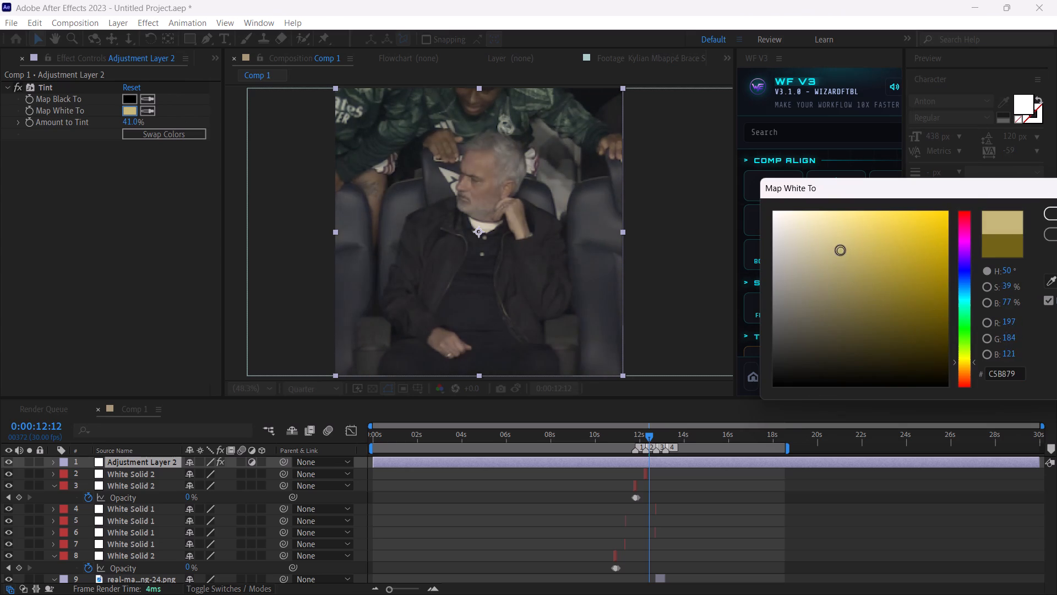
left_click_drag(841, 251, 874, 221)
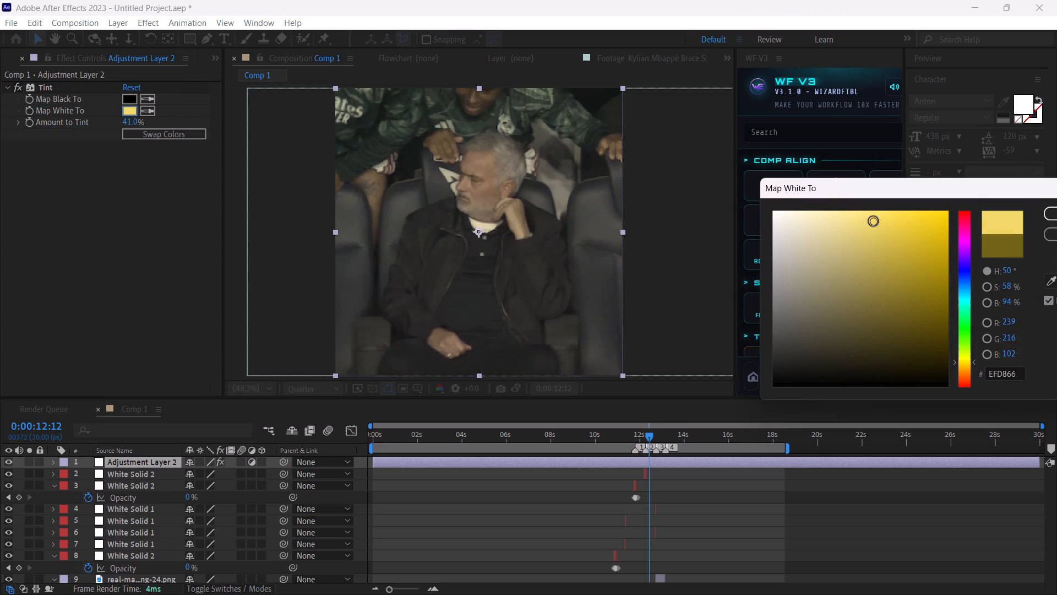
left_click_drag(874, 221, 892, 236)
left_click(1050, 205)
left_click(1050, 210)
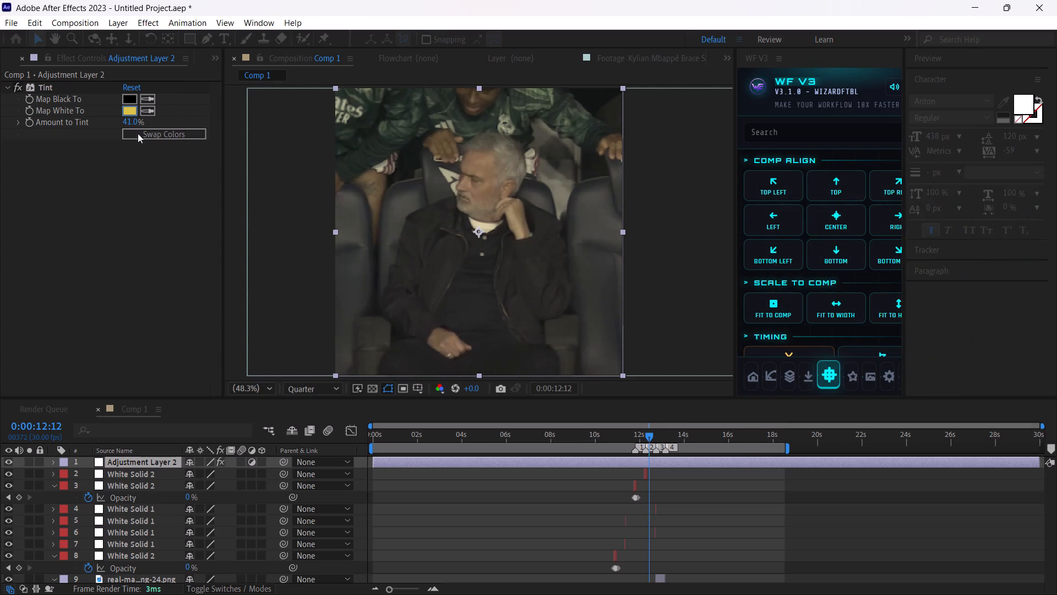
Try a stronger Amount to Tint of 69%, and set it to 40%.
left_click_drag(135, 121, 152, 120)
left_click(140, 125)
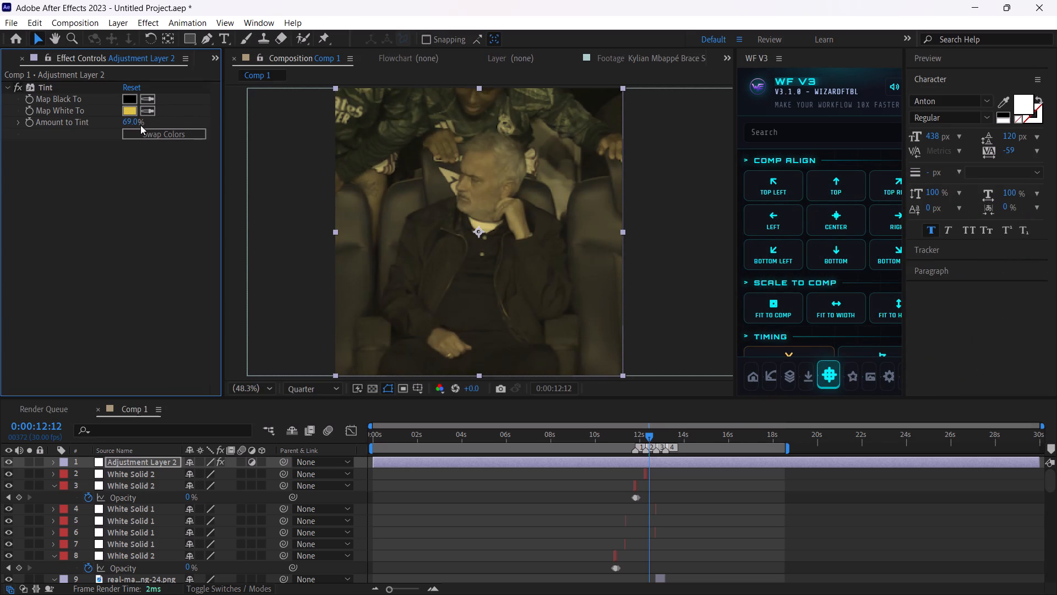
left_click(136, 121)
type("40")
key("Return")
Play back Comp 1 from the start and again from 0:00:13:01 to check the yellow tint across the edit.
left_click_drag(619, 440, 505, 448)
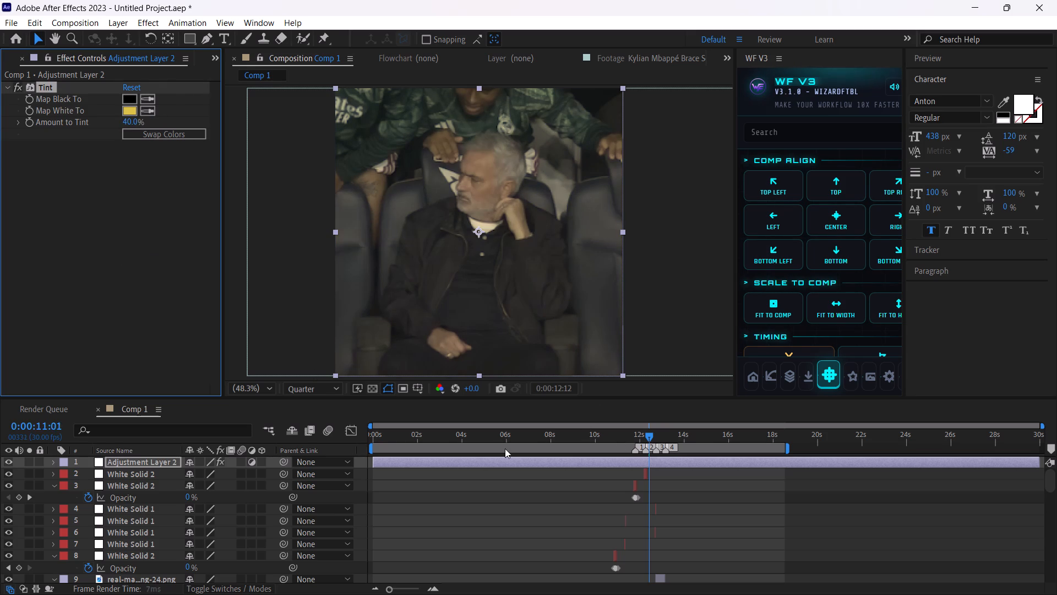
left_click_drag(505, 448, 213, 447)
key("space")
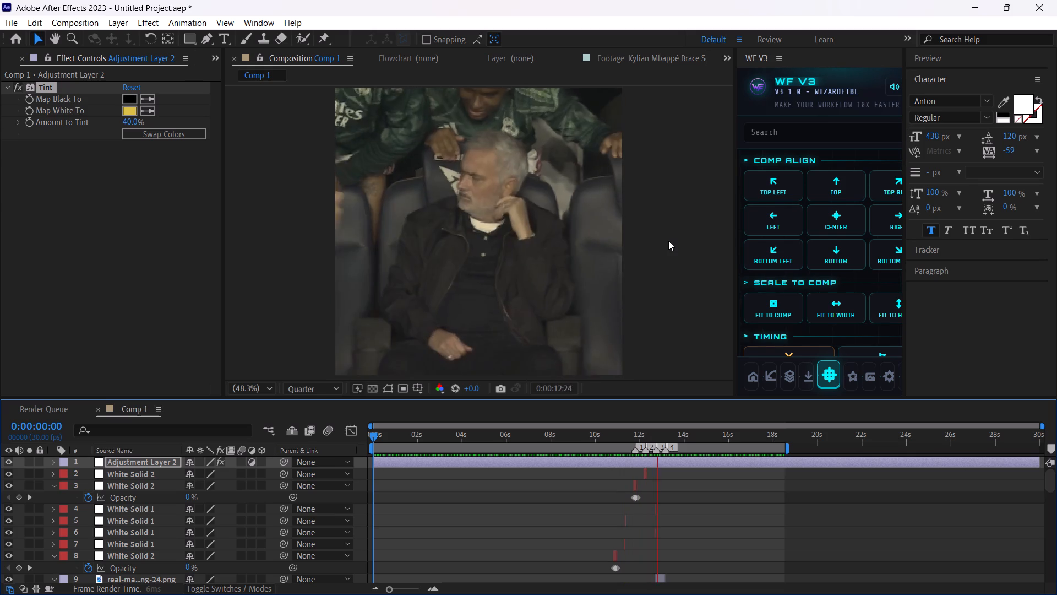
key("space")
left_click_drag(664, 434, 663, 441)
left_click(682, 242)
left_click(743, 511)
key("space")
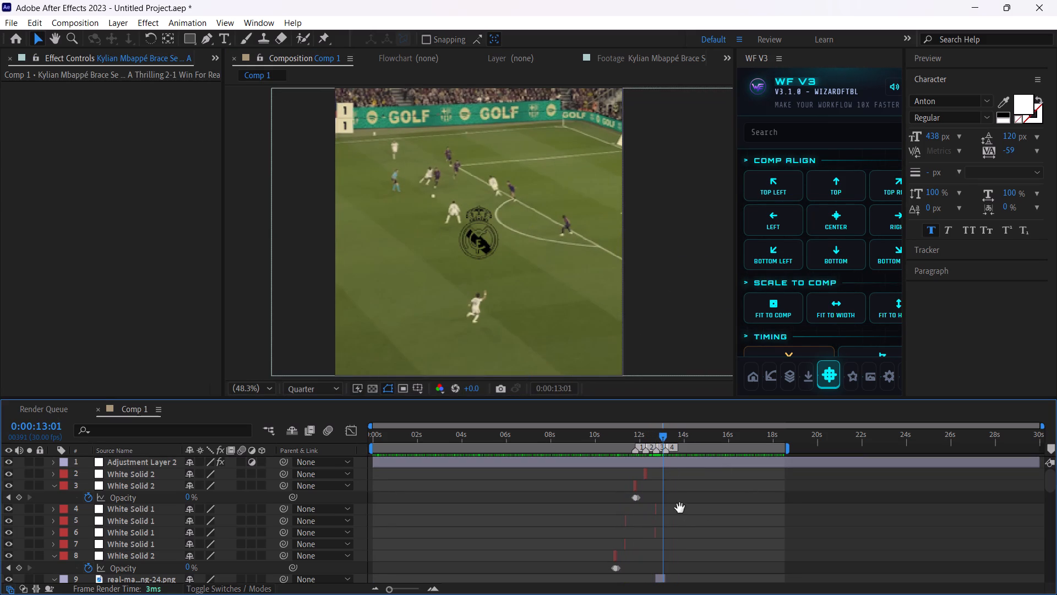
key("space")
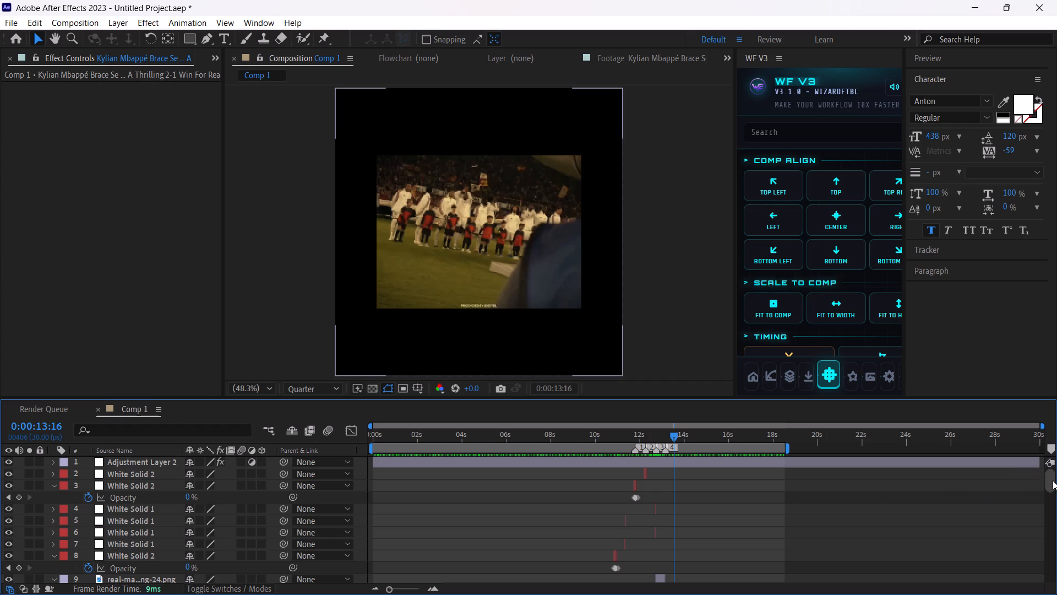
Duplicate the White Solid 2 flash at marker 2 and move the copy below the White Solid 1 layers.
left_click_drag(1053, 480, 1044, 463)
left_click_drag(402, 588, 414, 584)
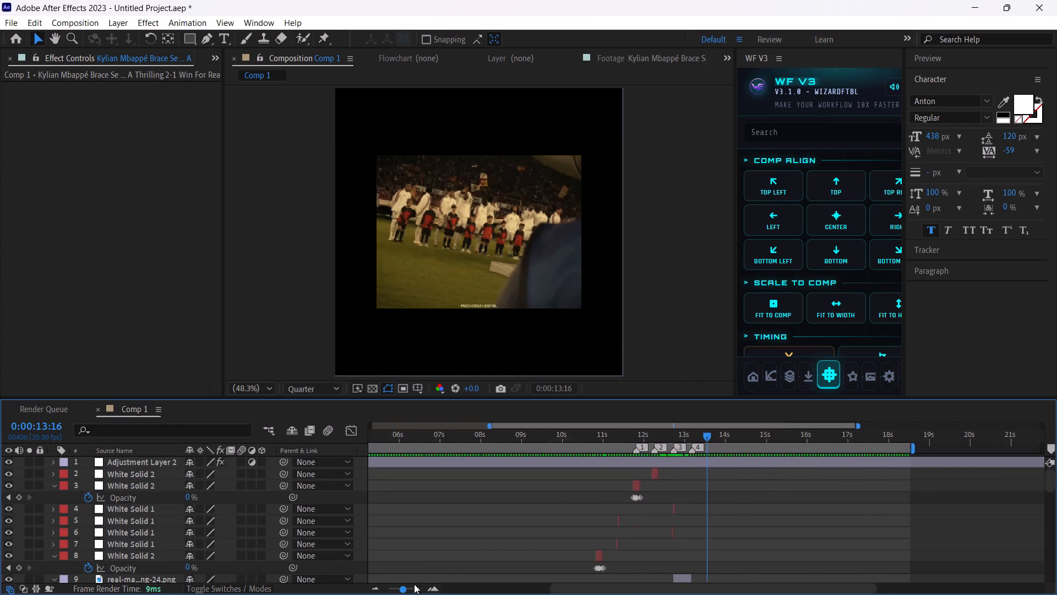
left_click_drag(414, 584, 417, 581)
left_click(400, 480)
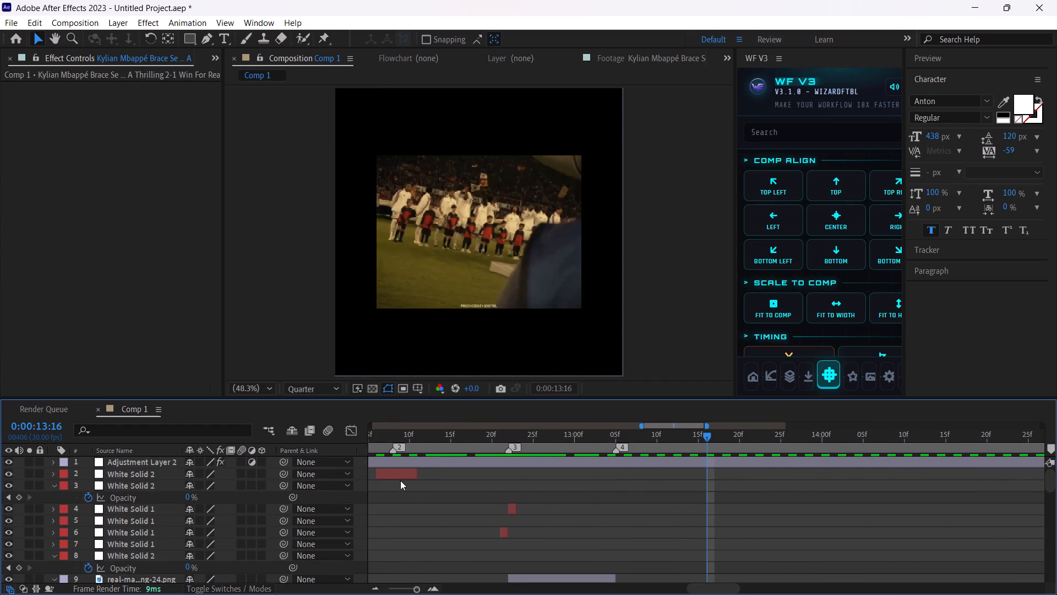
left_click(406, 479)
left_click(411, 472)
key("ctrl+d")
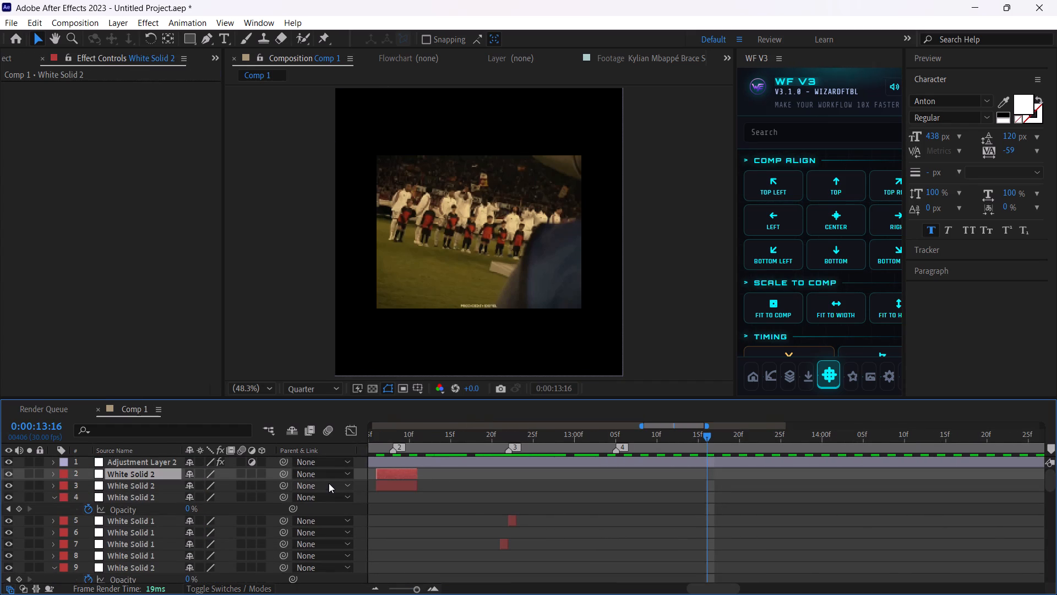
left_click_drag(161, 469, 164, 563)
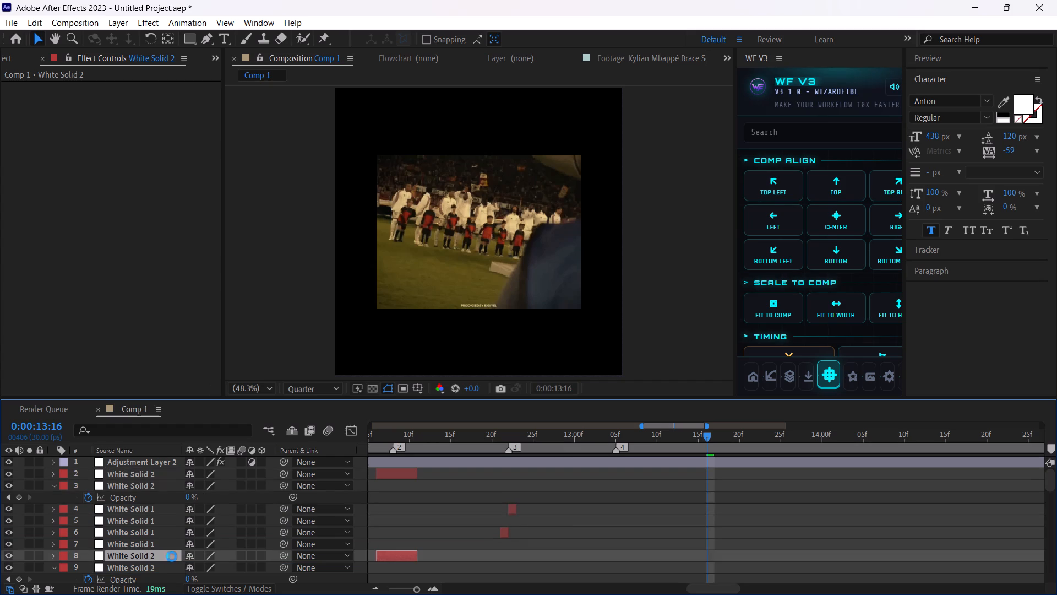
Shift the duplicated white flash so its full-opacity keyframe sits on marker 4 at 0:00:13:05, and check the cut from 0:00:13:00.
left_click_drag(400, 559, 674, 556)
left_click_drag(684, 439, 683, 439)
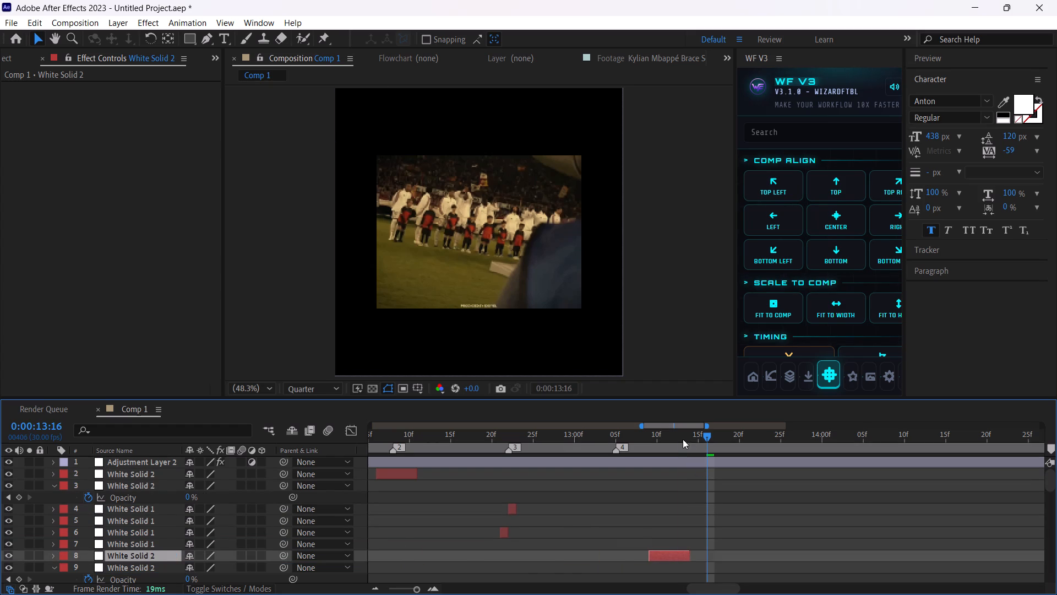
left_click_drag(683, 439, 678, 439)
left_click_drag(1050, 485, 1047, 498)
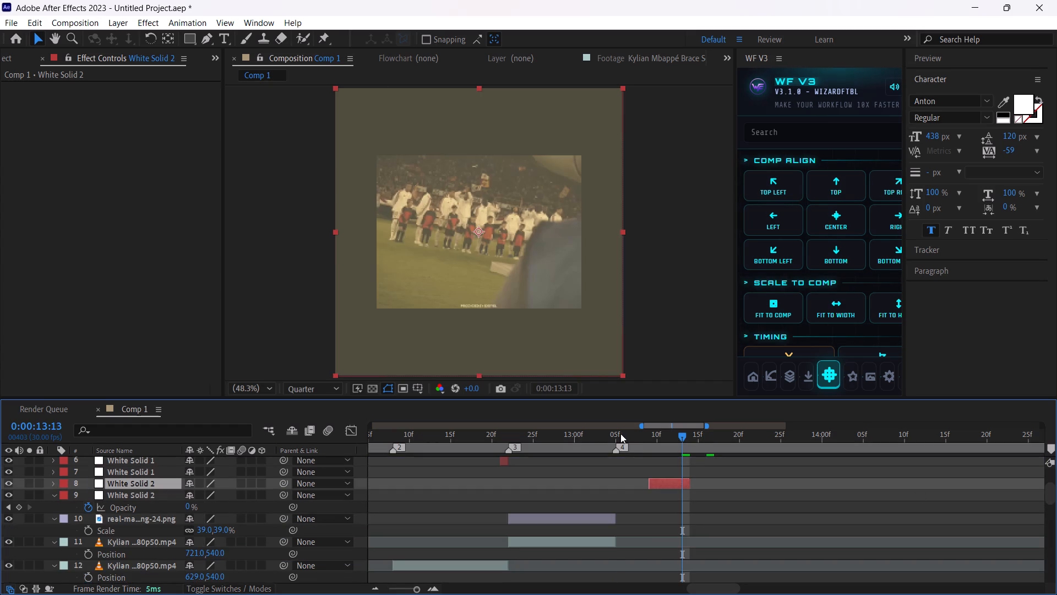
left_click(619, 434)
left_click_drag(671, 482, 623, 482)
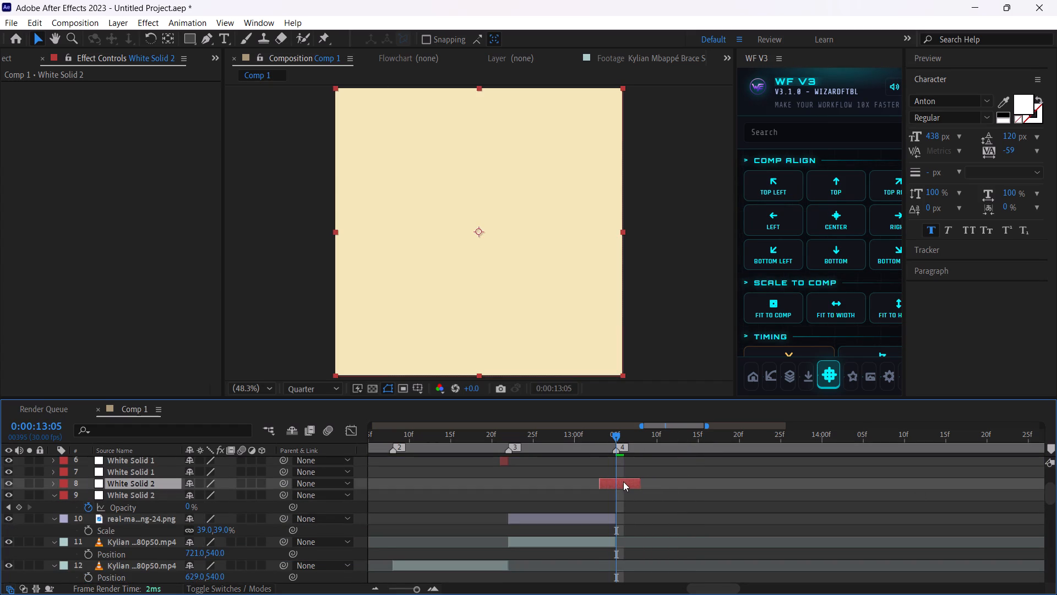
key("u")
left_click_drag(615, 430, 576, 435)
key("space")
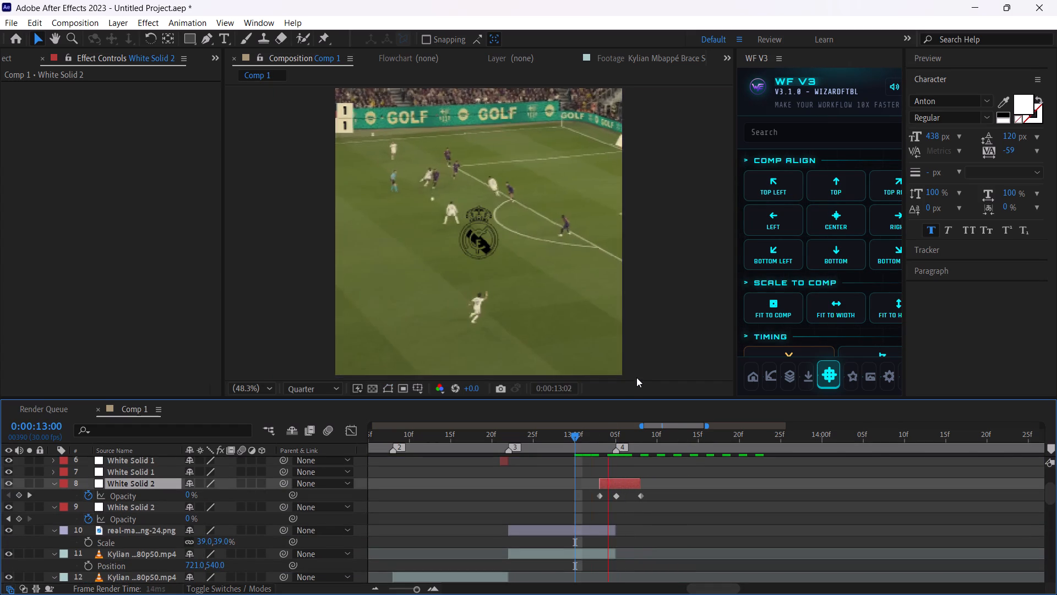
key("space")
left_click_drag(635, 443, 624, 446)
left_click_drag(624, 432, 622, 434)
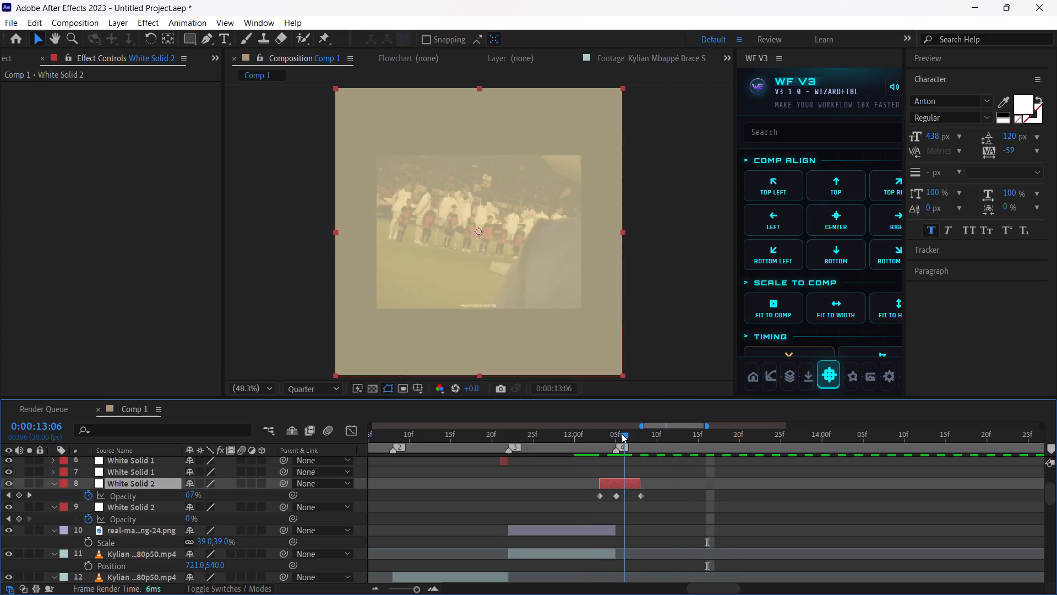
left_click_drag(622, 434, 619, 436)
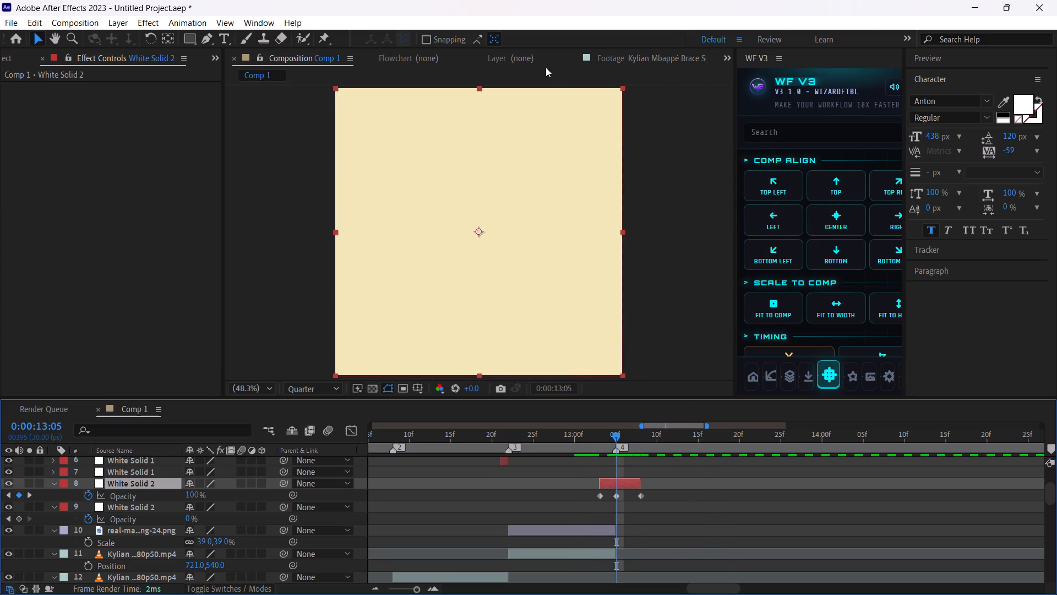
In the Kylian Mbappé match footage, set the In point to 0:01:48:15 and the Out point to 0:01:50:32.
left_click(603, 59)
left_click_drag(448, 359, 454, 360)
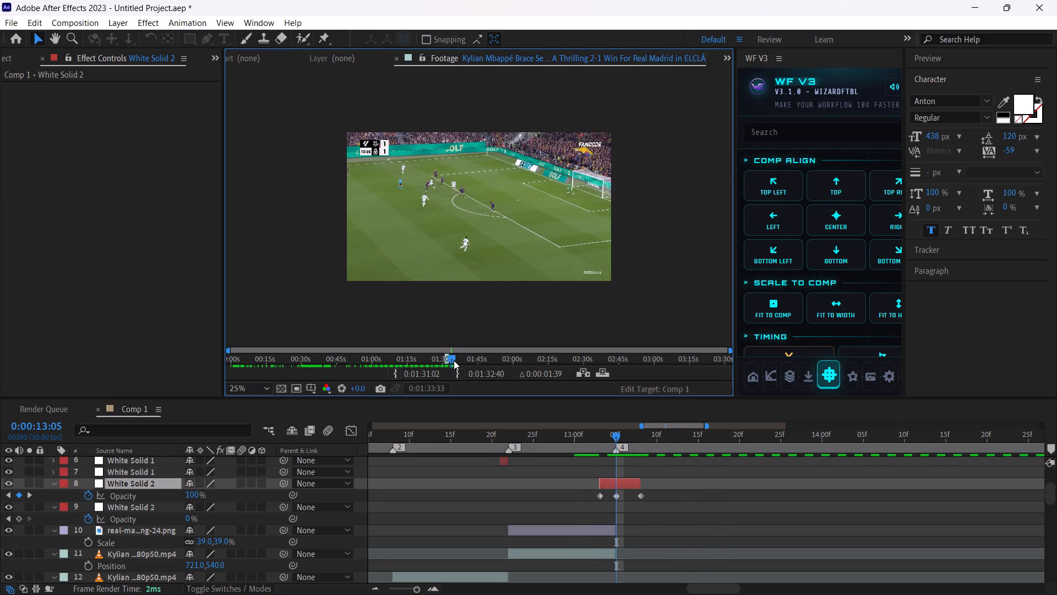
left_click_drag(454, 360, 471, 362)
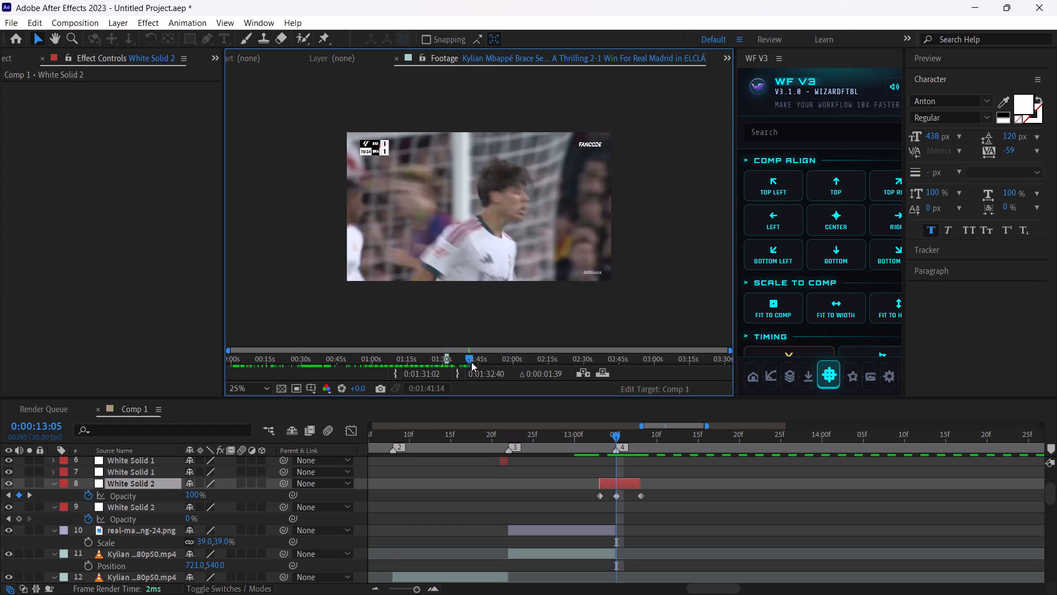
left_click_drag(471, 362, 500, 361)
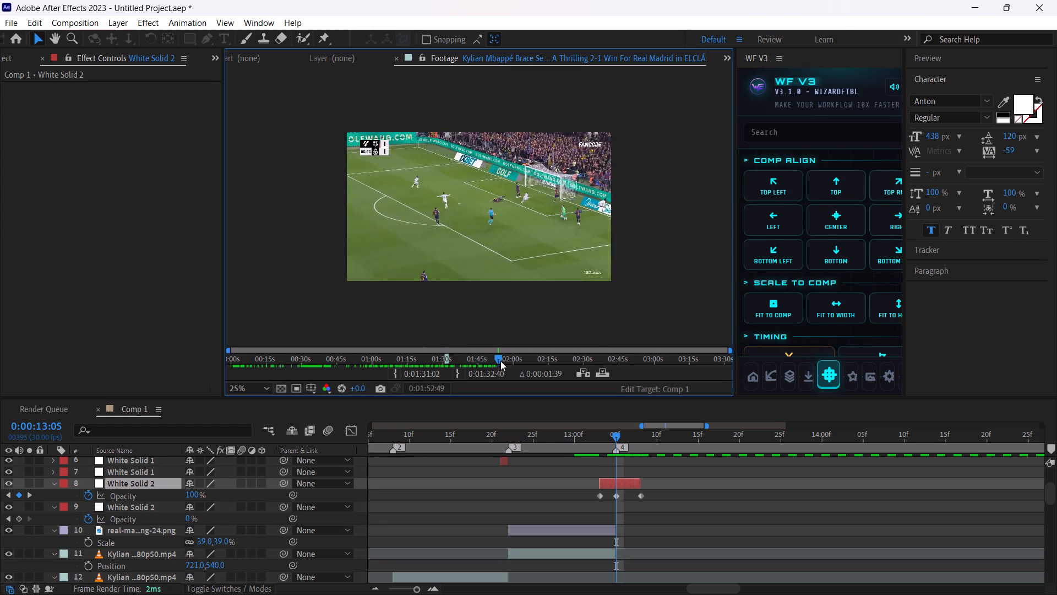
left_click_drag(500, 361, 489, 361)
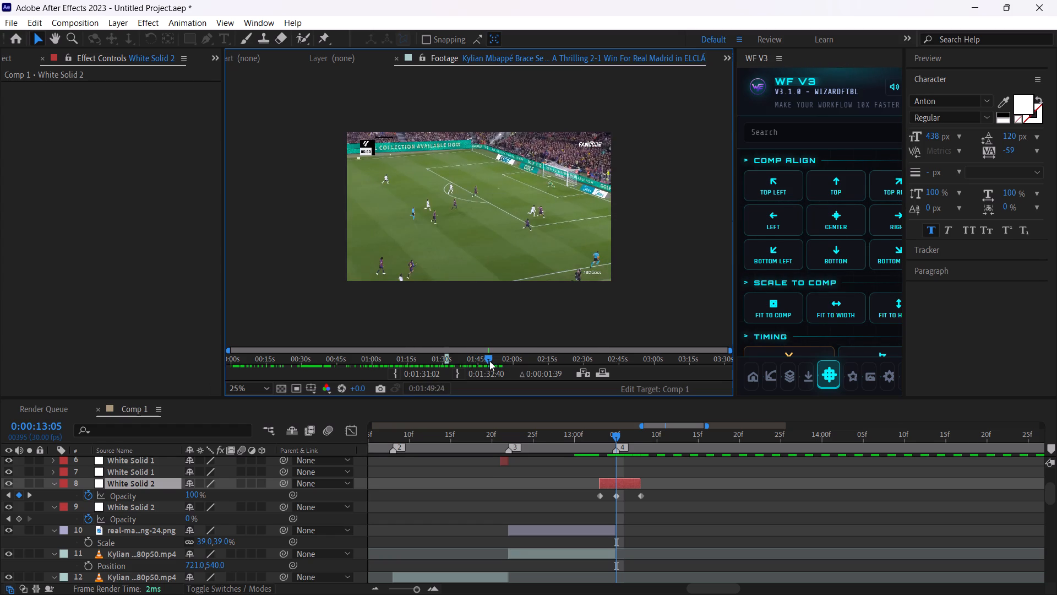
left_click_drag(489, 361, 488, 361)
left_click(459, 370)
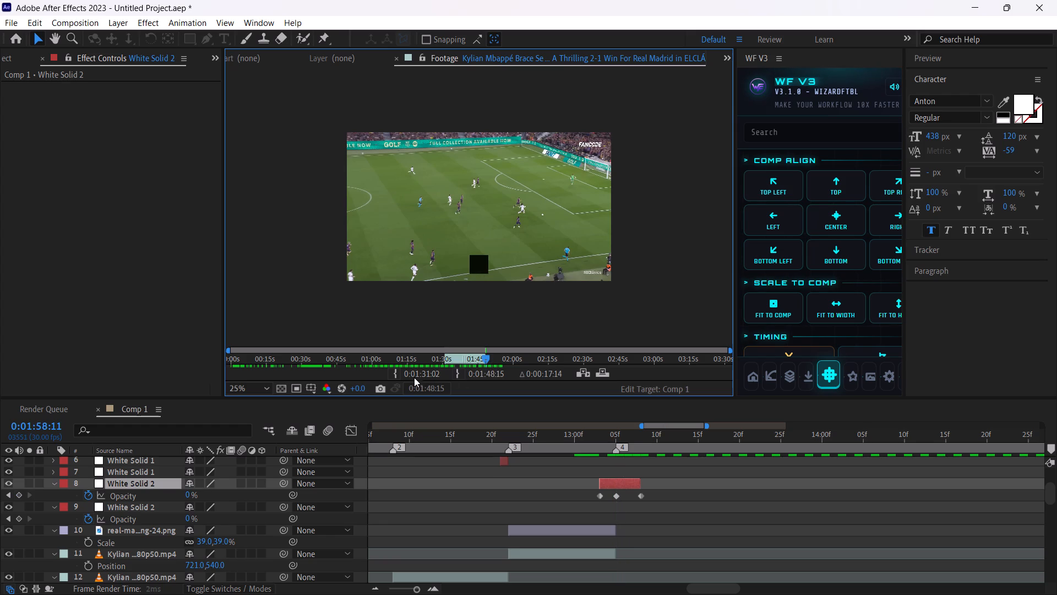
left_click(400, 373)
left_click_drag(486, 358, 488, 358)
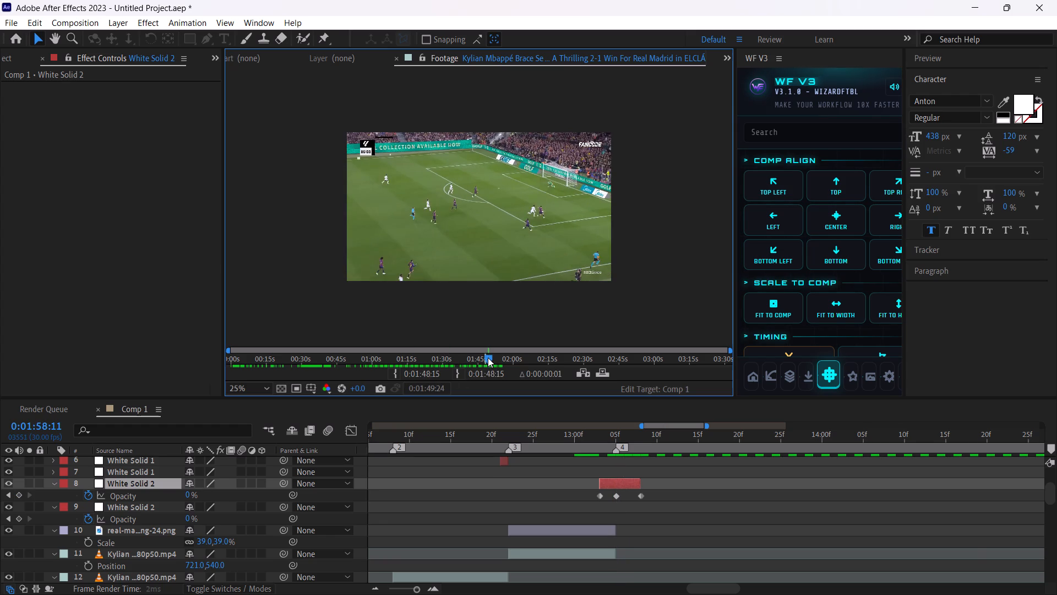
left_click_drag(488, 358, 491, 358)
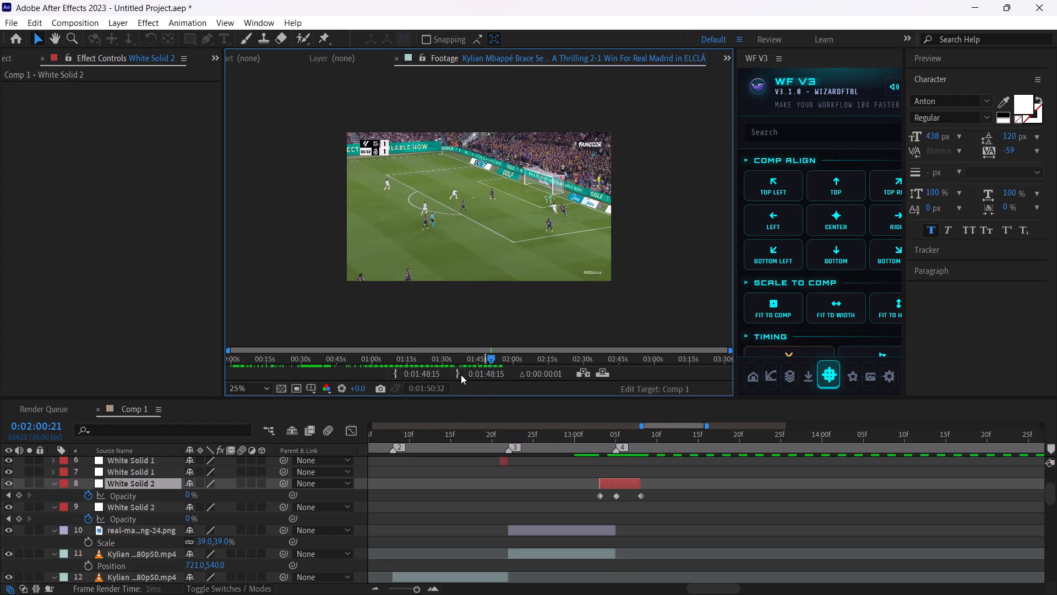
left_click(460, 370)
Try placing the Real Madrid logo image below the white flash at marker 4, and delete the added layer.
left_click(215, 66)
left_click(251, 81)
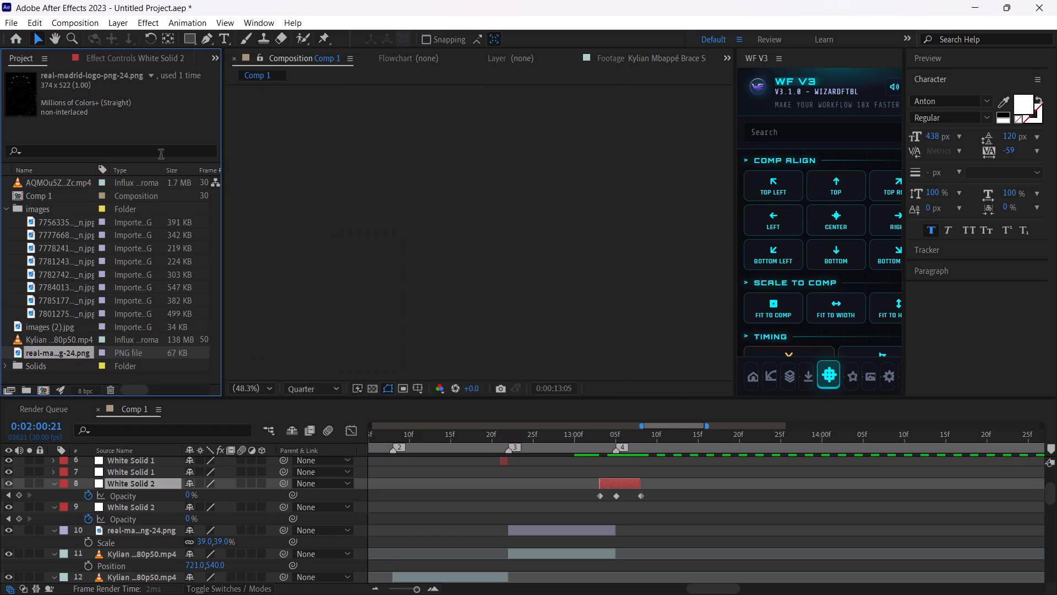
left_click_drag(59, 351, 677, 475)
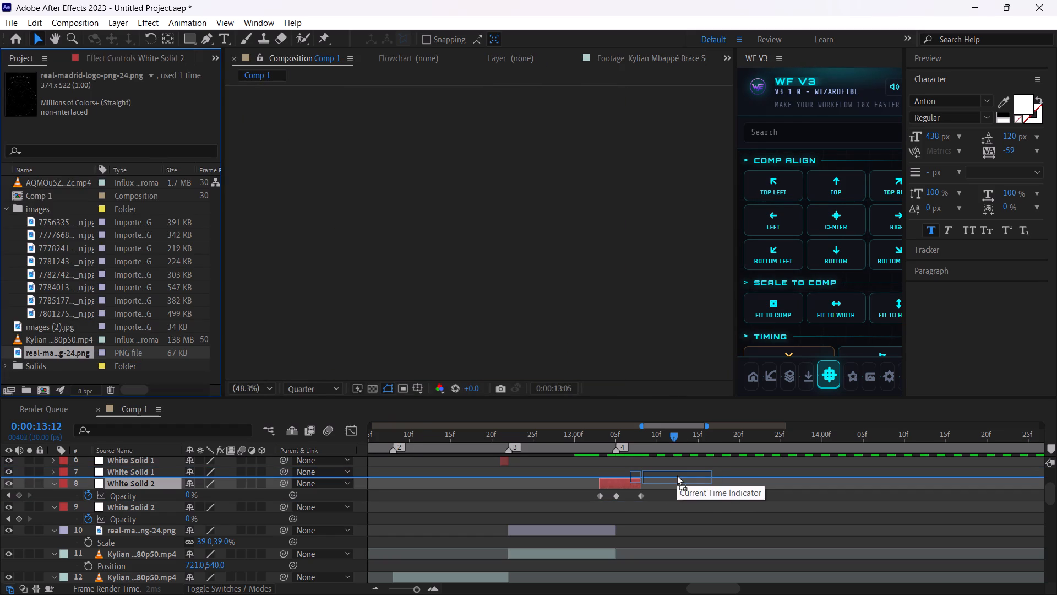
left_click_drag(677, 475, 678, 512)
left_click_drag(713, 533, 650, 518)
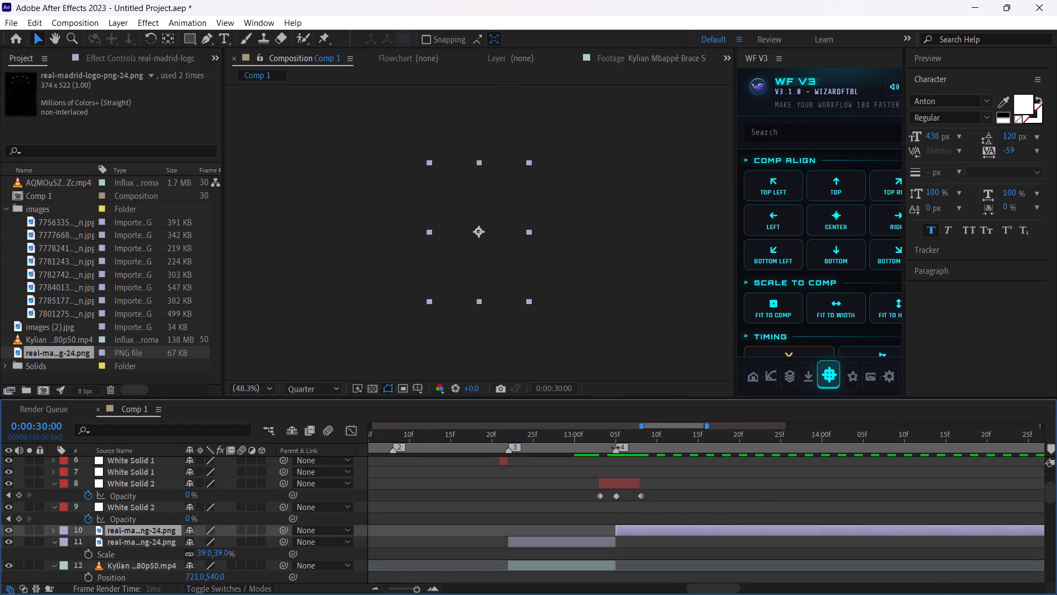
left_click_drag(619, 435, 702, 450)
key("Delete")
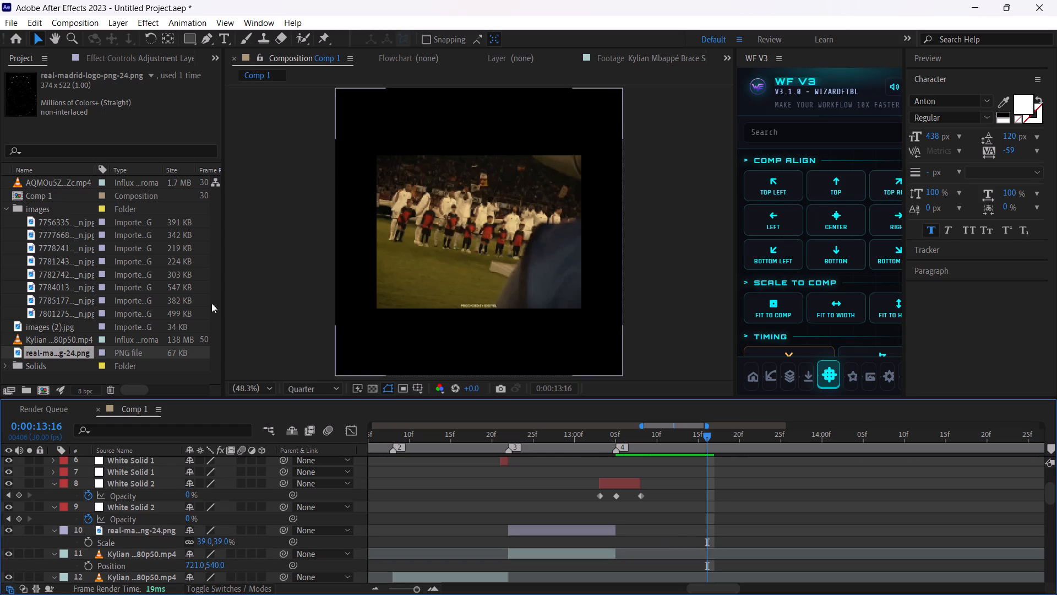
Add the trimmed Kylian Mbappé footage below the white flashes, starting at marker 4, and play back the cut from 0:00:12:28.
left_click_drag(64, 342, 630, 524)
left_click_drag(694, 529, 679, 526)
left_click_drag(618, 432, 555, 434)
key("space")
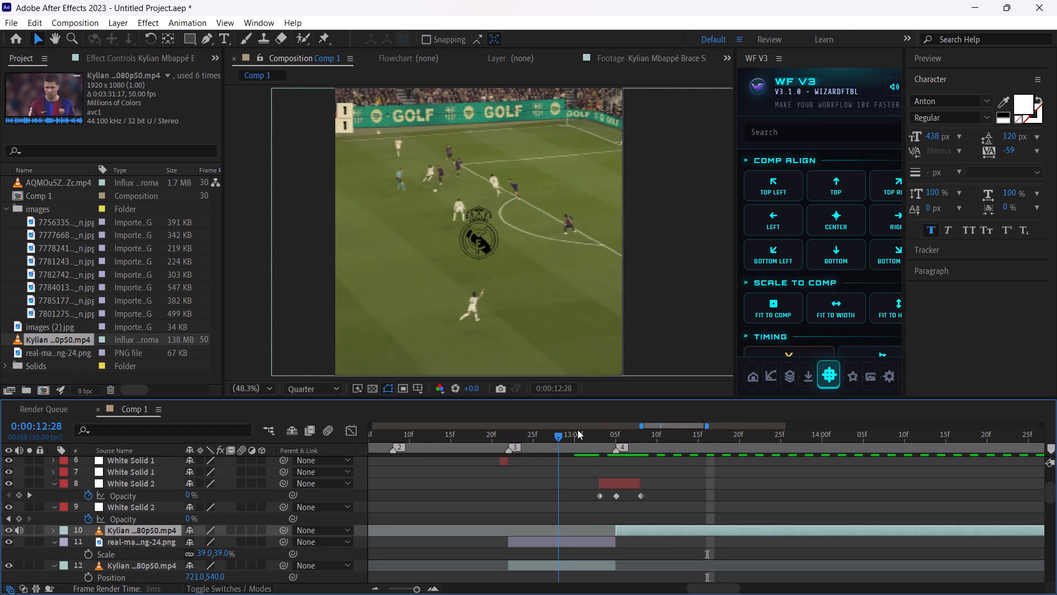
key("space")
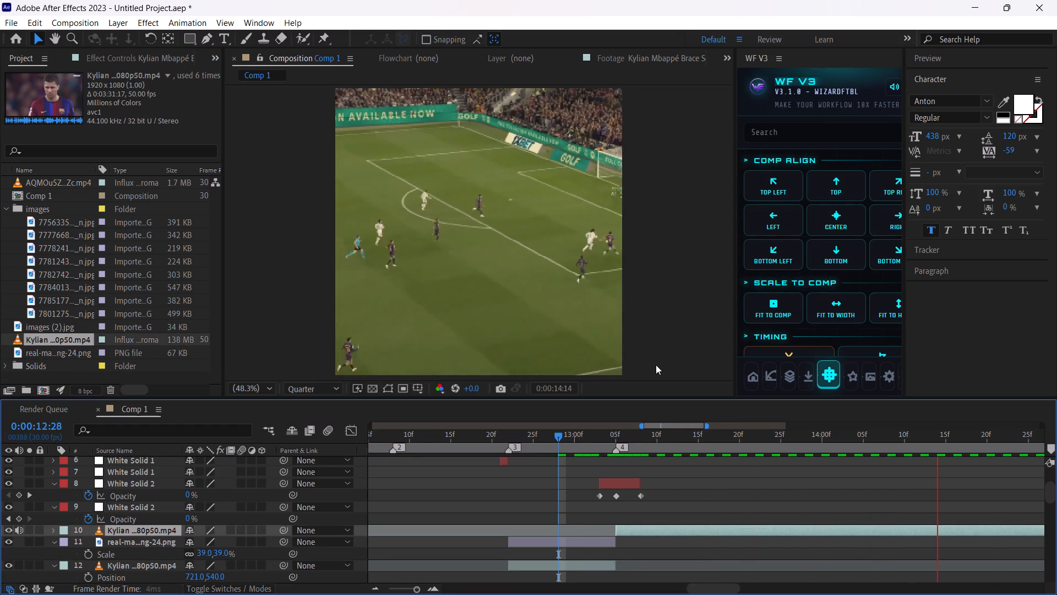
Mute the audio of the newly added Kylian Mbappé clip and preview the cut.
left_click(20, 530)
key("space")
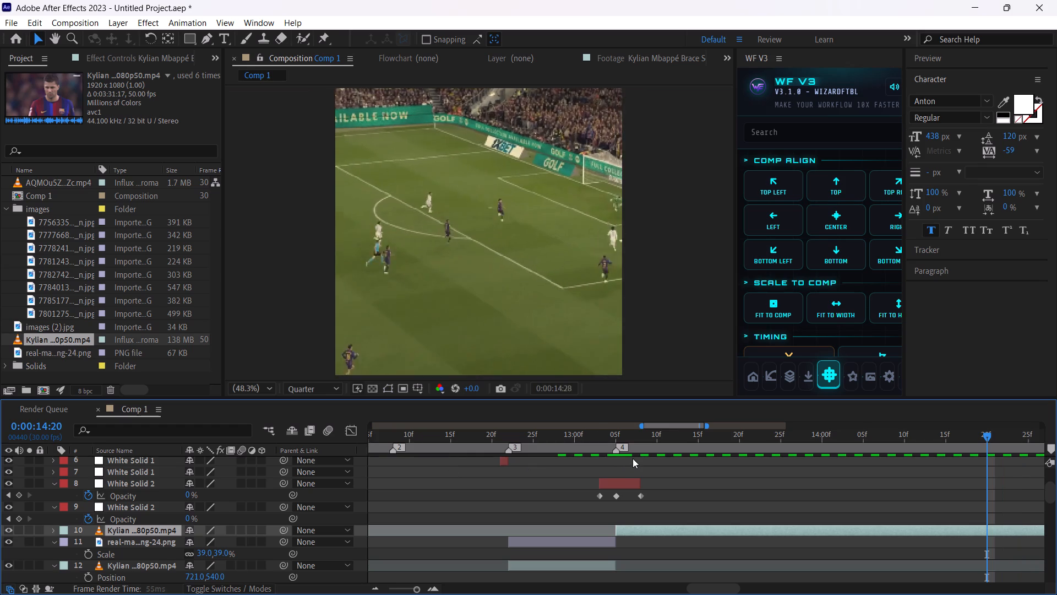
key("space")
Hide the new Mbappé clip to see the reference video, and add composition marker 5 at the reference's cut at 0:00:13:18.
left_click_drag(670, 432, 630, 439)
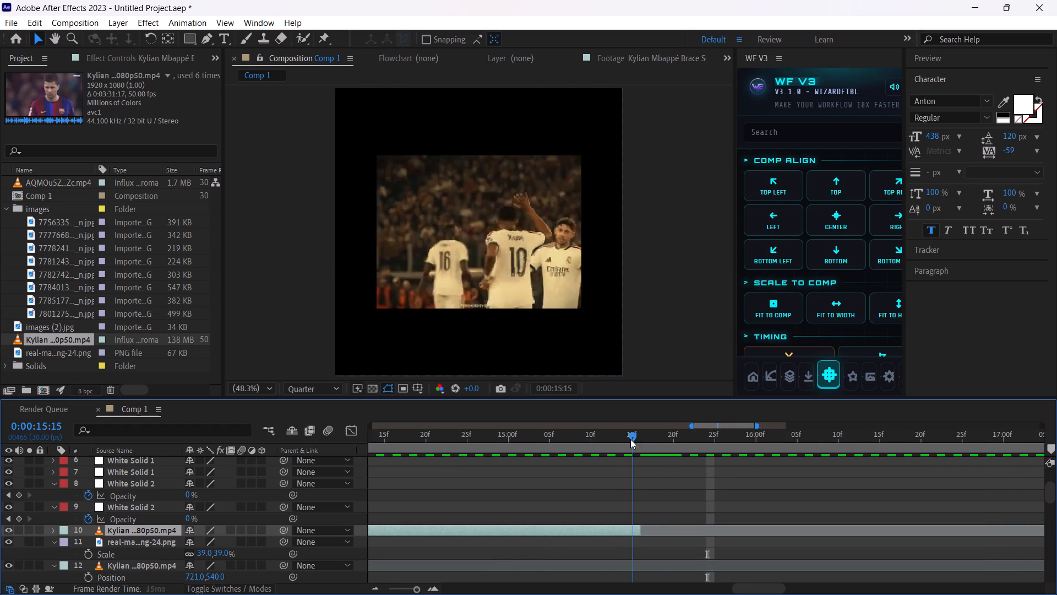
left_click_drag(630, 439, 596, 442)
left_click_drag(405, 592, 412, 588)
left_click(8, 530)
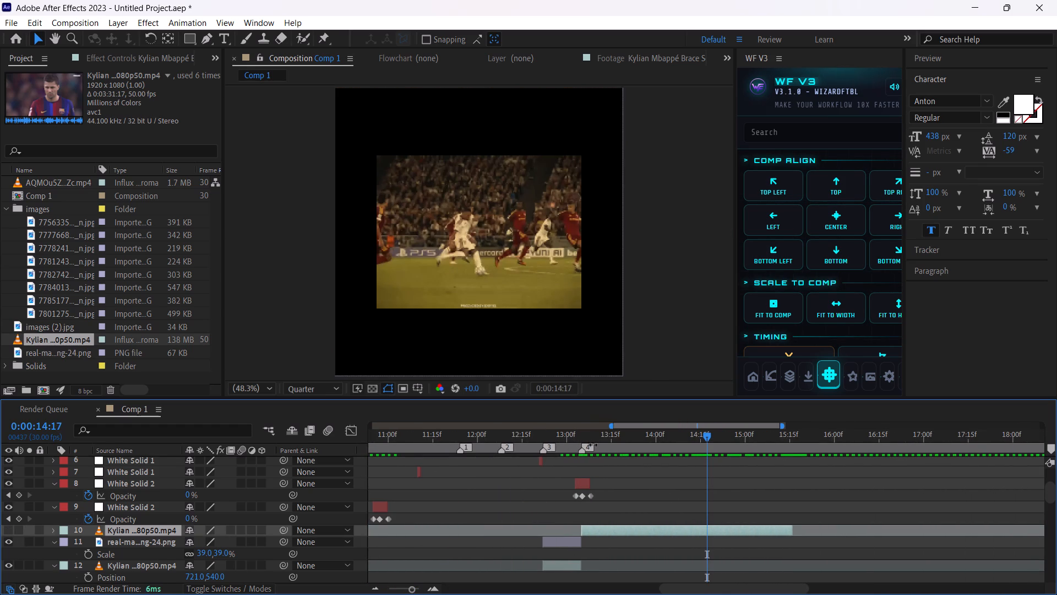
left_click_drag(686, 438, 598, 447)
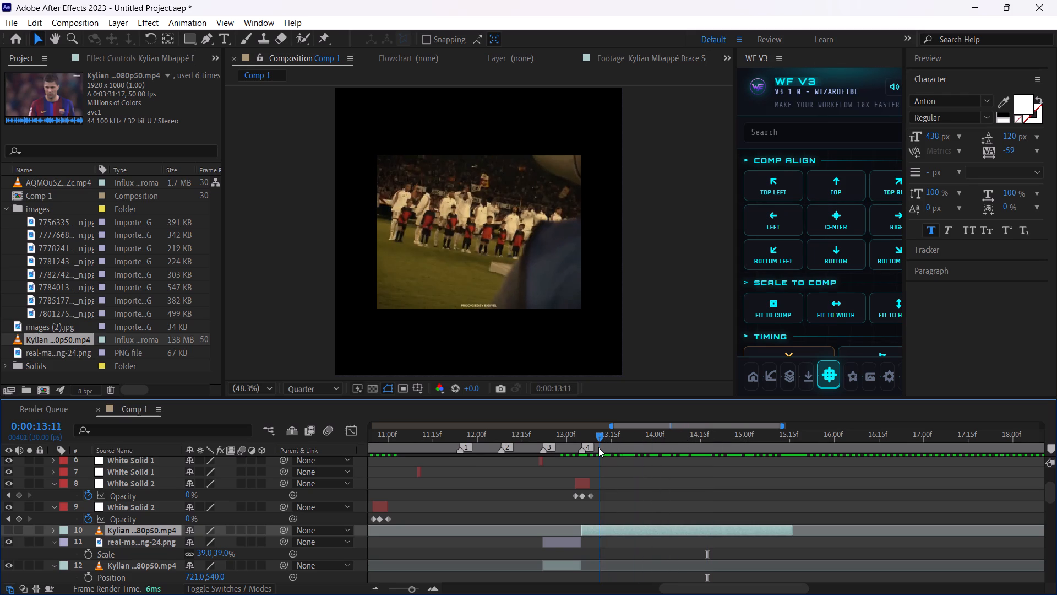
left_click_drag(598, 447, 613, 447)
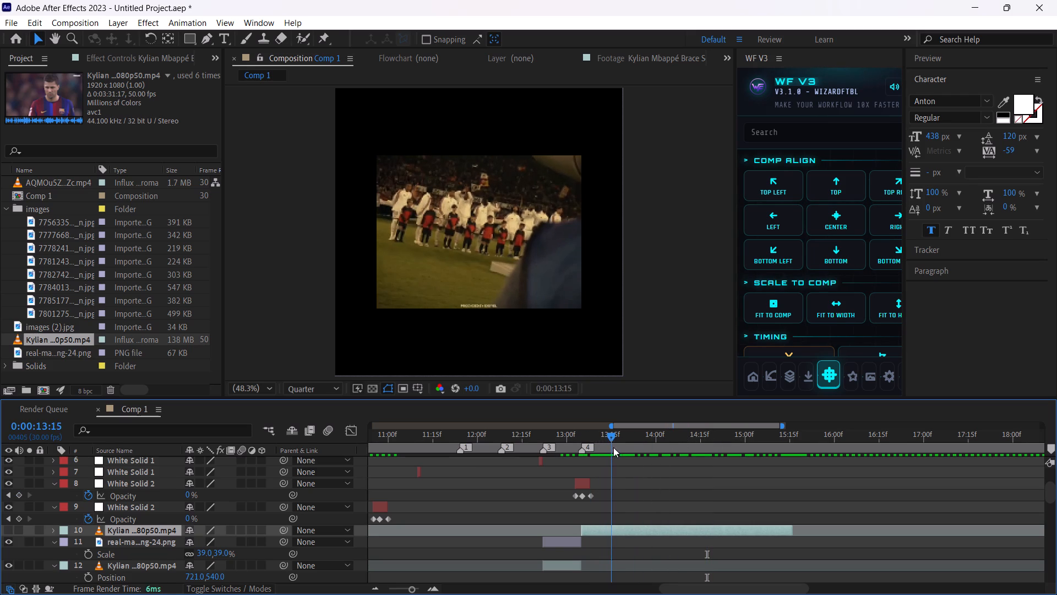
left_click_drag(613, 447, 616, 447)
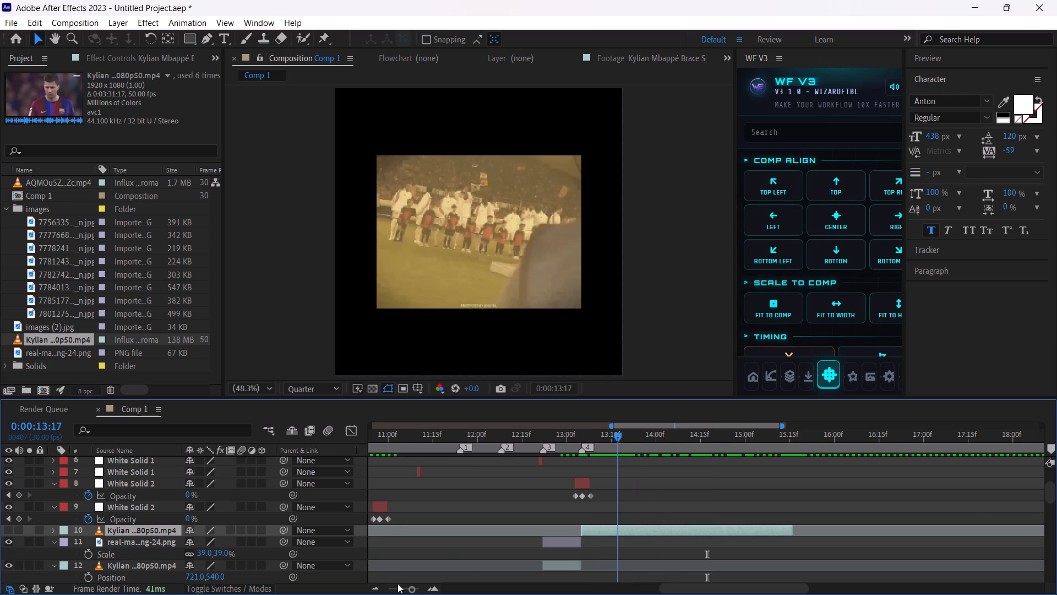
left_click_drag(408, 588, 432, 585)
left_click_drag(699, 439, 736, 436)
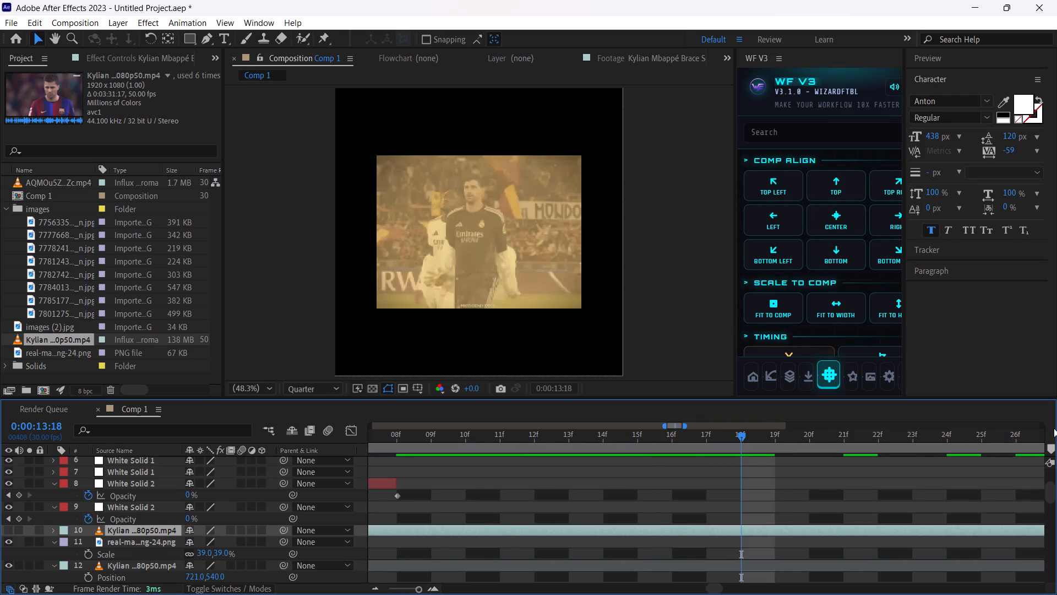
left_click(1054, 453)
Extend the end of the new Mbappé clip to about 0:00:17:28 and make the layer visible again.
left_click_drag(412, 589, 400, 589)
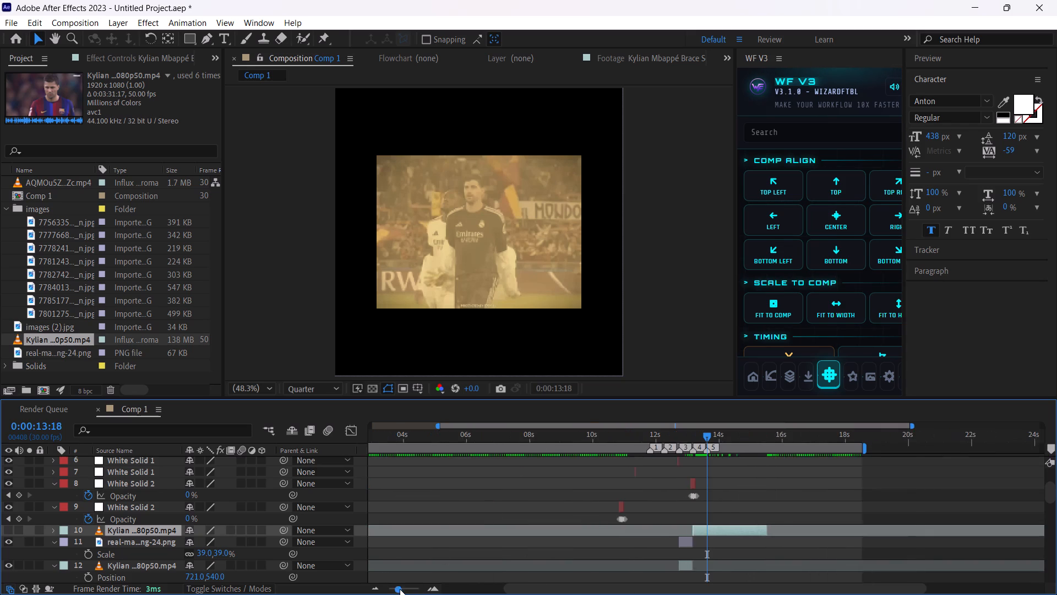
left_click_drag(400, 589, 407, 588)
left_click_drag(788, 432, 836, 434)
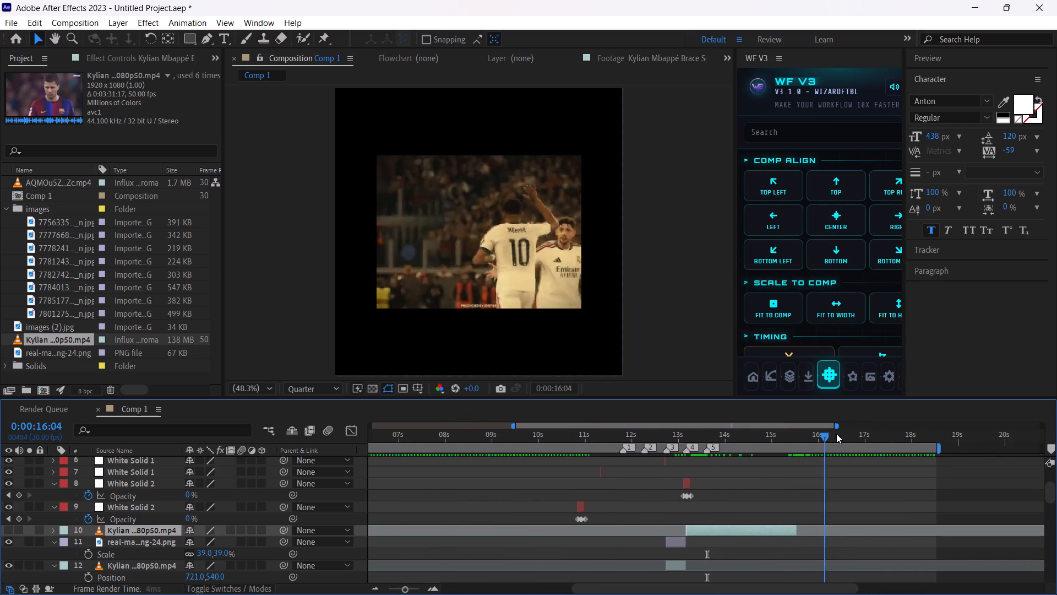
left_click_drag(836, 434, 839, 434)
left_click_drag(802, 532, 913, 530)
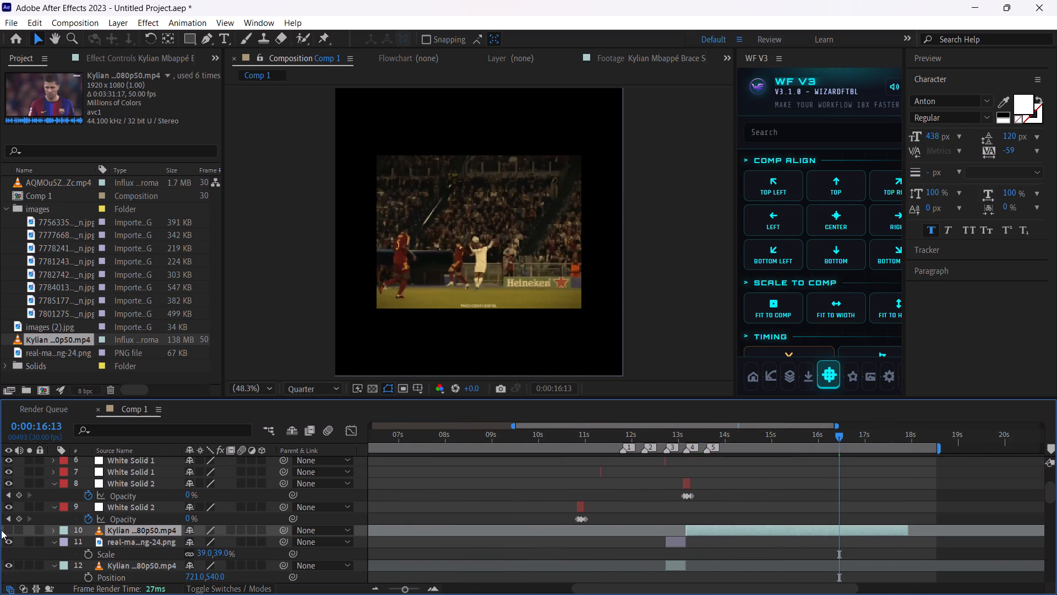
left_click(6, 529)
Split the extended Mbappé clip at 0:00:16:16 and delete the part before the split.
left_click_drag(835, 437, 842, 437)
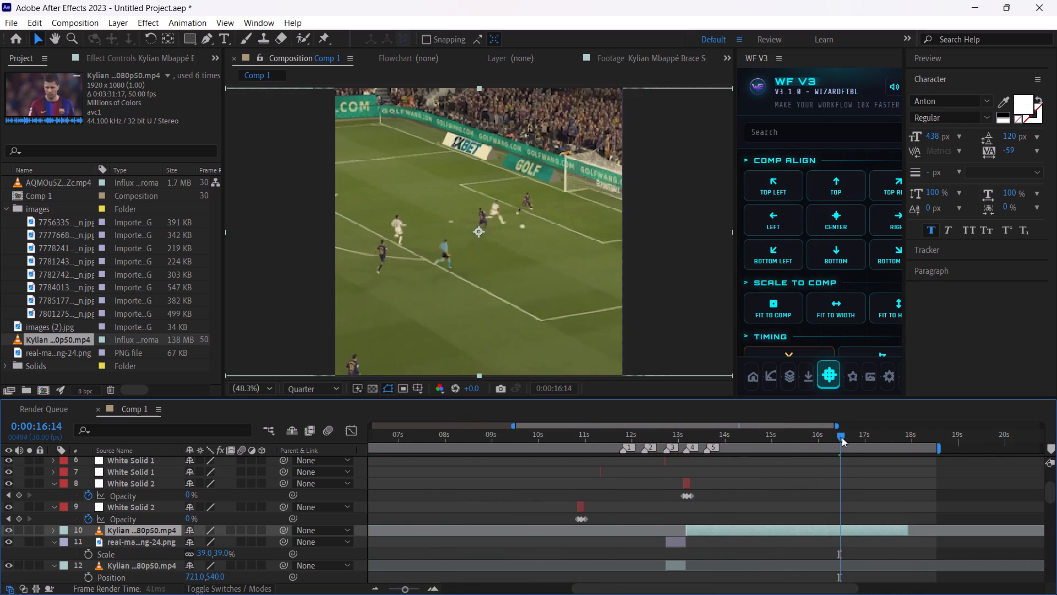
left_click_drag(842, 437, 840, 443)
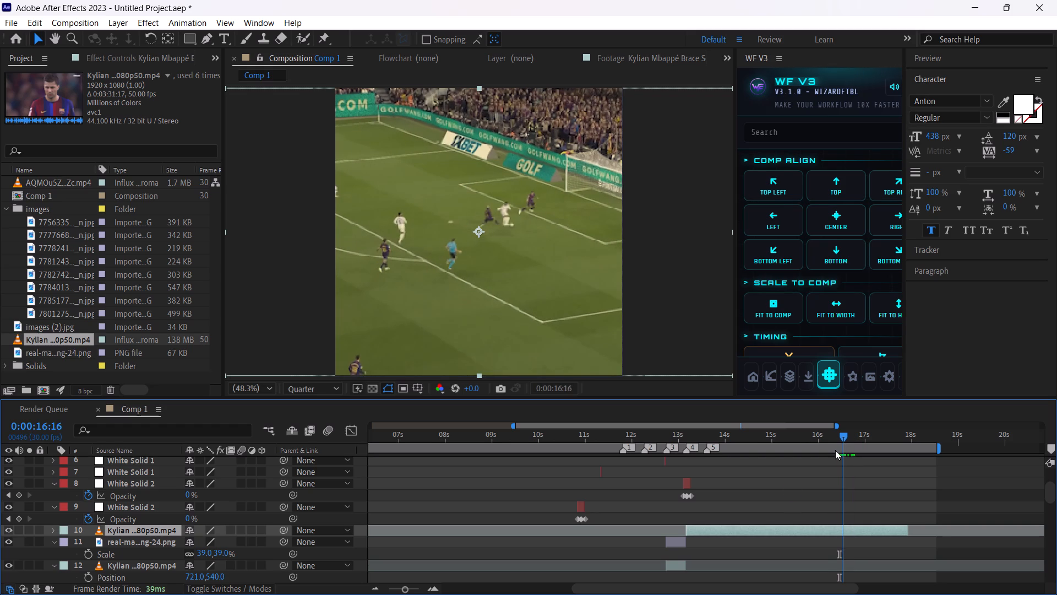
key("ctrl+shift+d")
left_click(817, 541)
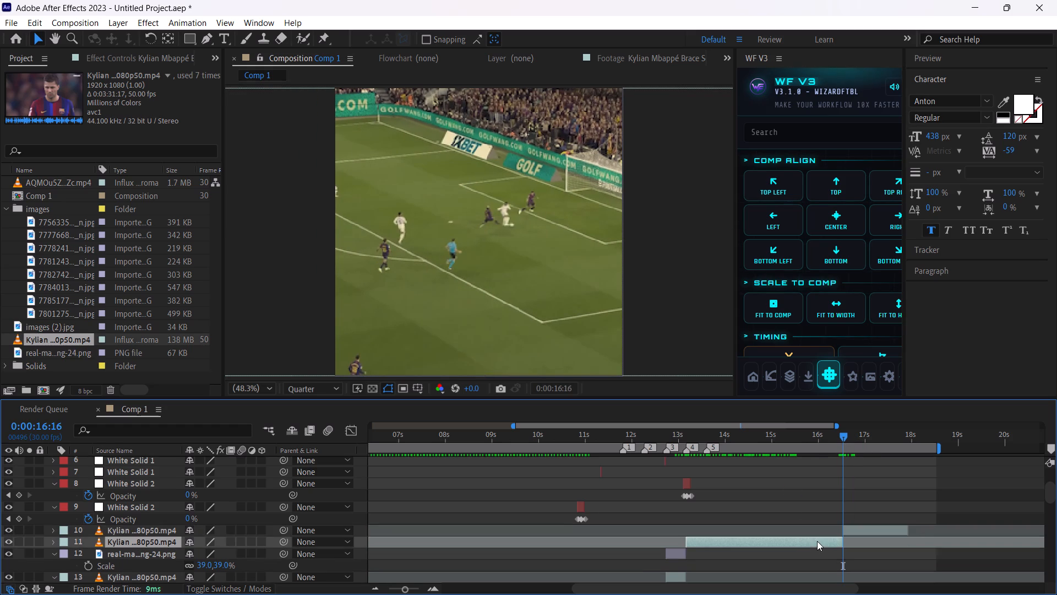
key("Delete")
Split the remaining Mbappé clip at 0:00:17:04 and delete the part after the split.
left_click_drag(838, 435, 867, 435)
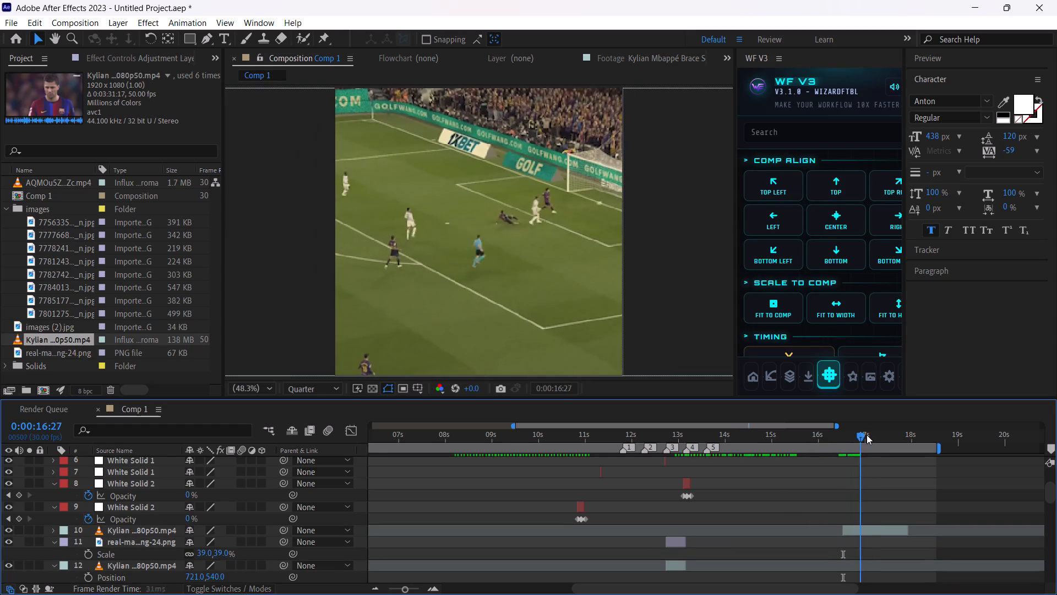
left_click_drag(867, 435, 872, 435)
left_click(876, 526)
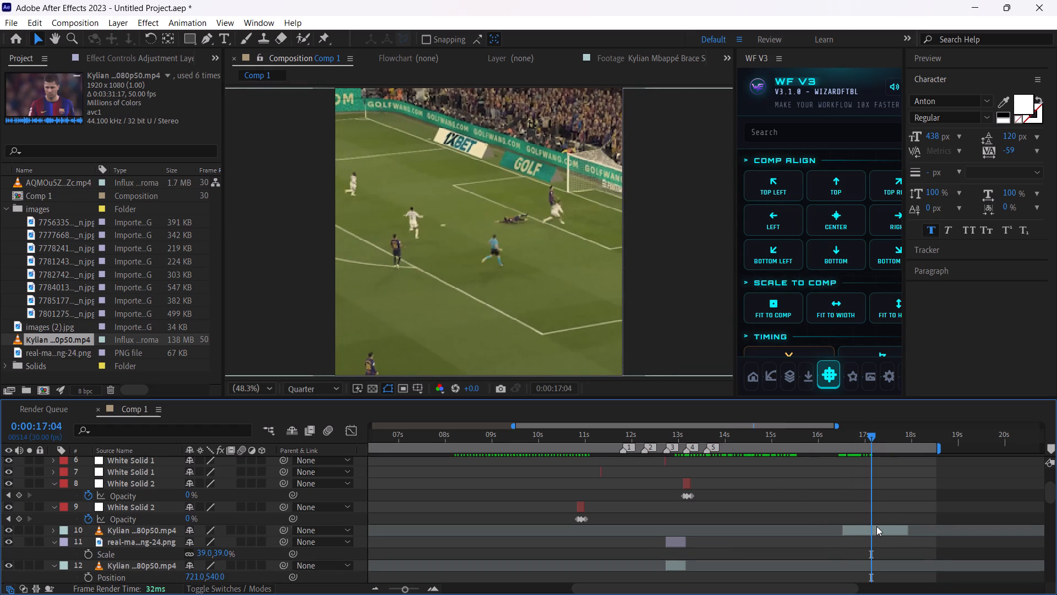
key("ctrl+shift+d")
key("Delete")
Move the shortened Mbappé clip so it starts at marker 4, 0:00:13:05, and check its frames through marker 5.
left_click_drag(858, 528, 839, 527)
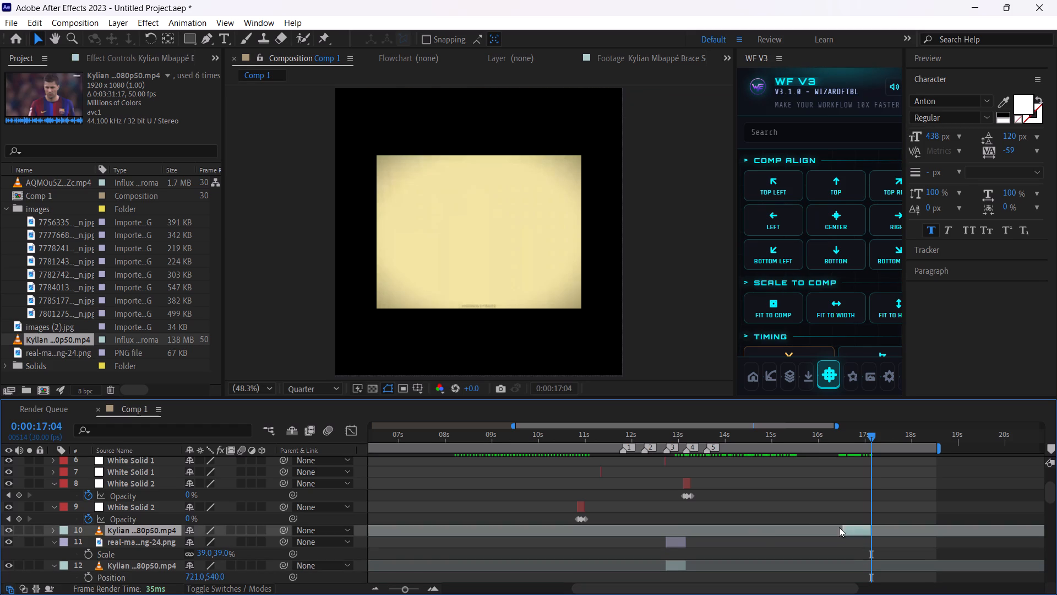
left_click_drag(839, 527, 704, 518)
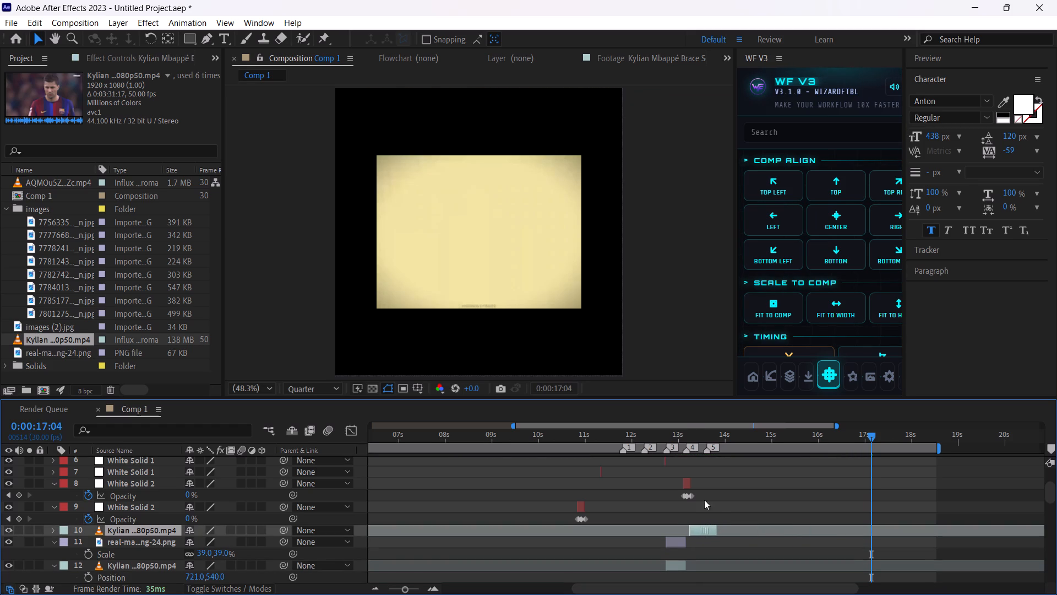
left_click_drag(696, 442, 685, 445)
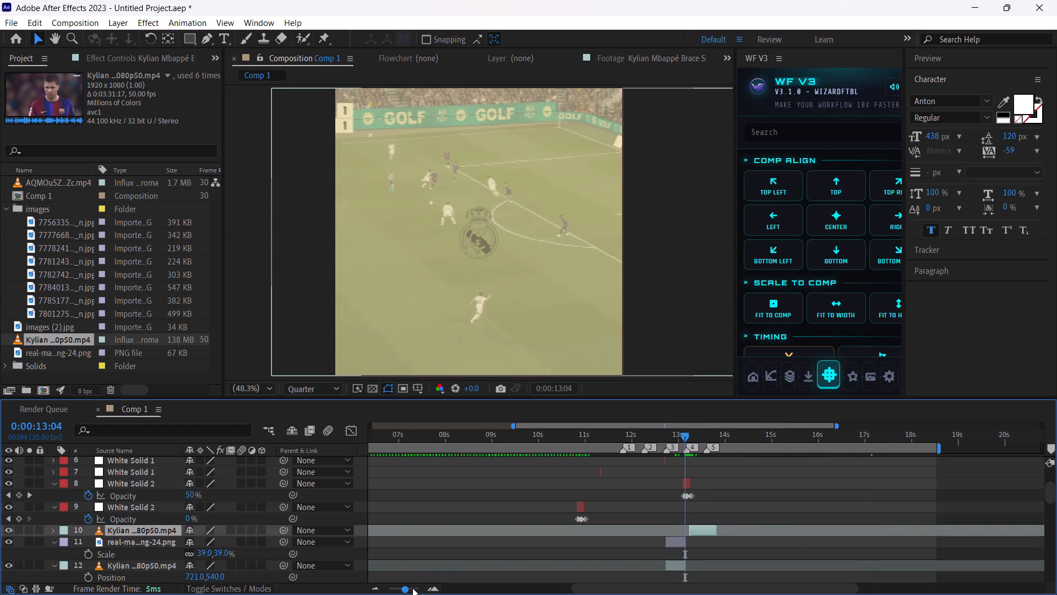
left_click_drag(411, 588, 444, 587)
left_click(745, 439)
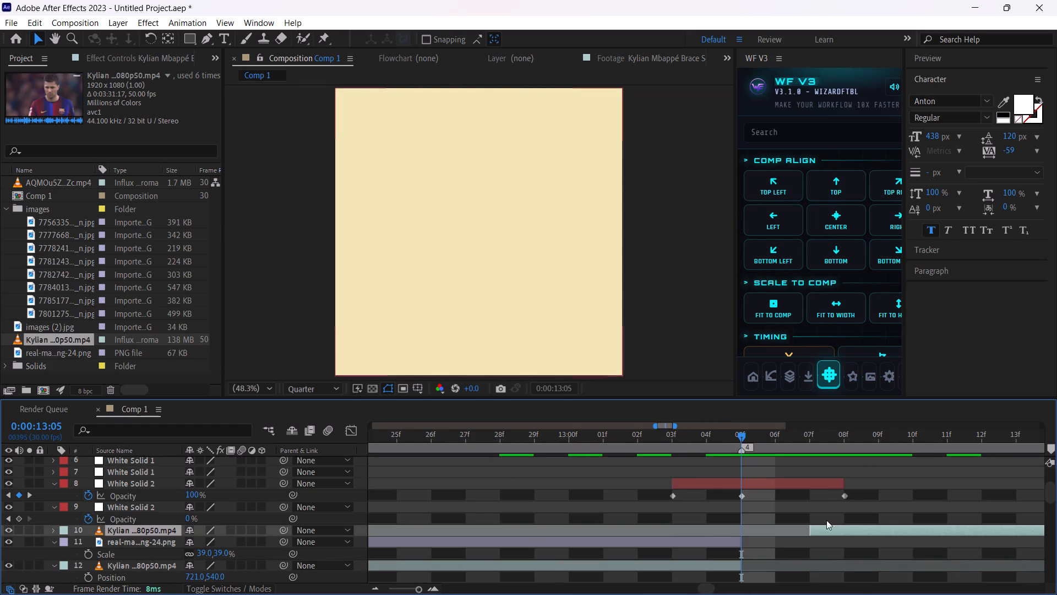
left_click_drag(831, 526, 764, 527)
left_click_drag(775, 438, 646, 458)
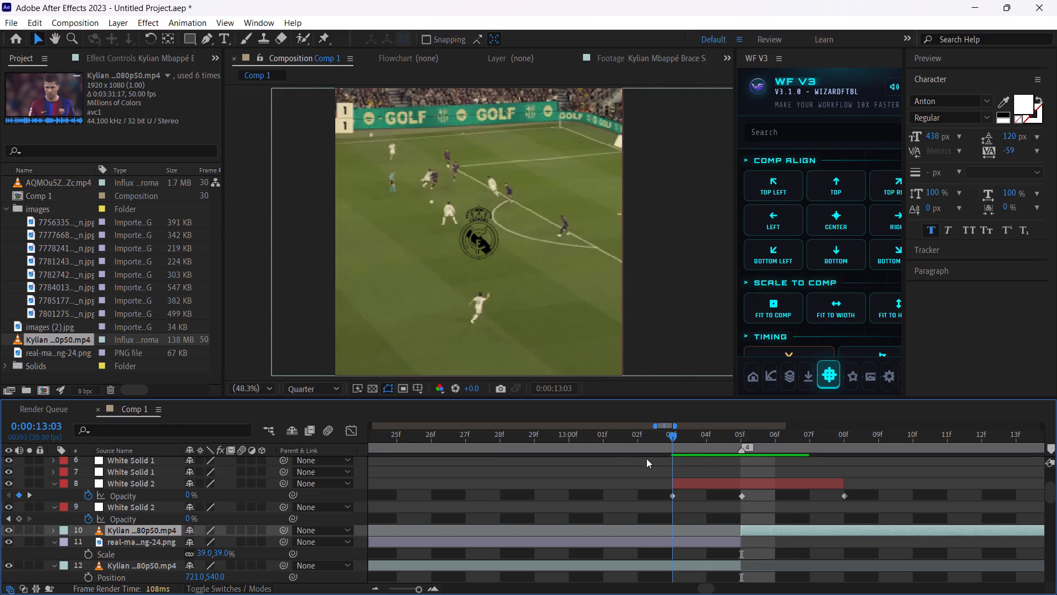
left_click_drag(646, 458, 863, 471)
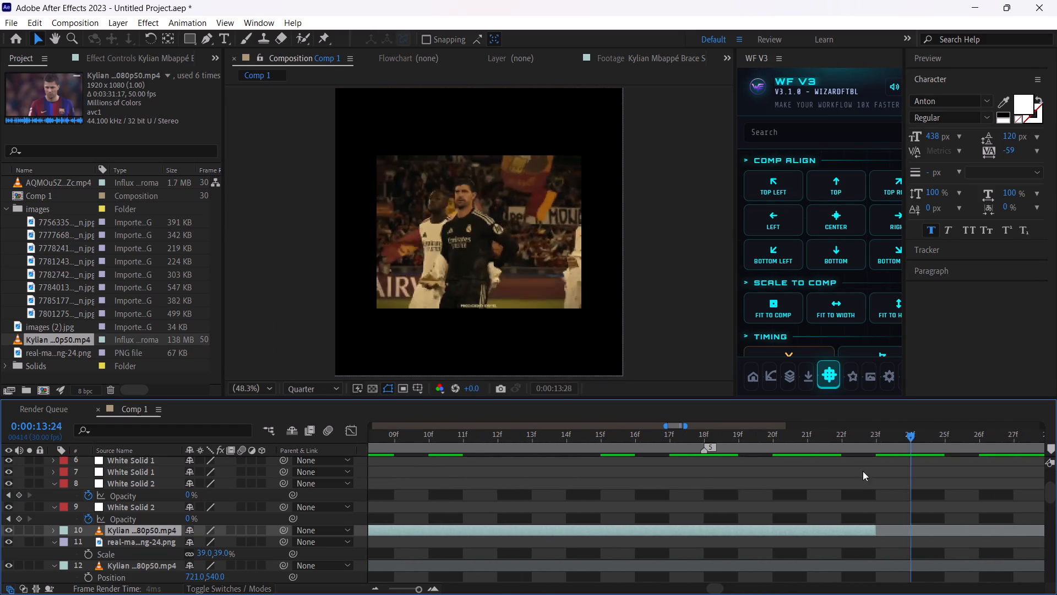
left_click_drag(863, 471, 711, 465)
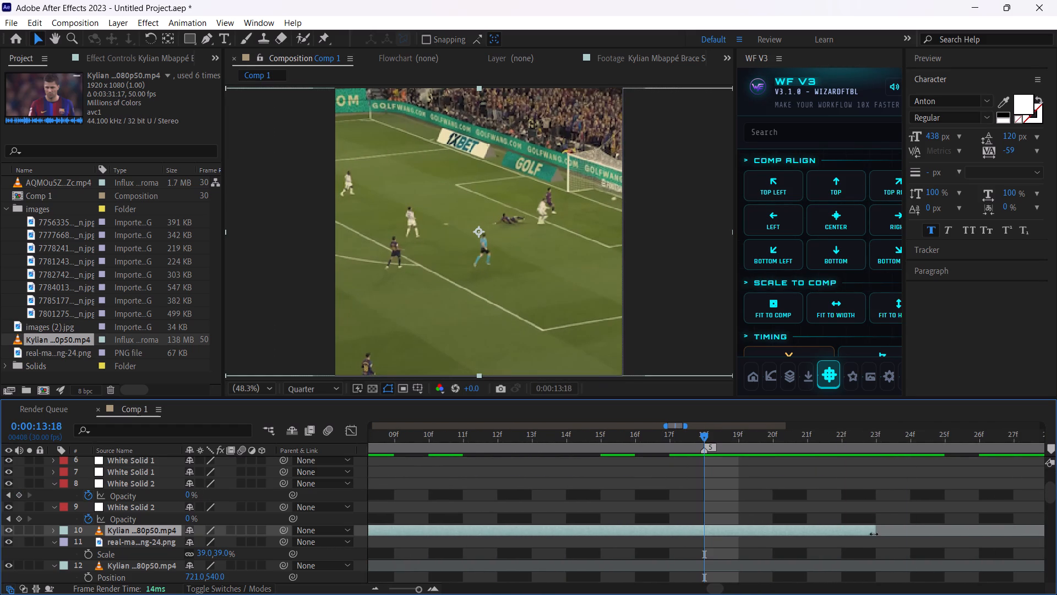
left_click(874, 532)
Set the Mbappé clip's Position to 292, 540 to reframe the shot, and play back from 0:00:13:02.
left_click_drag(702, 434, 711, 465)
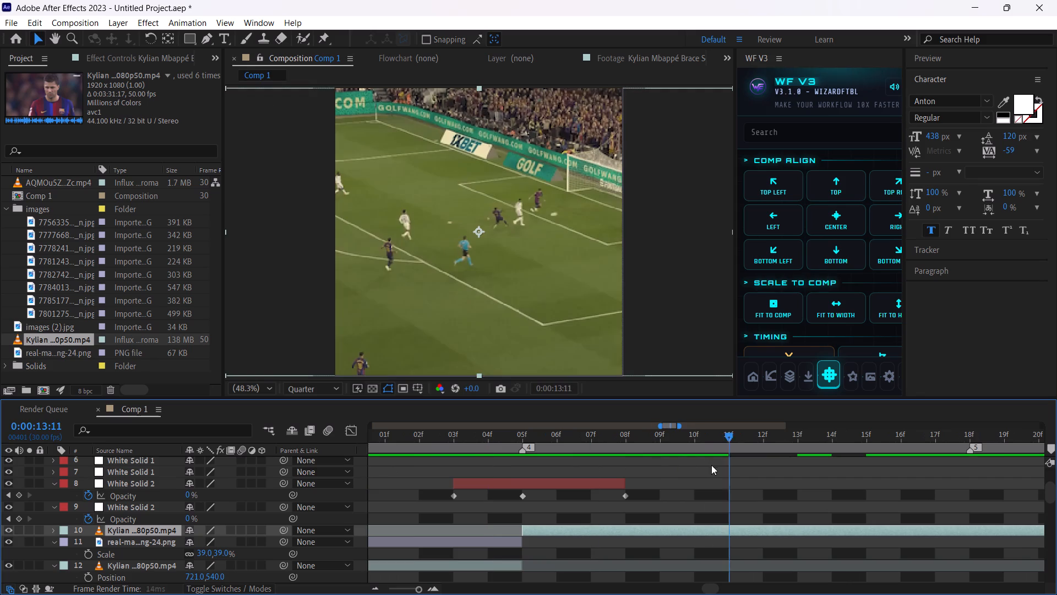
left_click_drag(711, 465, 683, 465)
key("p")
left_click_drag(195, 542, 61, 556)
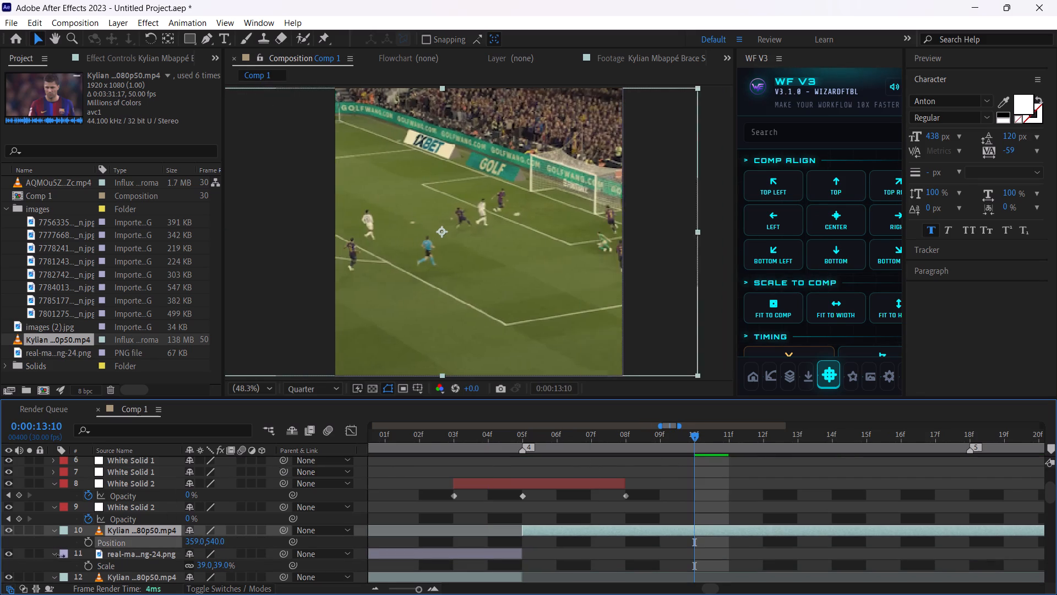
left_click_drag(61, 556, 38, 556)
left_click_drag(583, 435, 433, 446)
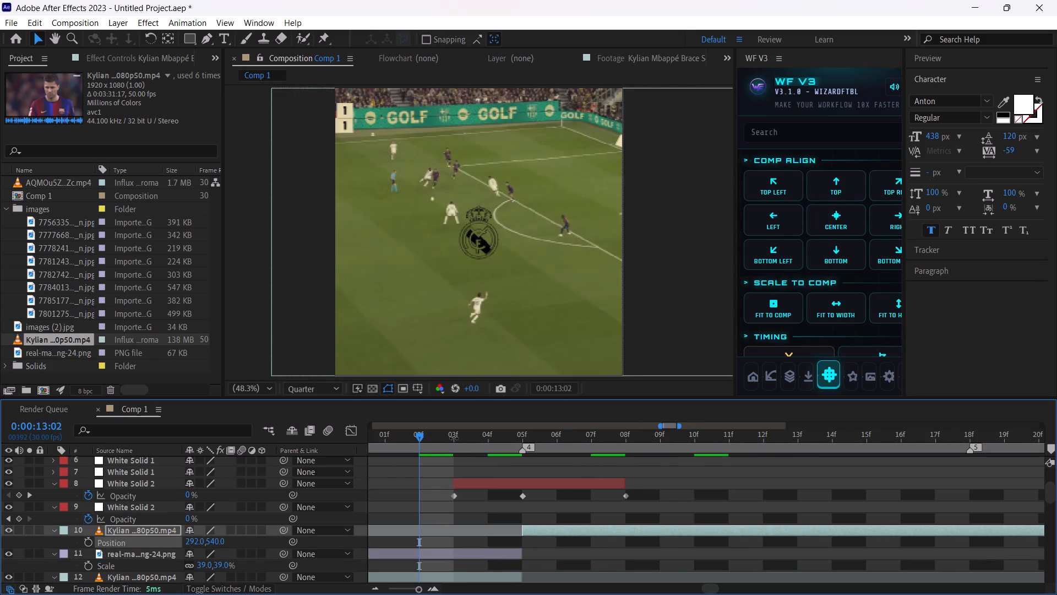
key("space")
key("space")
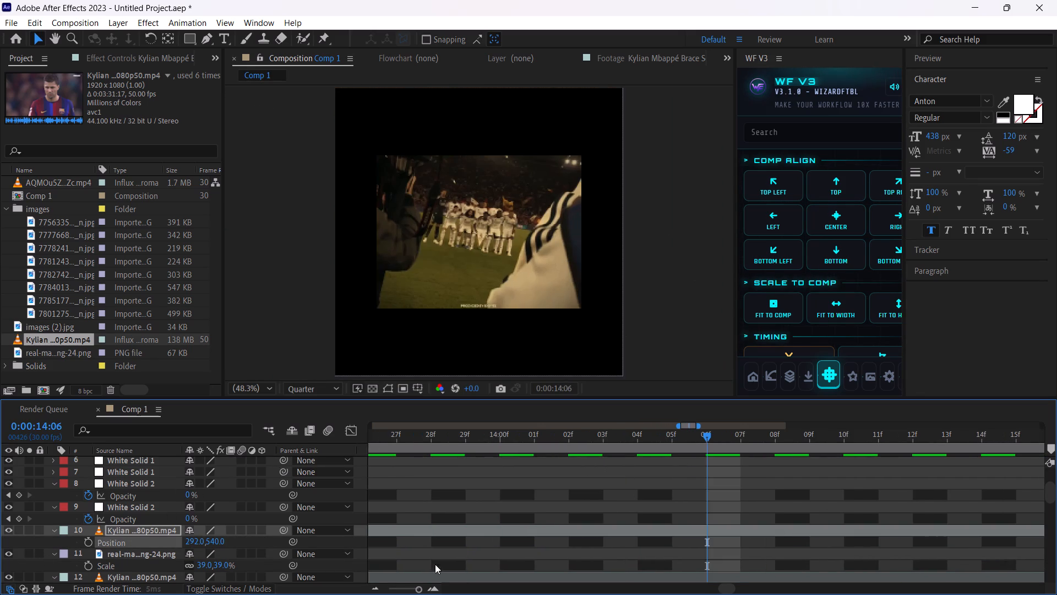
Split the Mbappé clip at marker 5, 0:00:13:18, delete the remainder after it, and play back from 0:00:12:29.
left_click_drag(410, 591, 417, 585)
left_click_drag(568, 439, 557, 440)
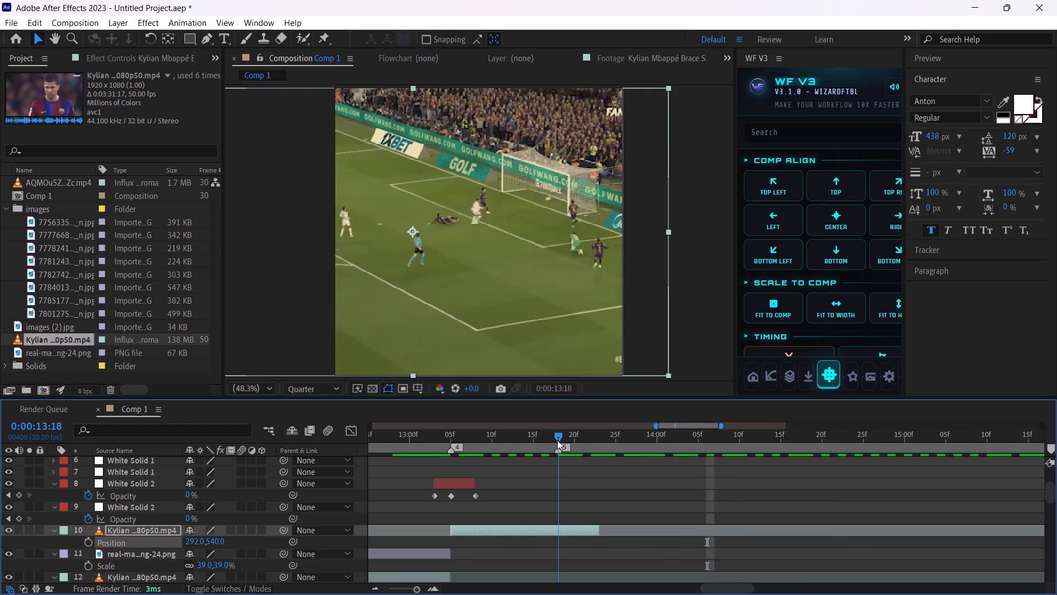
left_click_drag(557, 440, 579, 450)
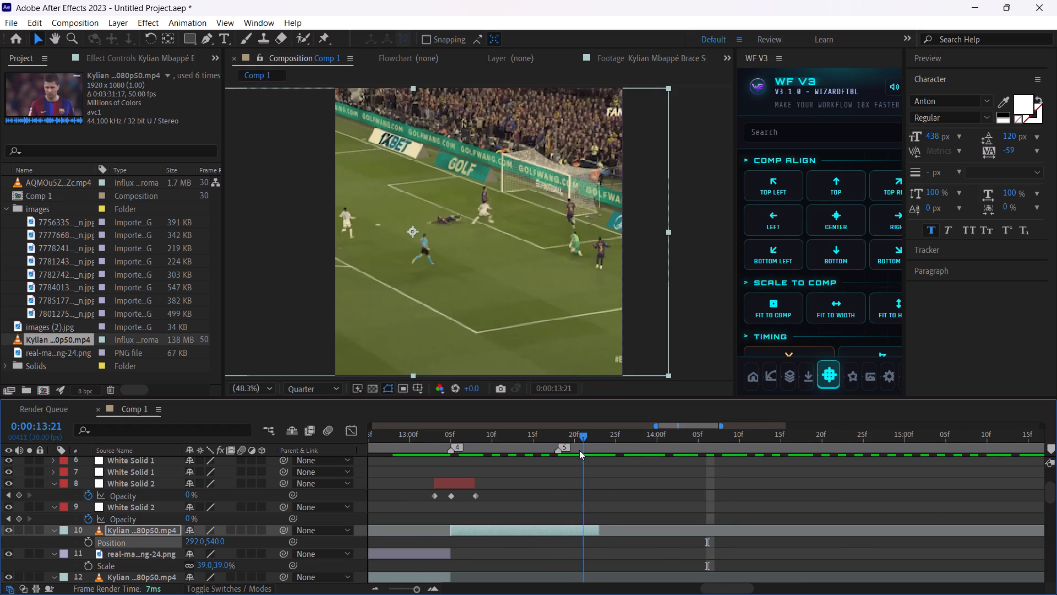
left_click_drag(579, 450, 560, 456)
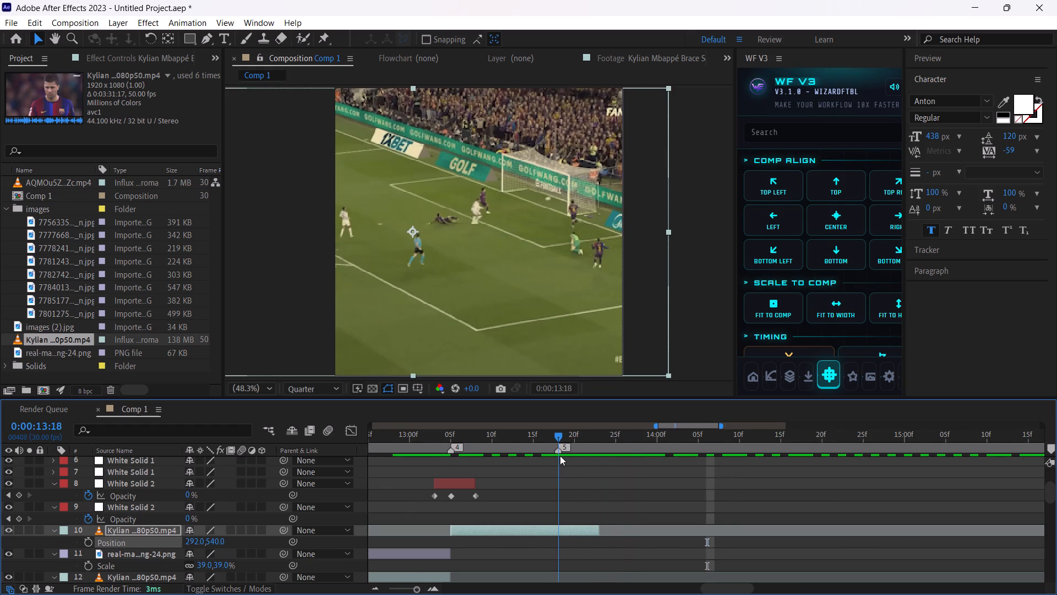
left_click_drag(560, 456, 561, 456)
key("ctrl+shift+d")
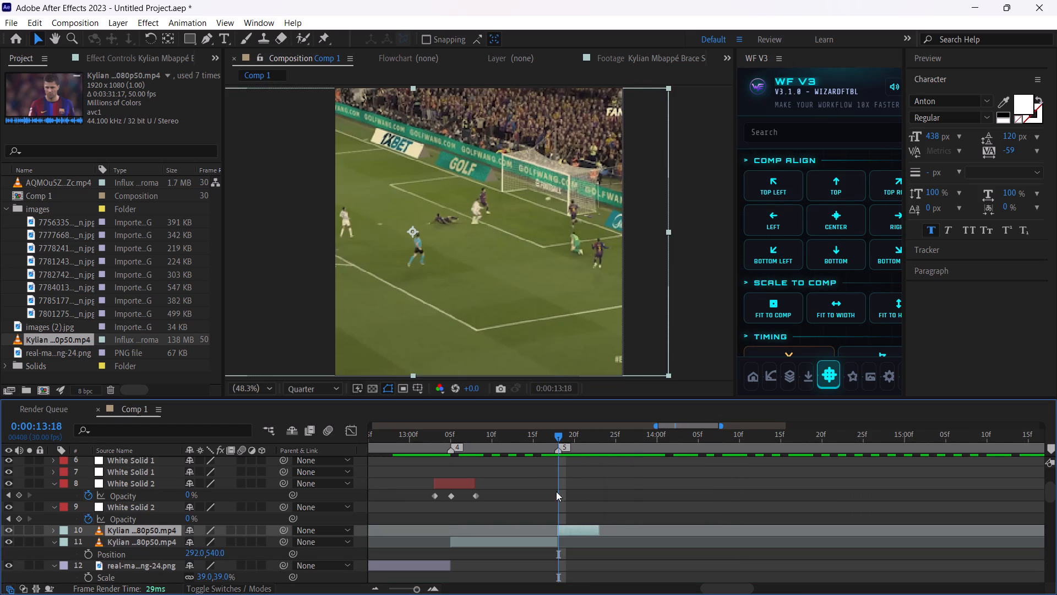
key("Delete")
left_click_drag(544, 432, 403, 448)
key("space")
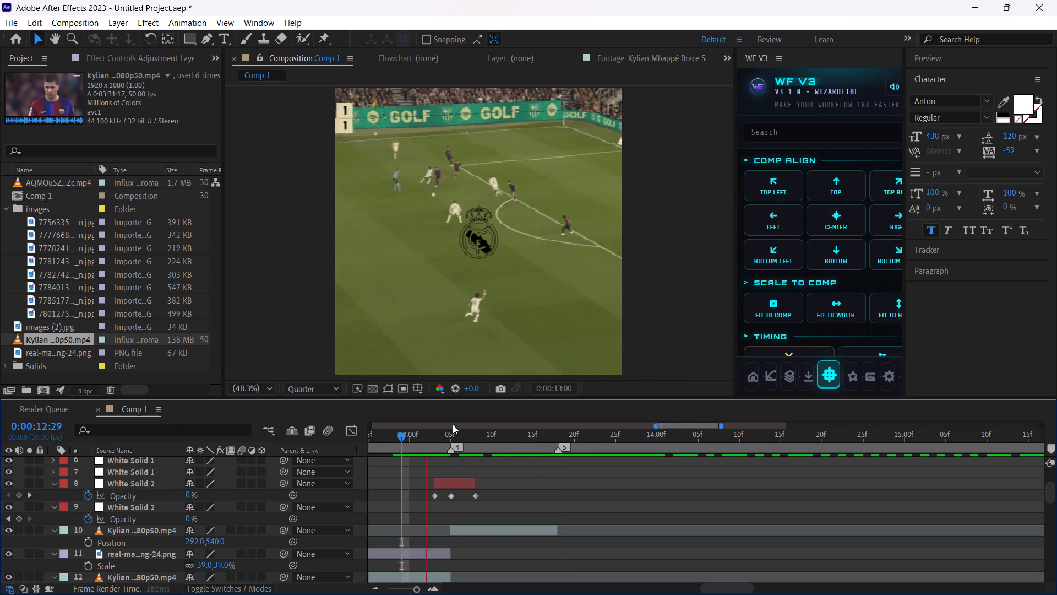
key("space")
Look through the Kylian Mbappé match footage between about 0:01:46 and 0:03:12 for the next shot to use.
left_click_drag(571, 439, 557, 443)
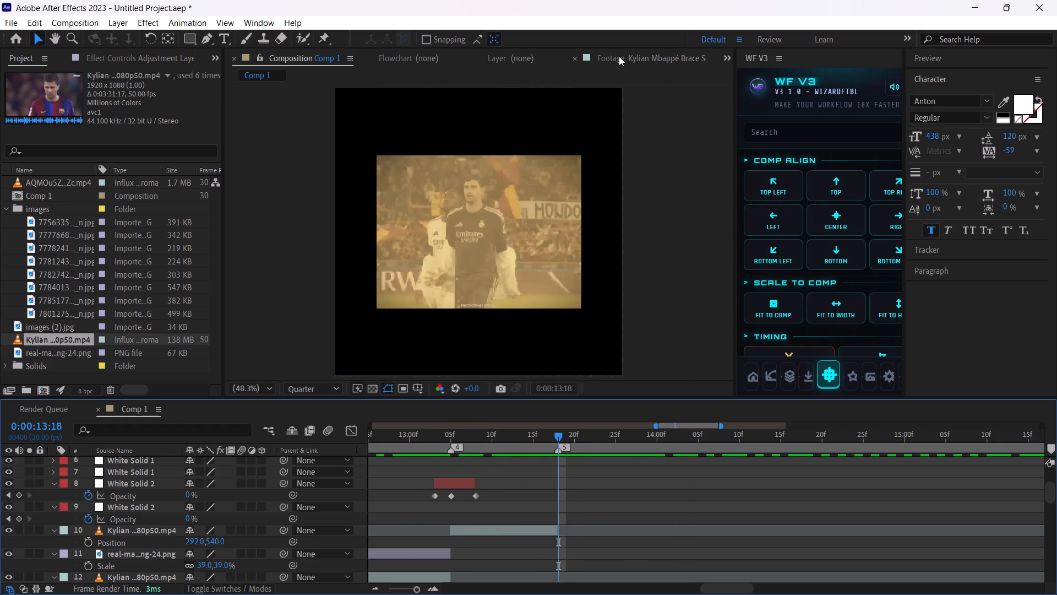
left_click(619, 56)
left_click_drag(498, 361, 547, 360)
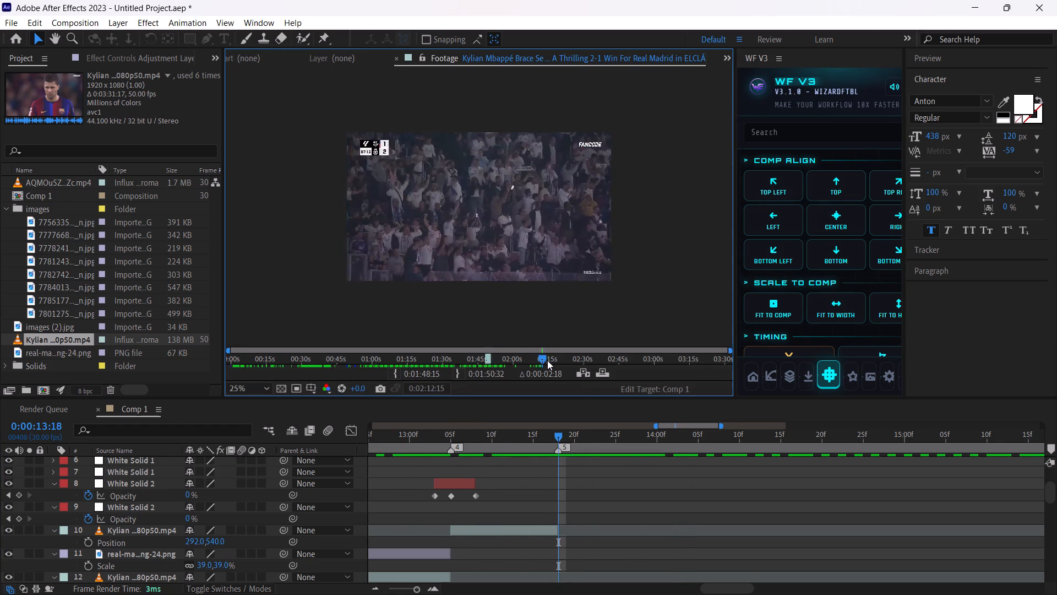
left_click_drag(547, 360, 567, 362)
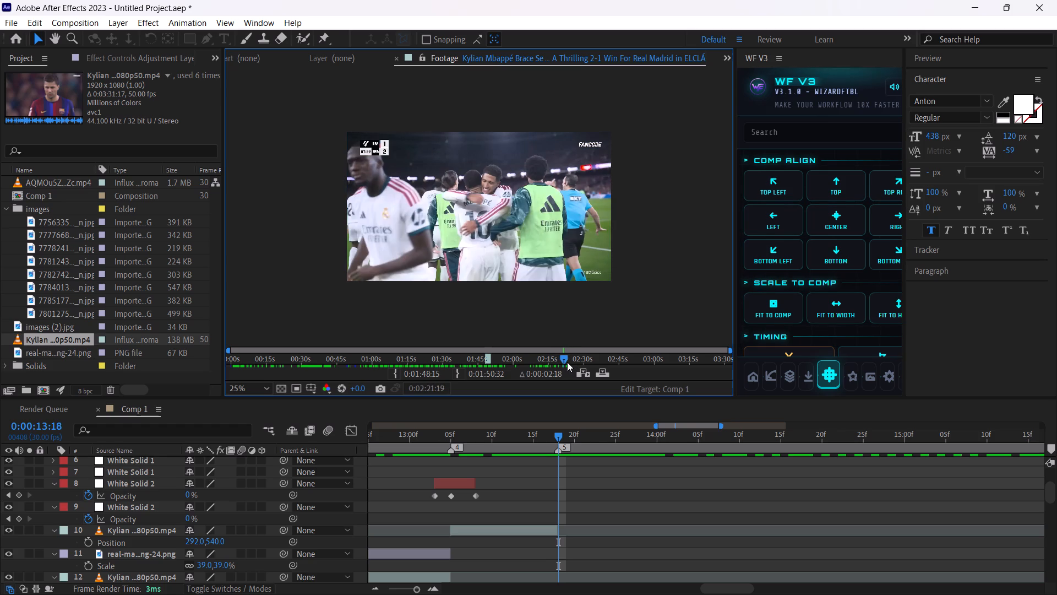
left_click_drag(567, 362, 568, 362)
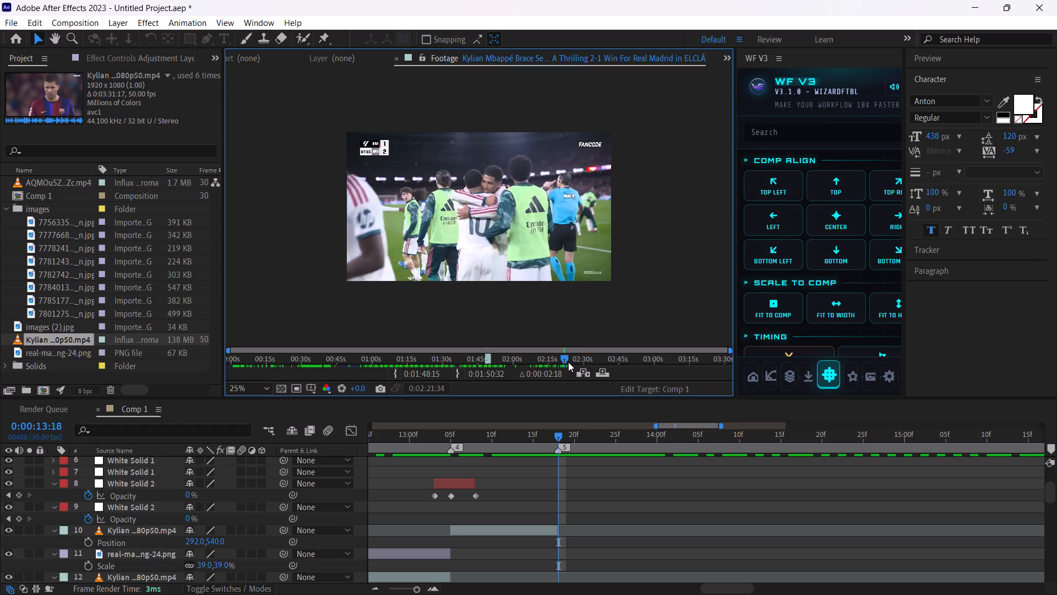
left_click_drag(568, 362, 591, 358)
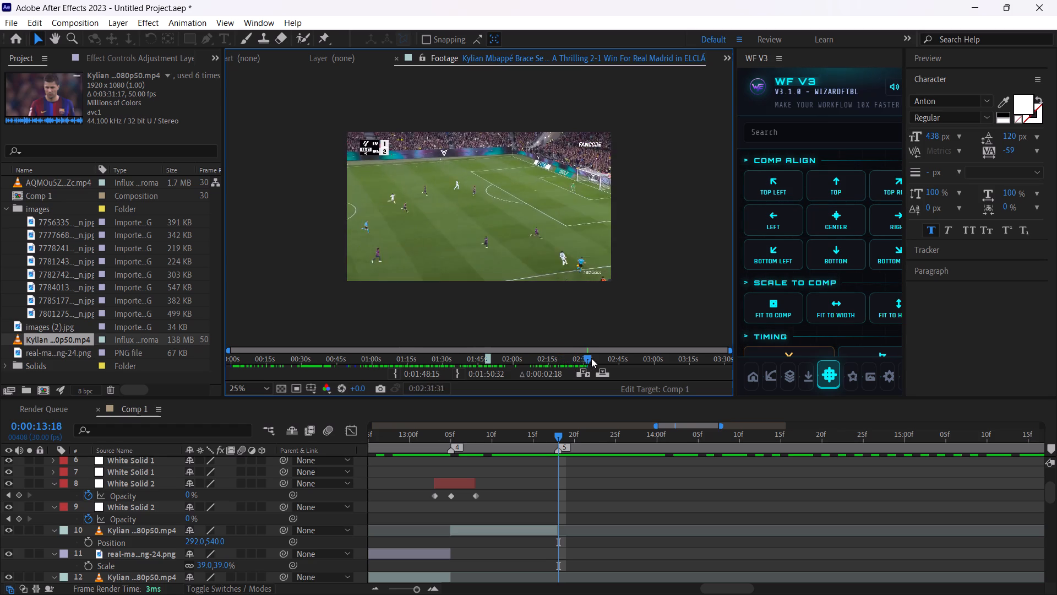
left_click_drag(591, 358, 623, 348)
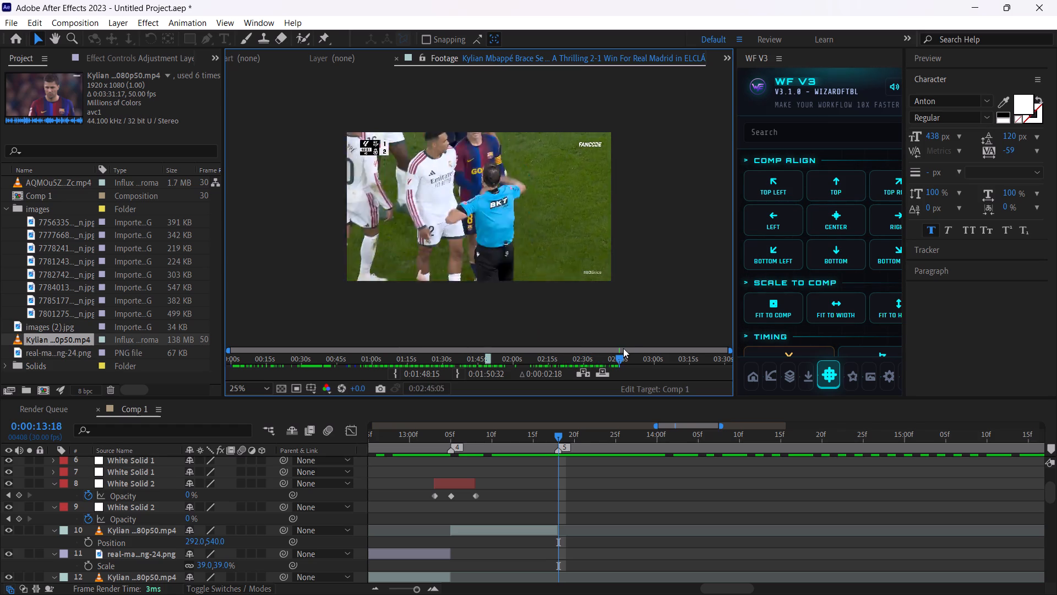
left_click_drag(623, 348, 656, 345)
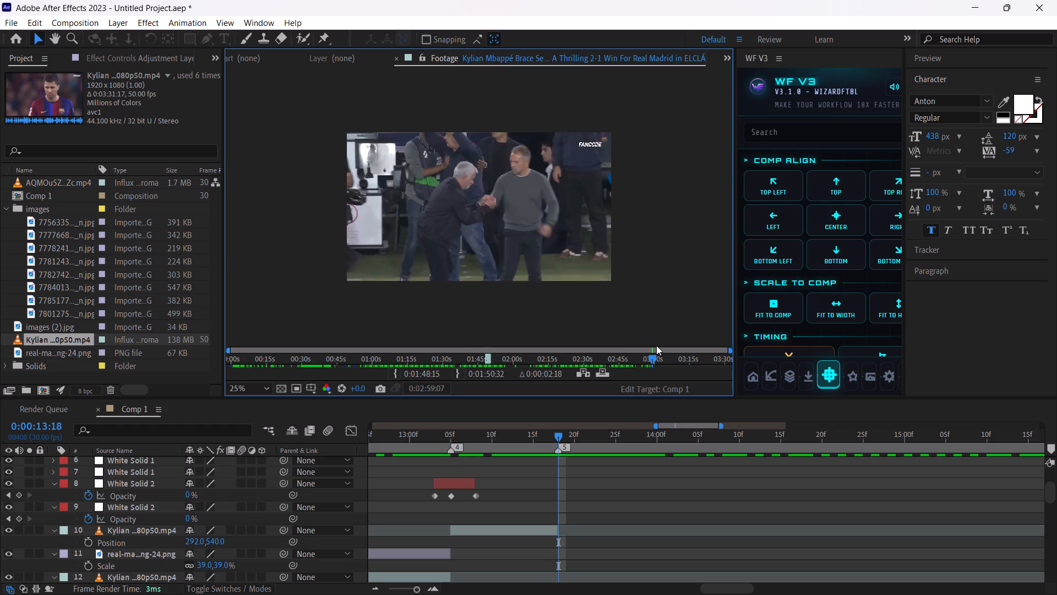
left_click_drag(656, 345, 666, 345)
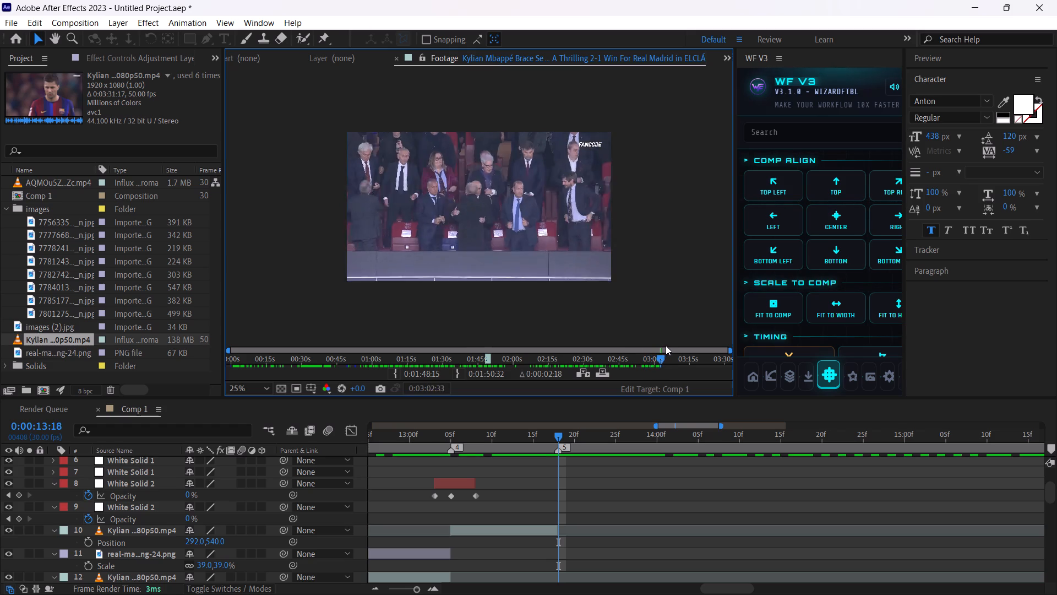
left_click_drag(666, 345, 602, 337)
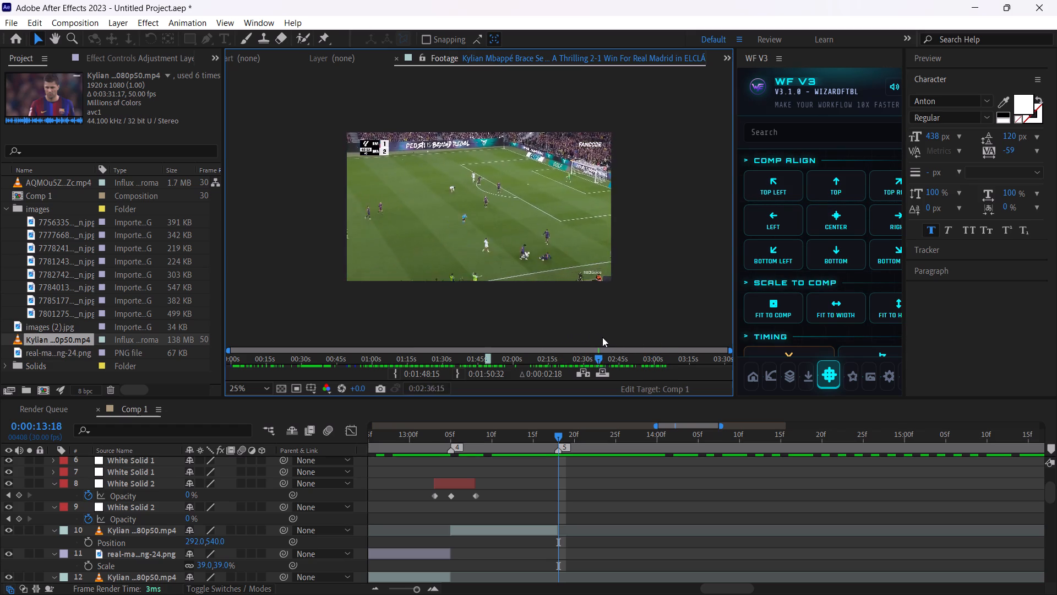
left_click_drag(602, 337, 664, 329)
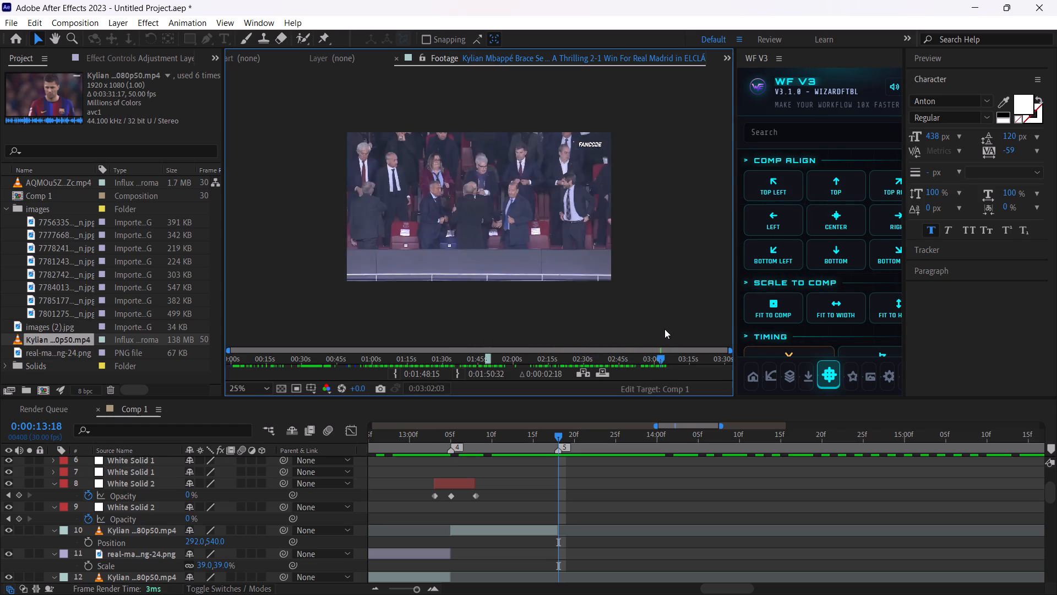
left_click_drag(664, 329, 644, 318)
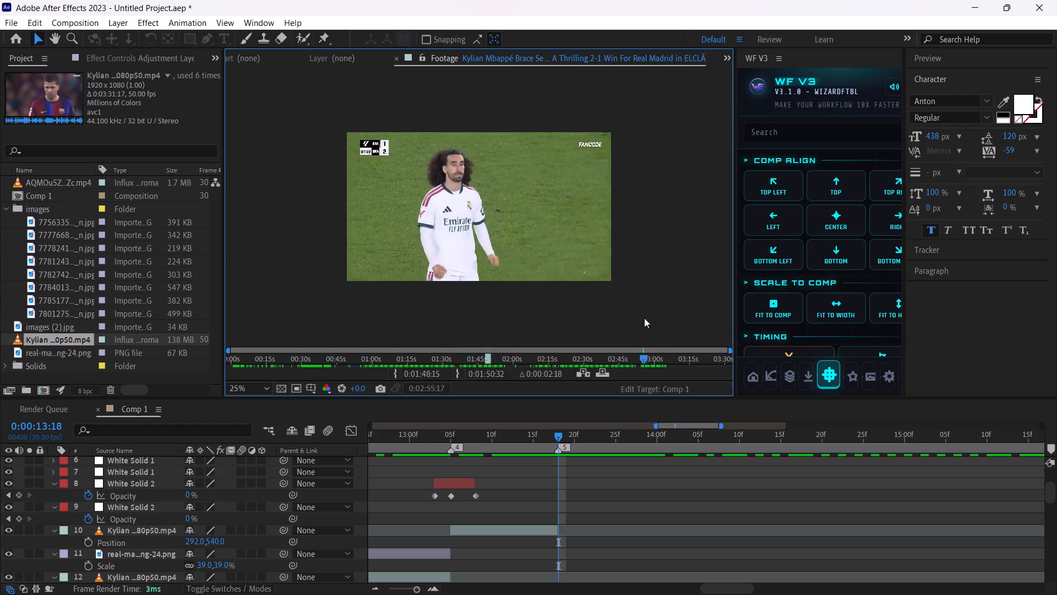
left_click_drag(644, 318, 514, 310)
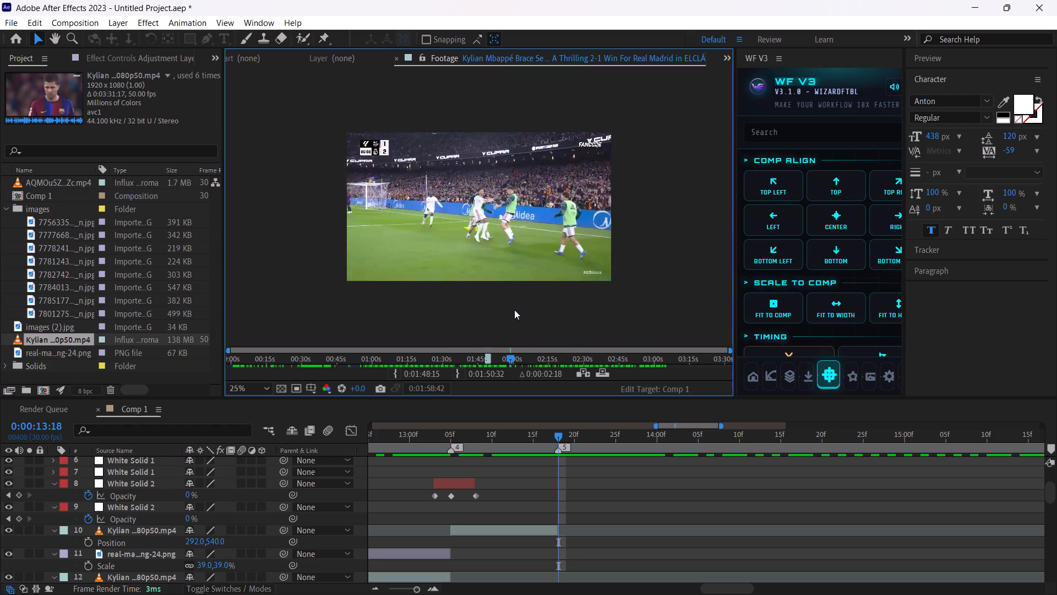
left_click_drag(514, 310, 543, 310)
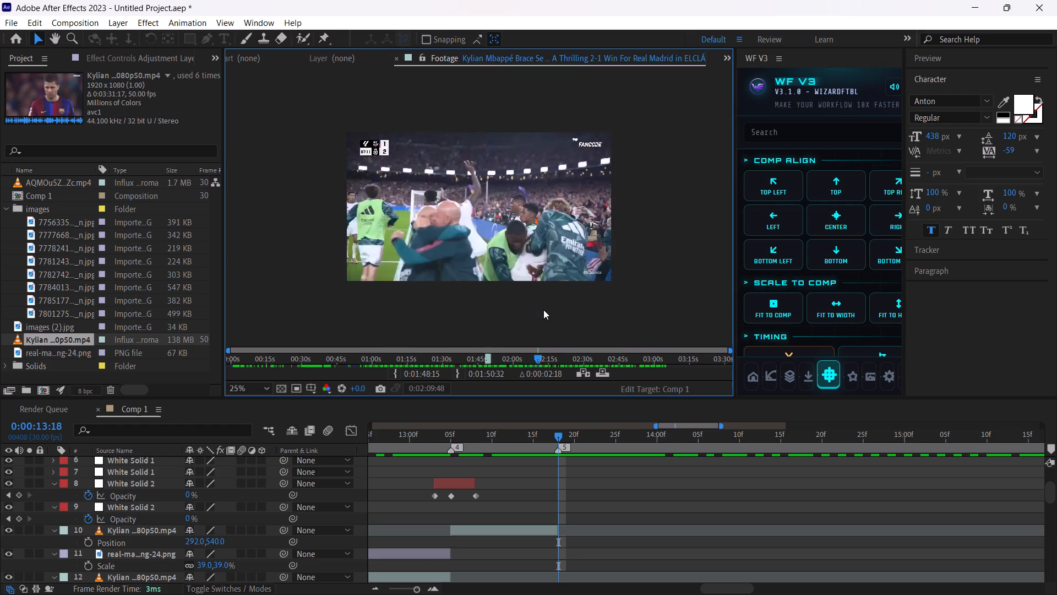
left_click_drag(543, 310, 560, 311)
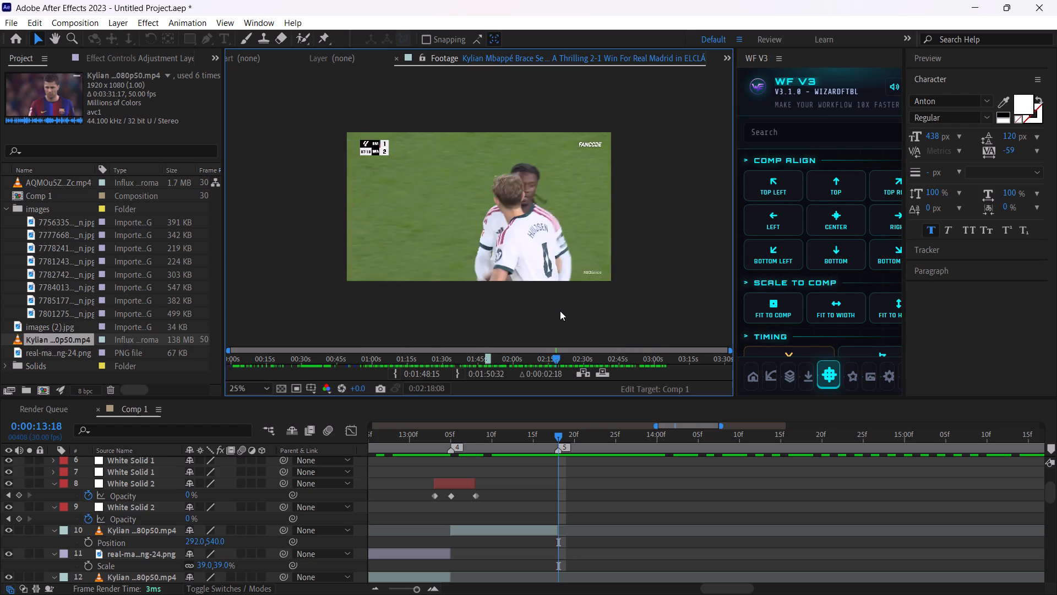
left_click_drag(560, 311, 565, 311)
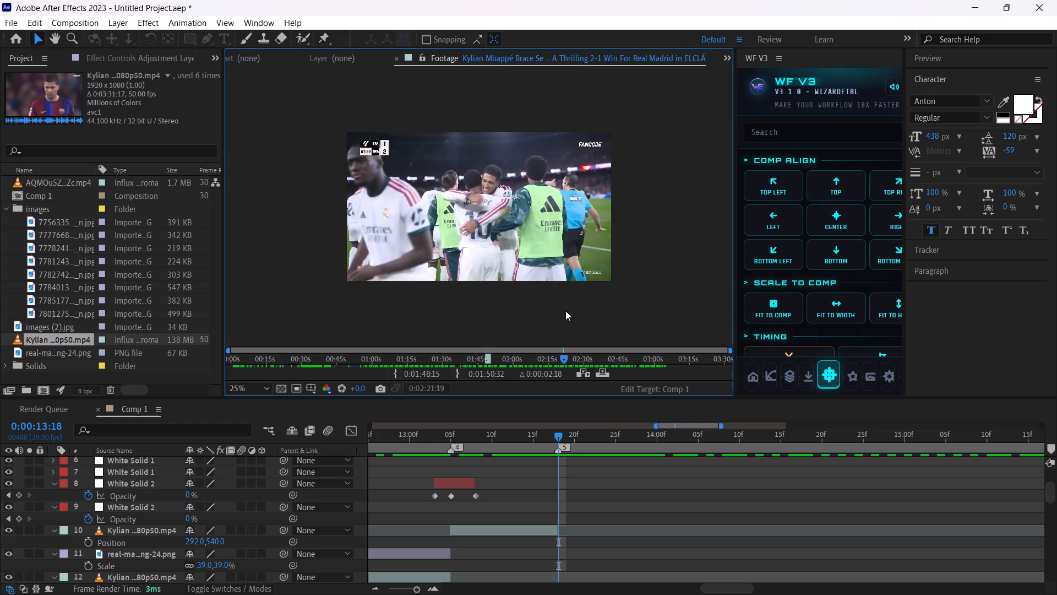
left_click_drag(565, 311, 484, 310)
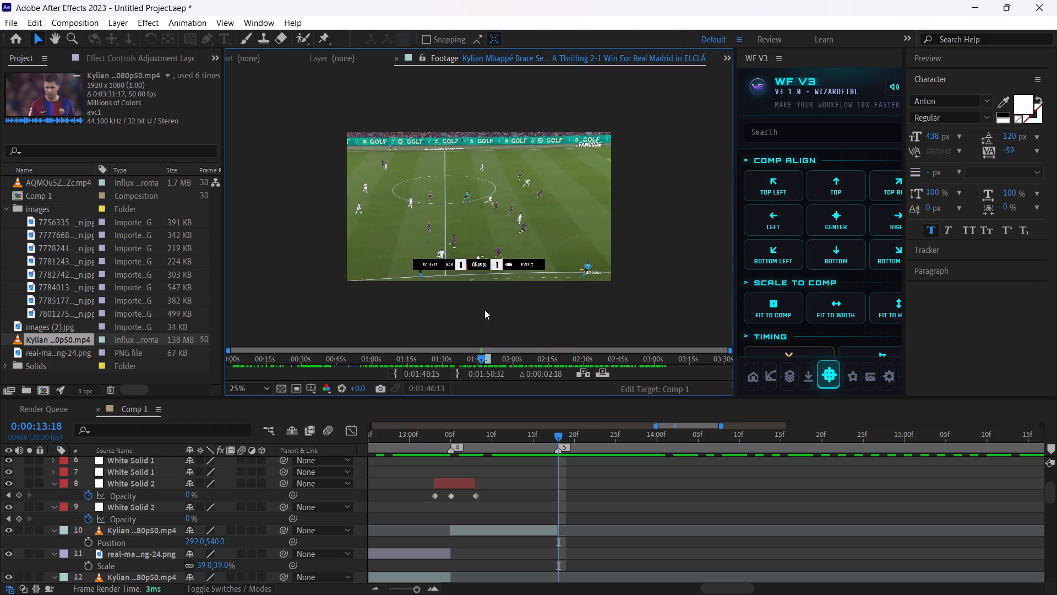
key("space")
key("space")
left_click_drag(508, 355, 510, 355)
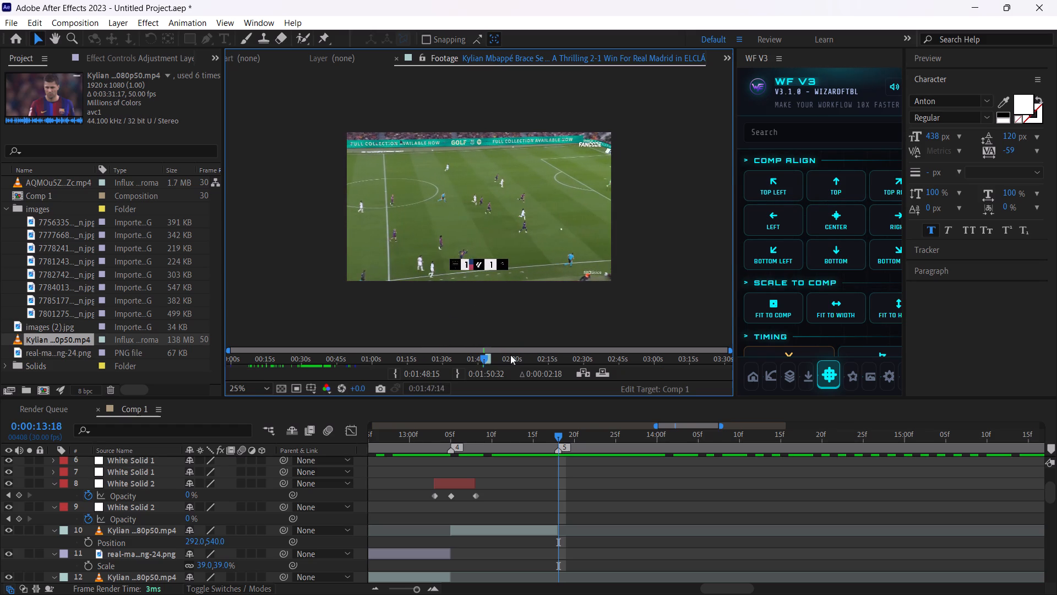
left_click_drag(510, 355, 526, 356)
left_click_drag(484, 358, 510, 359)
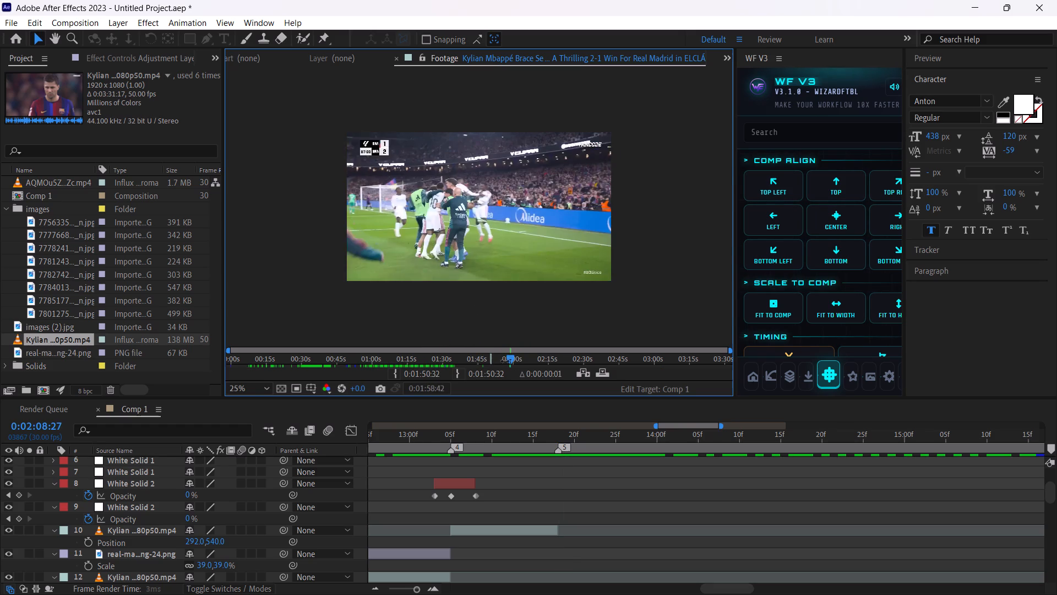
left_click_drag(516, 359, 682, 350)
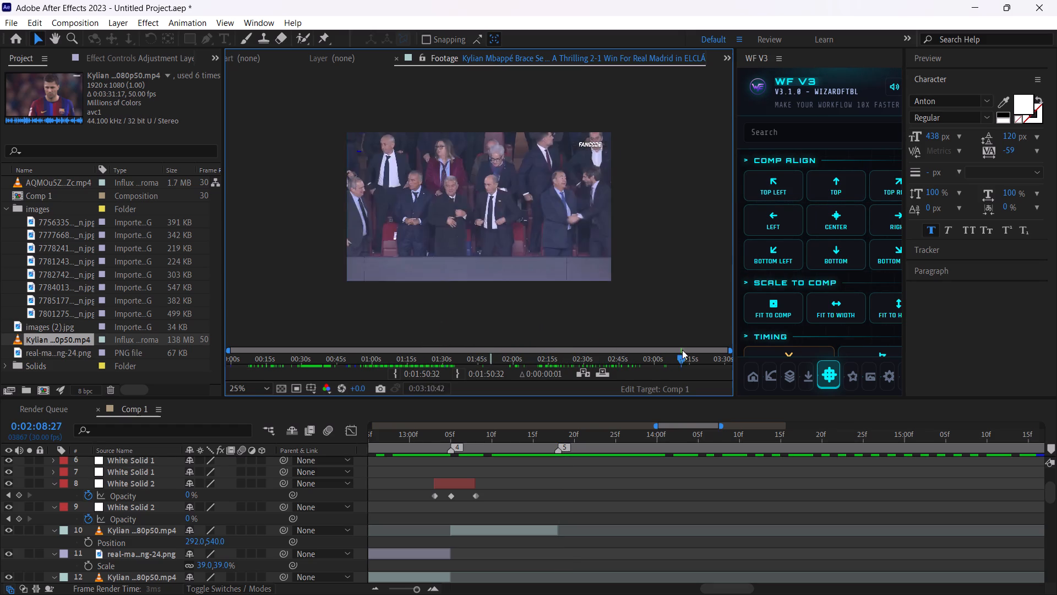
left_click_drag(682, 350, 669, 350)
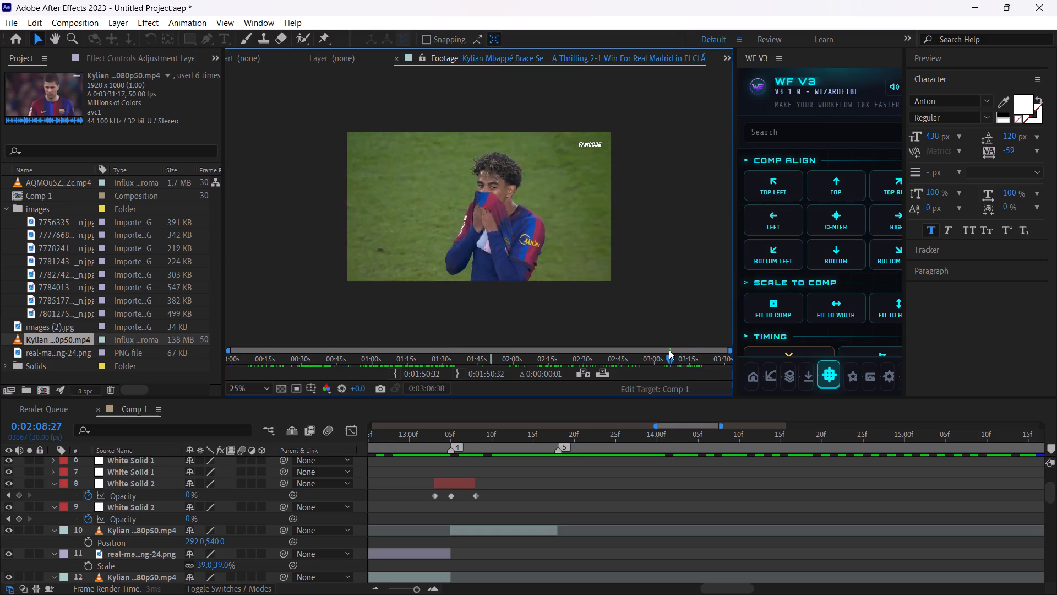
left_click_drag(669, 350, 678, 350)
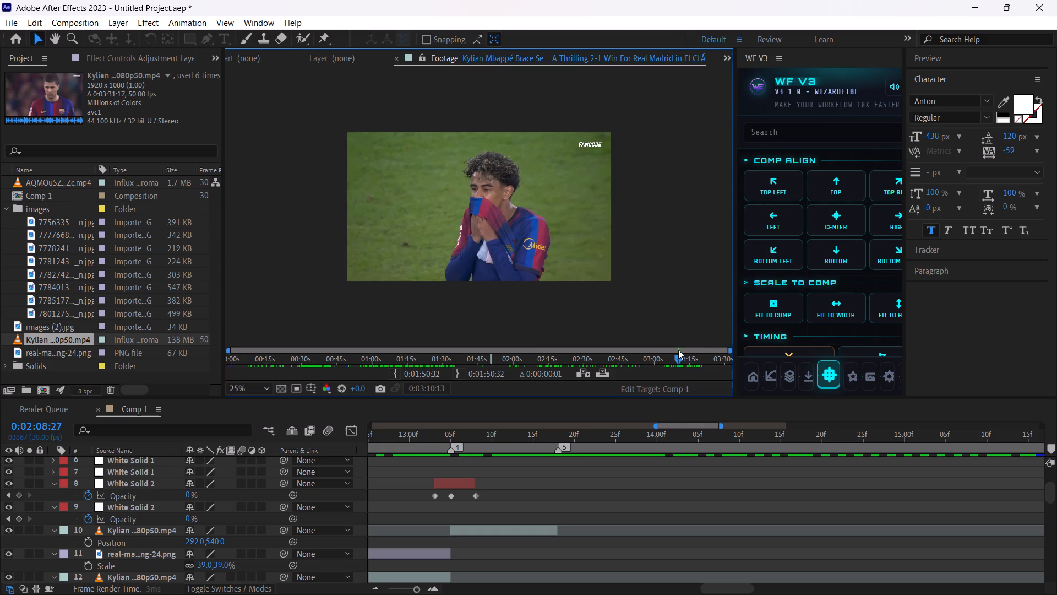
left_click_drag(678, 350, 682, 350)
Find the first frame of the goalkeeper shot in the Mbappé footage and set the in point there, at 0:03:10:44.
key("ctrl+Left")
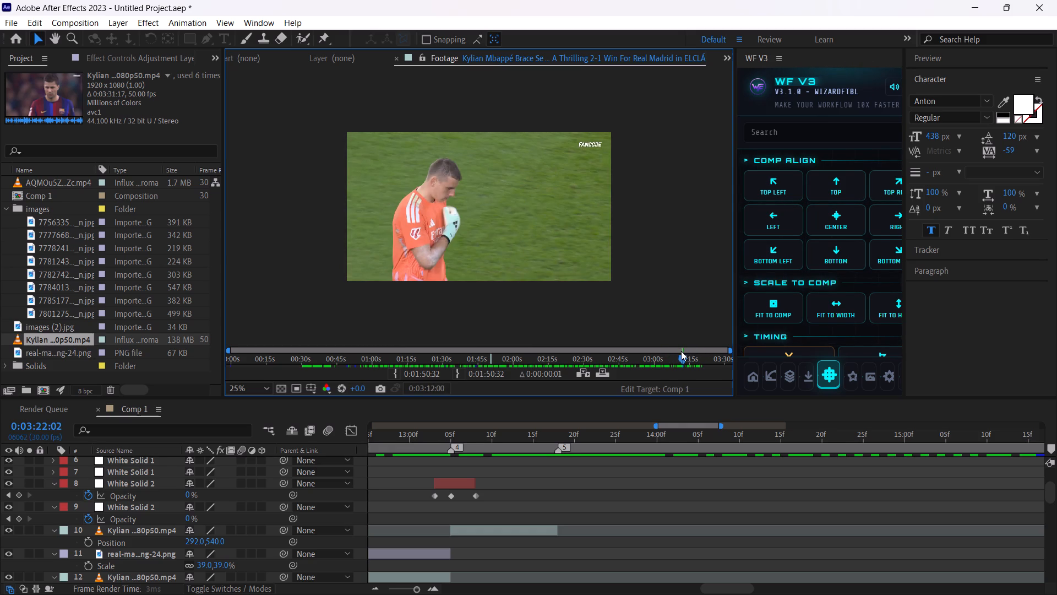
key("ctrl+shift+Left")
key("ctrl+shift+Left")
key("ctrl+shift+Left")
key("ctrl+shift+Left")
key("ctrl+shift+Left")
key("ctrl+shift+Left")
key("ctrl+shift+Left")
key("ctrl+shift+Left")
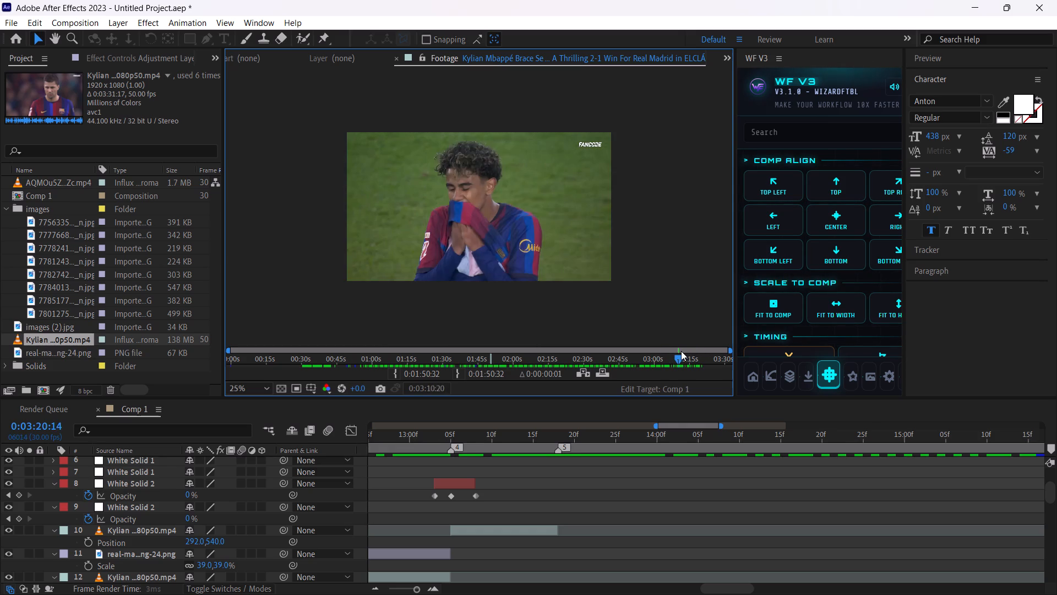
key("ctrl+shift+Left")
key("ctrl+shift+Right")
key("ctrl+shift+Right")
key("ctrl+Right")
key("ctrl+Right")
key("ctrl+Right")
key("ctrl+Right")
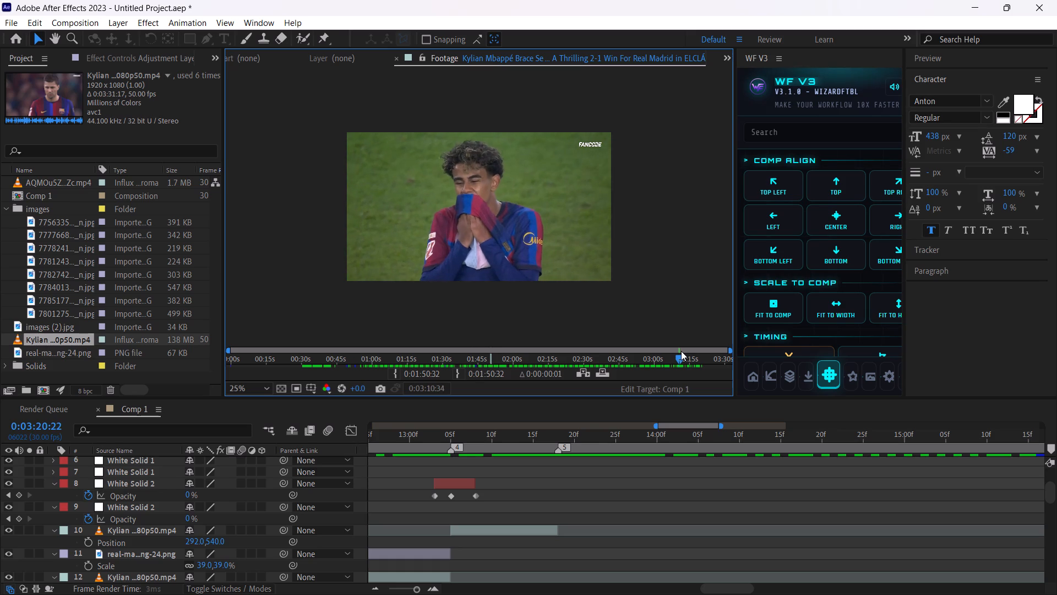
key("ctrl+shift+Right")
key("ctrl+Left")
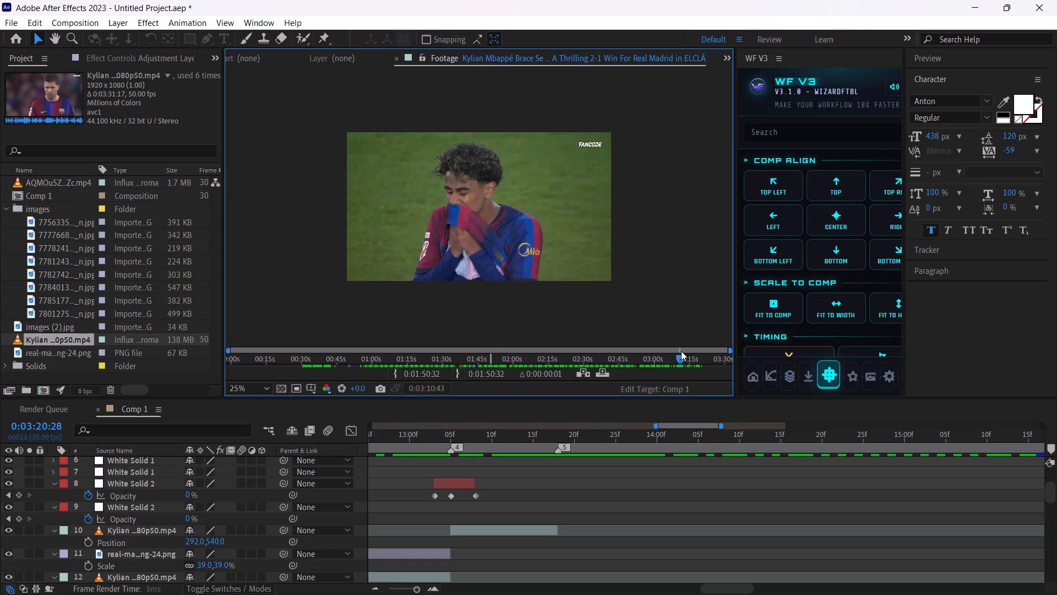
key("ctrl+Right")
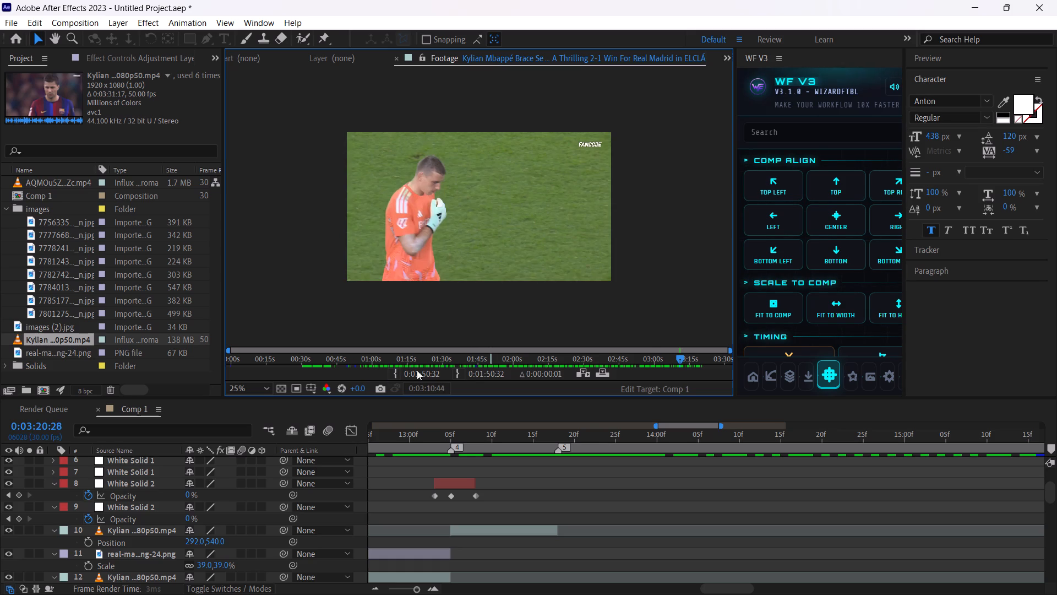
left_click(458, 371)
left_click(397, 377)
Set the Mbappé footage's out point to 0:03:11:44.
key("ctrl+shift+Right")
key("ctrl+shift+Right")
key("ctrl+shift+Right")
key("ctrl+shift+Right")
key("ctrl+shift+Right")
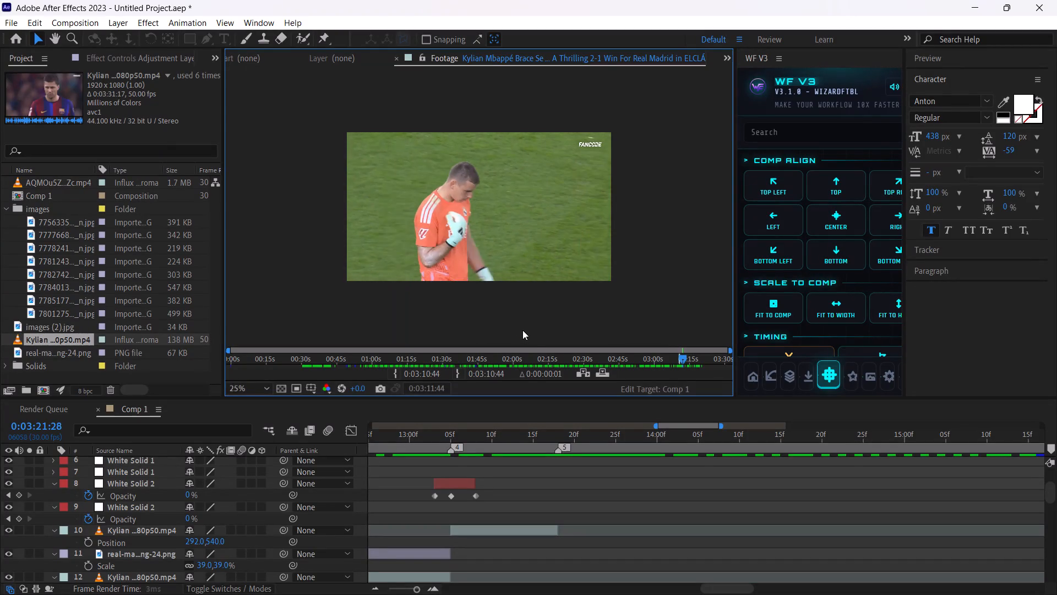
left_click(455, 378)
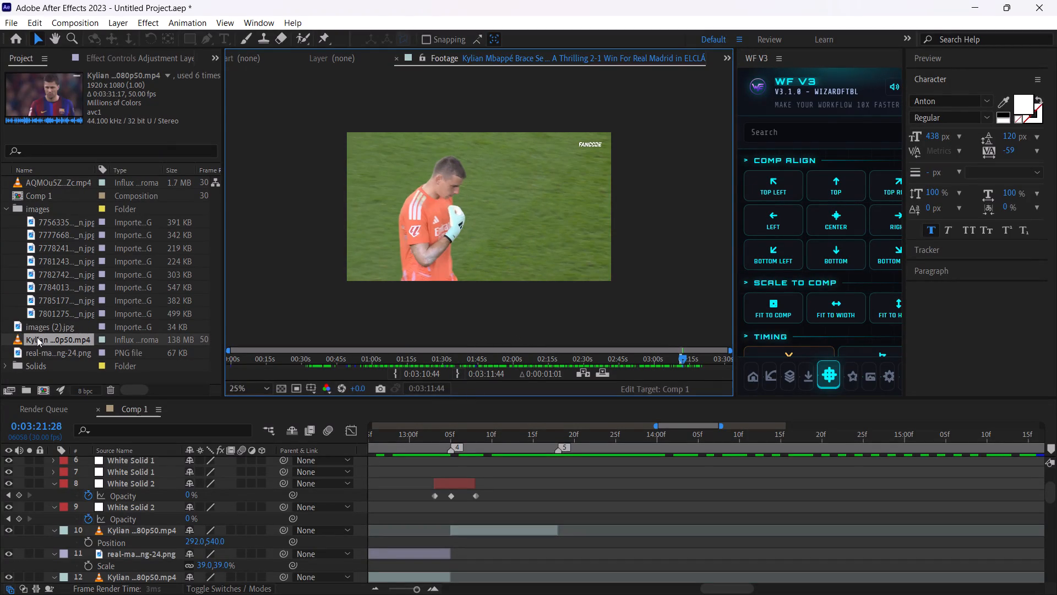
Add the trimmed goalkeeper shot to Comp 1 as a layer directly above the Mbappé clip that ends at marker 5.
left_click_drag(45, 337, 631, 523)
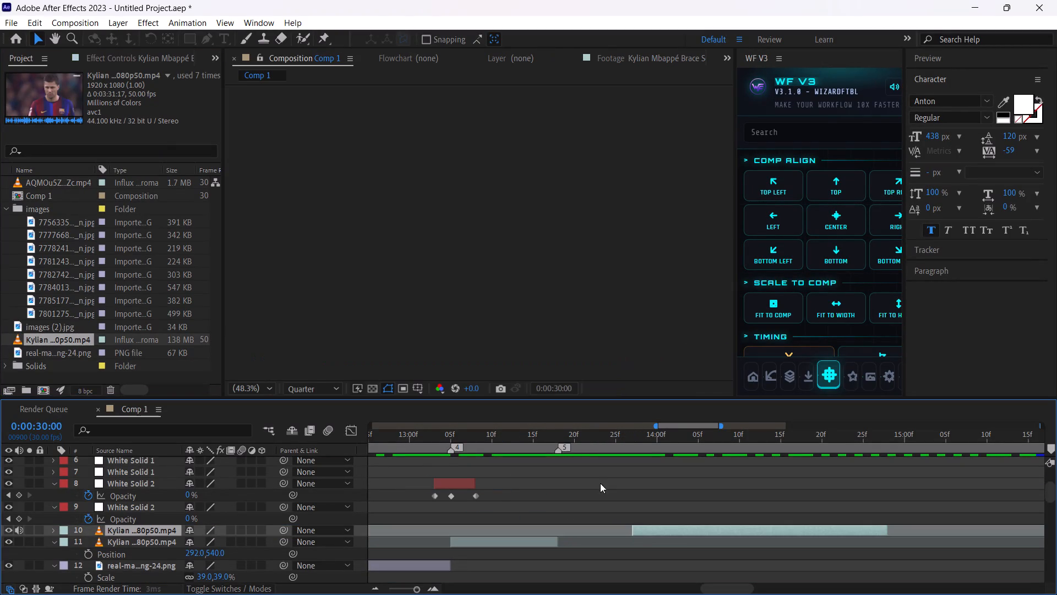
Mute and hide the new goalkeeper clip, and add marker 6 at the next reference cut, 0:00:14:02.
left_click_drag(562, 439, 560, 439)
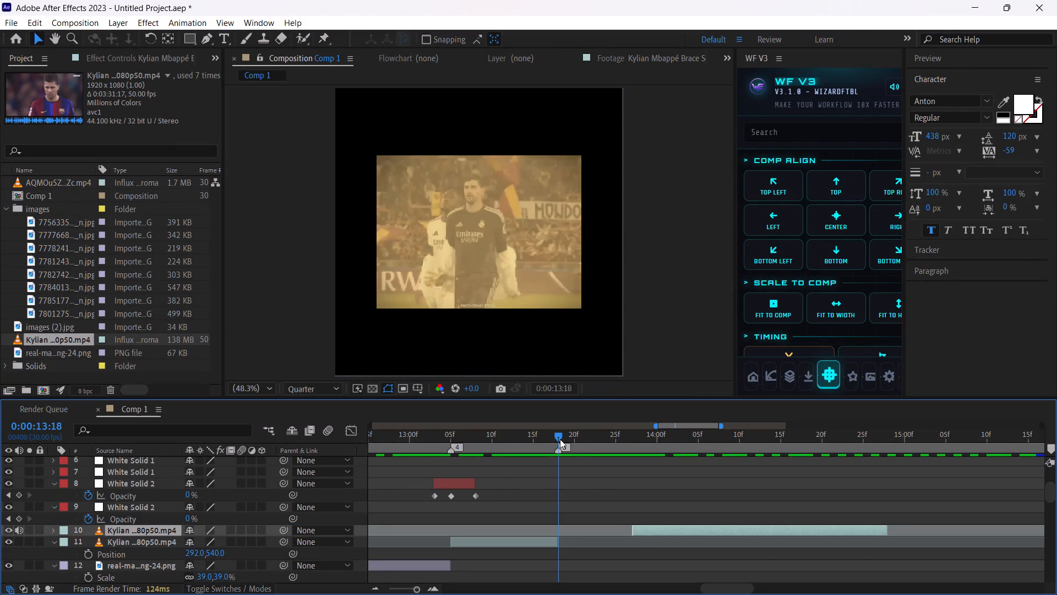
left_click_drag(560, 439, 663, 465)
left_click(22, 530)
left_click(10, 530)
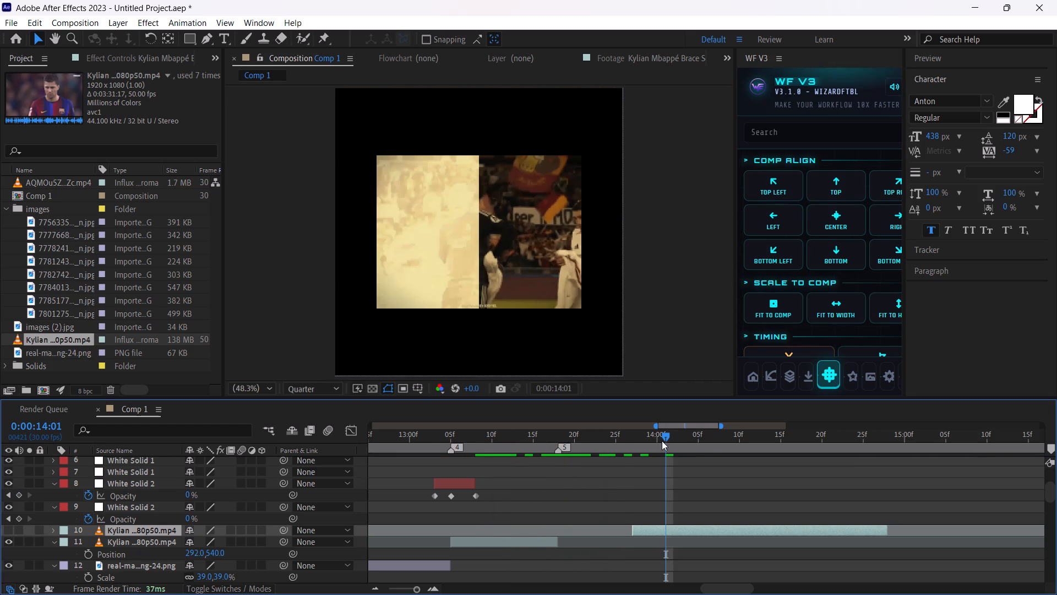
left_click_drag(670, 438, 667, 445)
left_click_drag(667, 445, 674, 446)
left_click(1051, 448)
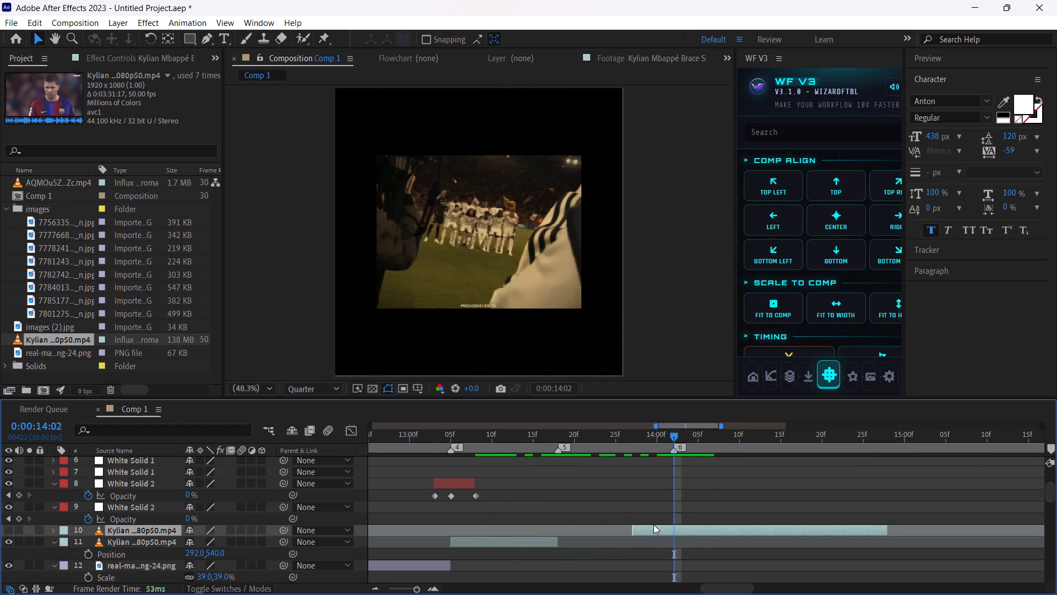
Move the goalkeeper clip so it starts at marker 5, 0:00:13:18.
left_click_drag(666, 528, 591, 528)
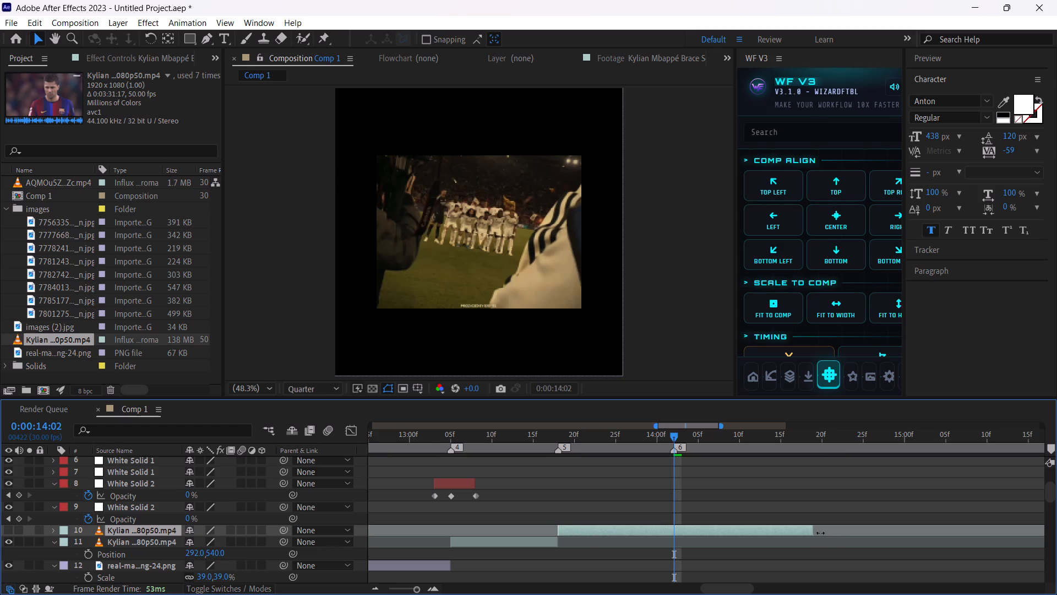
Trim the end of the goalkeeper clip in Comp 1 to marker 6, 0:00:14:02.
left_click_drag(816, 533, 675, 539)
Duplicate the White Solid 2 flash at marker 4 and place the copy over the cut at marker 5, 0:00:13:18.
left_click_drag(675, 434, 629, 437)
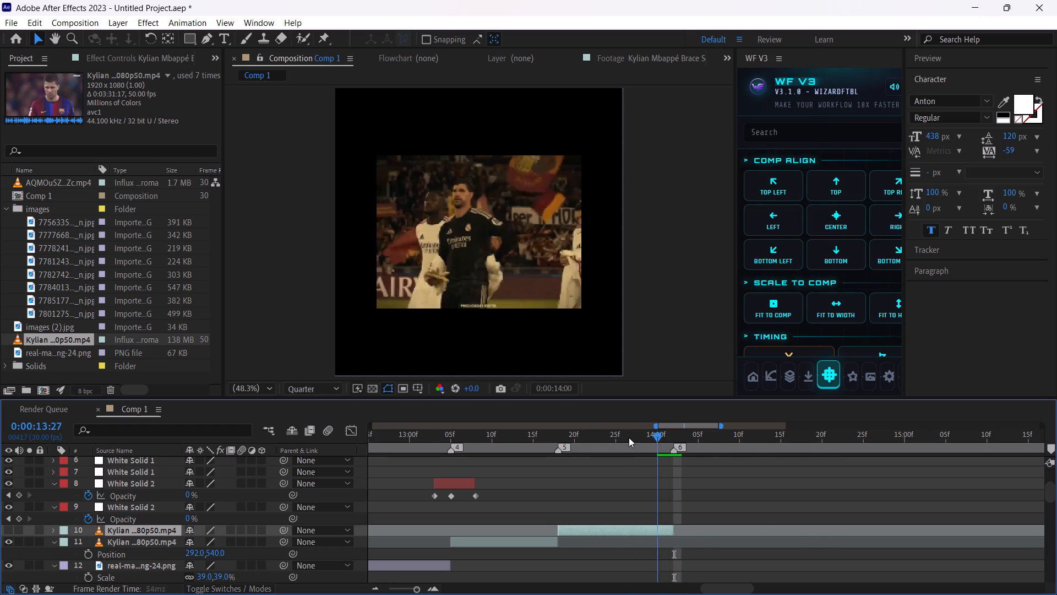
left_click_drag(629, 437, 556, 459)
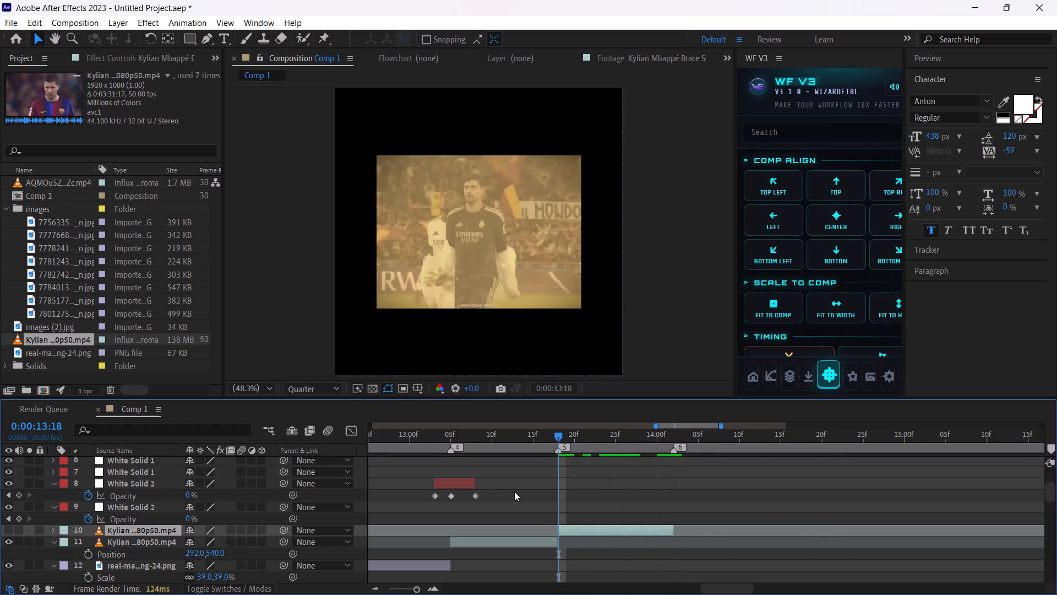
left_click(561, 432)
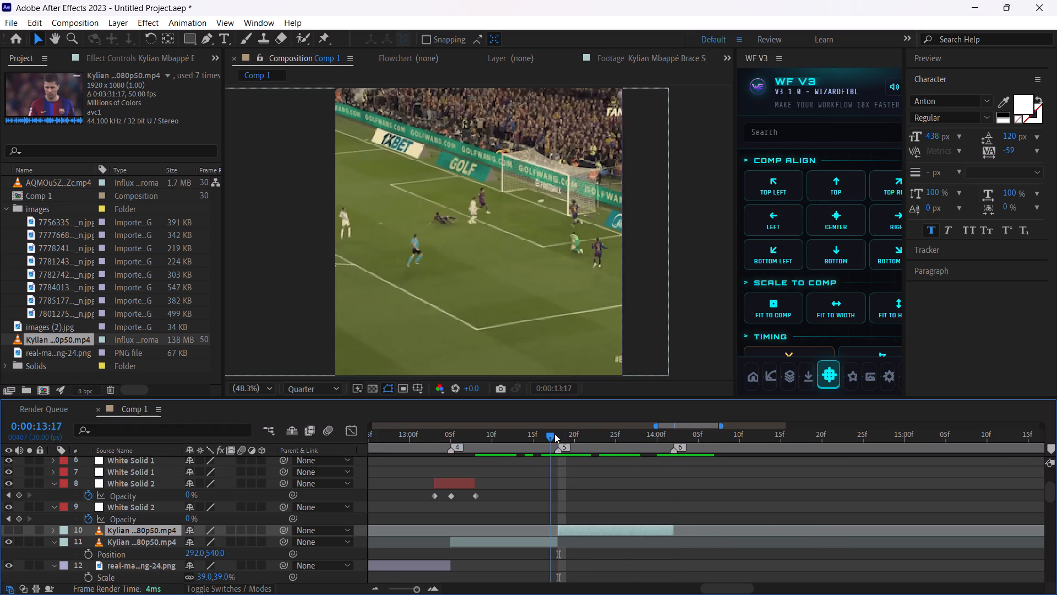
left_click(455, 483)
key("ctrl+d")
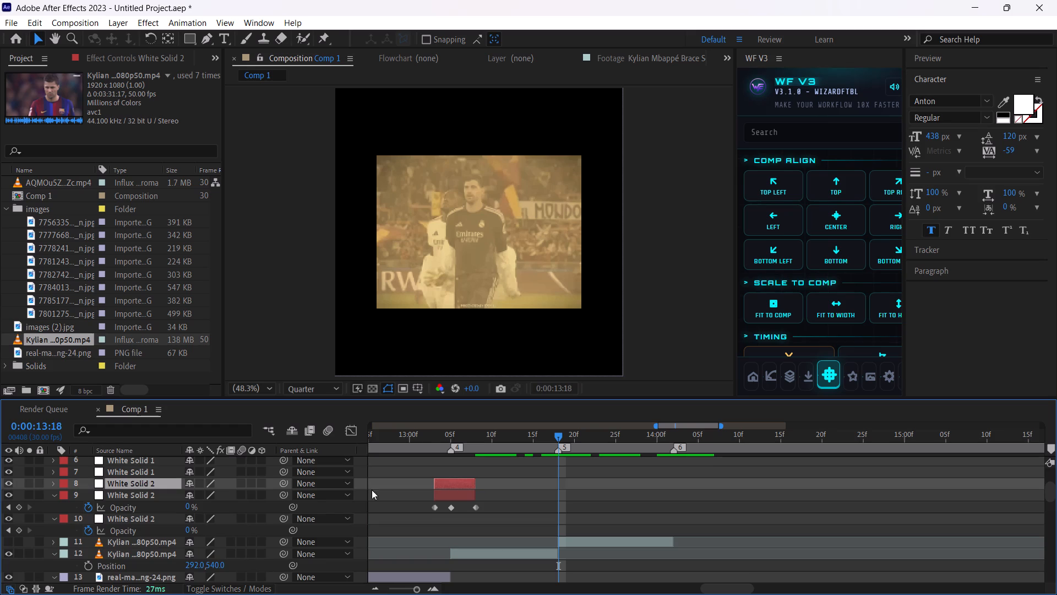
left_click_drag(141, 485, 152, 520)
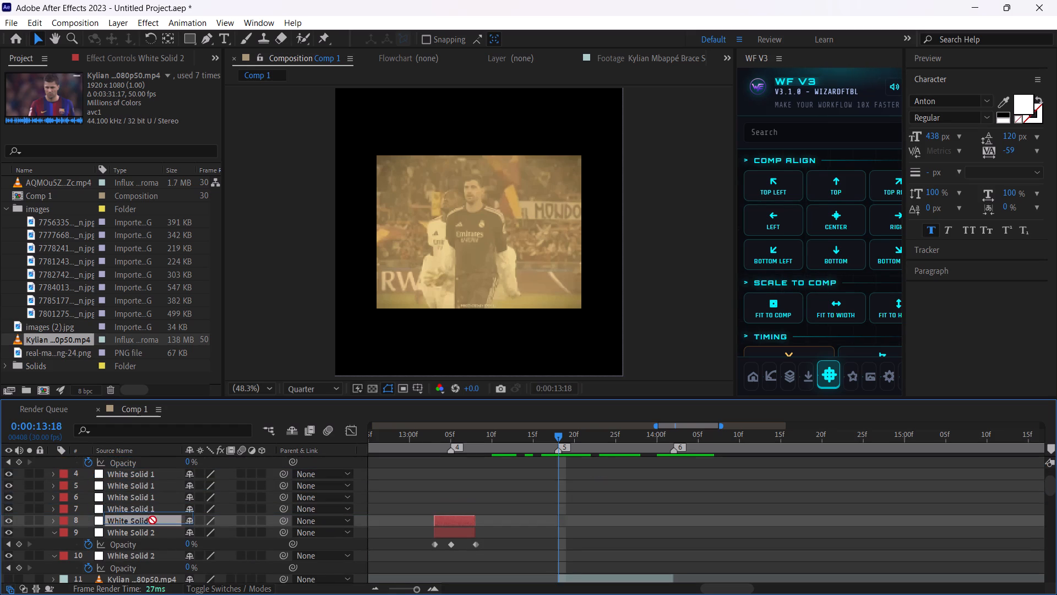
left_click_drag(152, 520, 151, 523)
left_click_drag(449, 519, 554, 524)
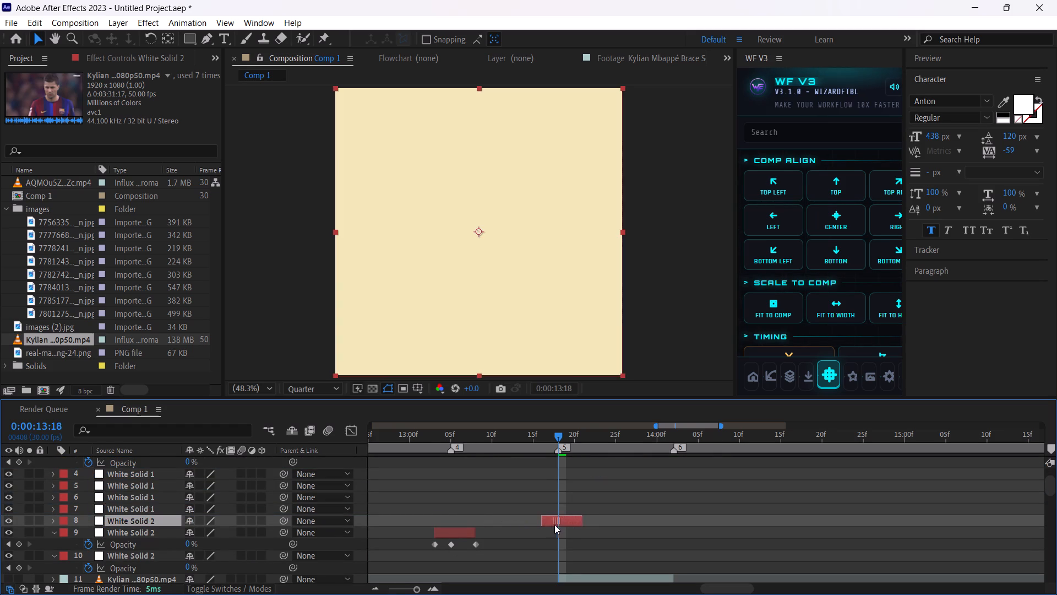
left_click_drag(554, 524, 556, 524)
left_click_drag(557, 438, 502, 446)
key("space")
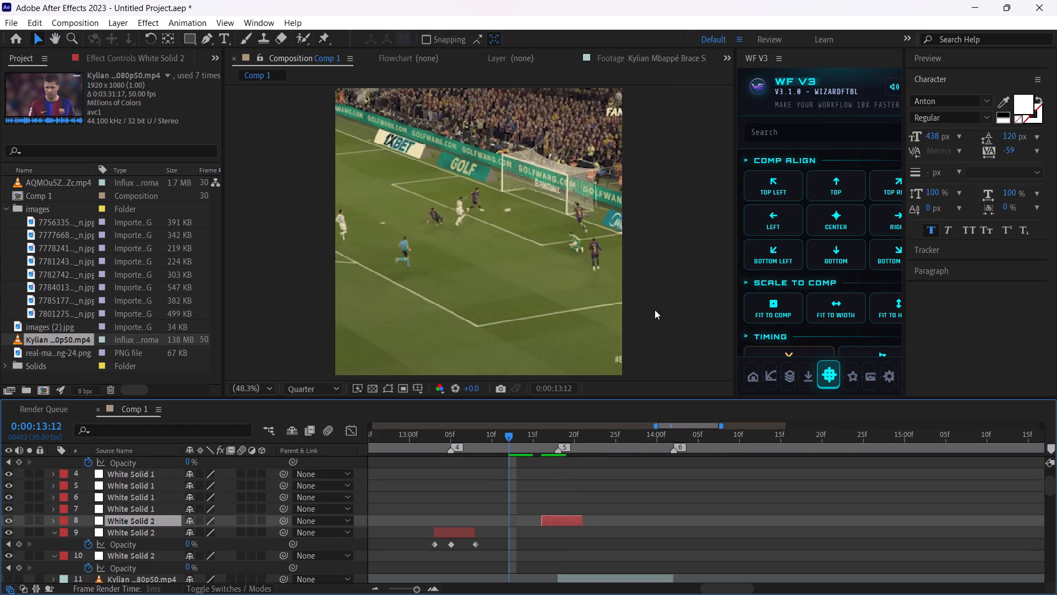
key("space")
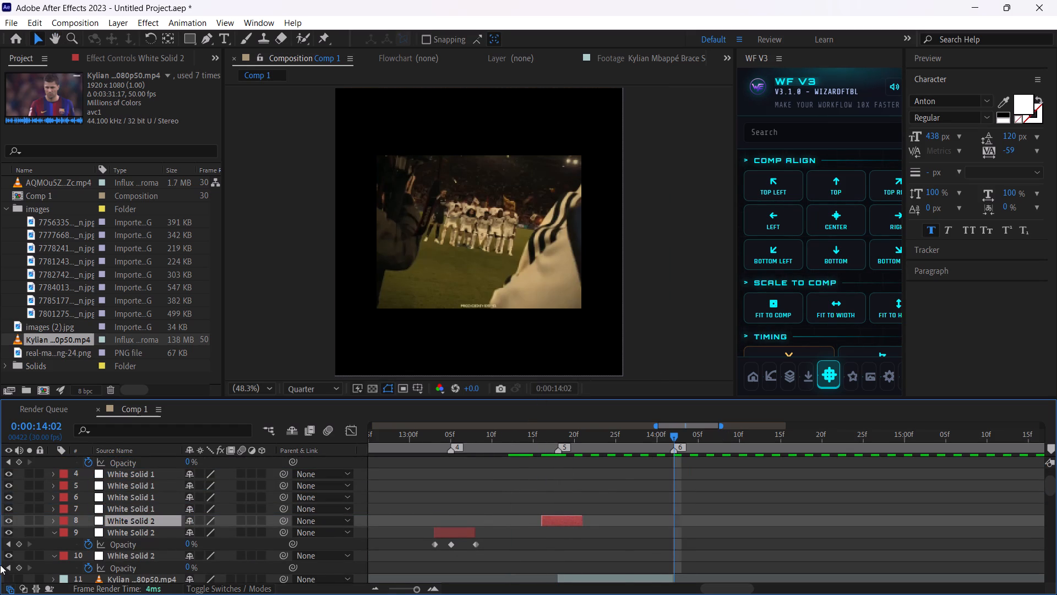
Make the goalkeeper clip visible, collapse the layers' open properties, and play back the section between markers 4 and 6.
left_click(8, 581)
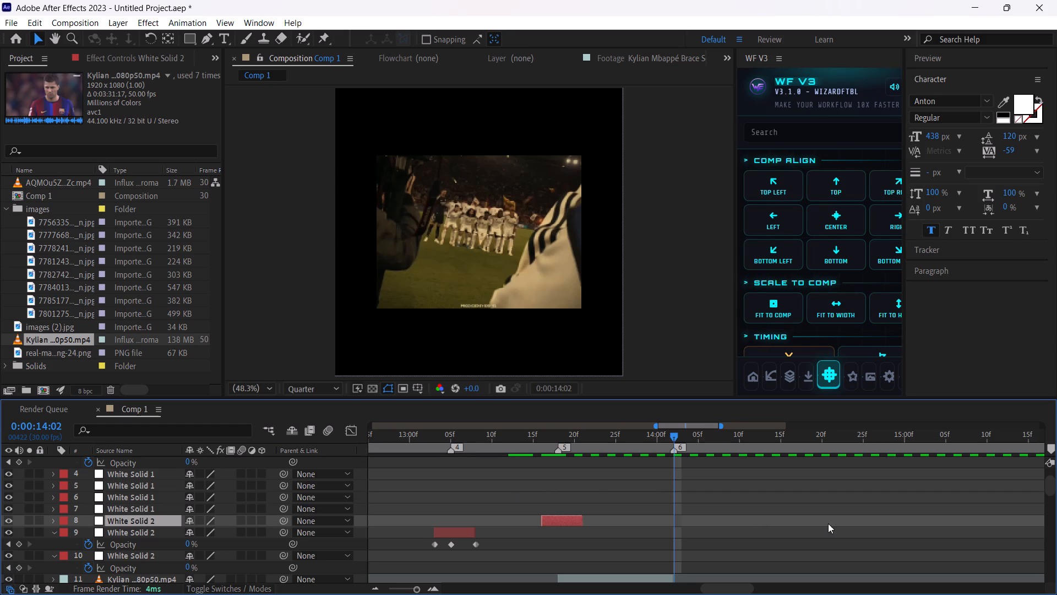
left_click(828, 523)
key("u")
key("u")
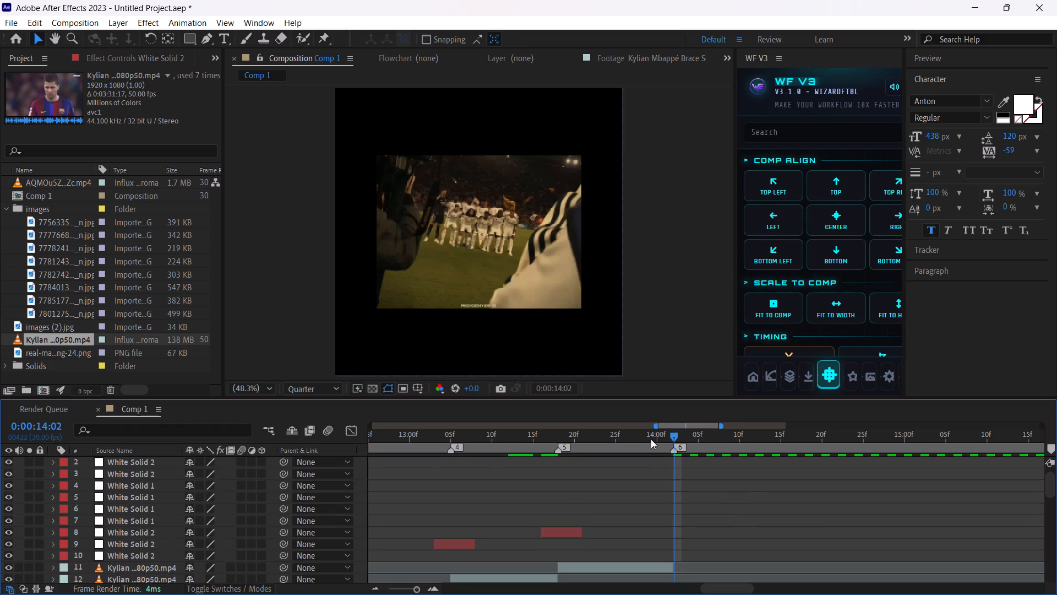
left_click_drag(647, 435, 442, 464)
key("space")
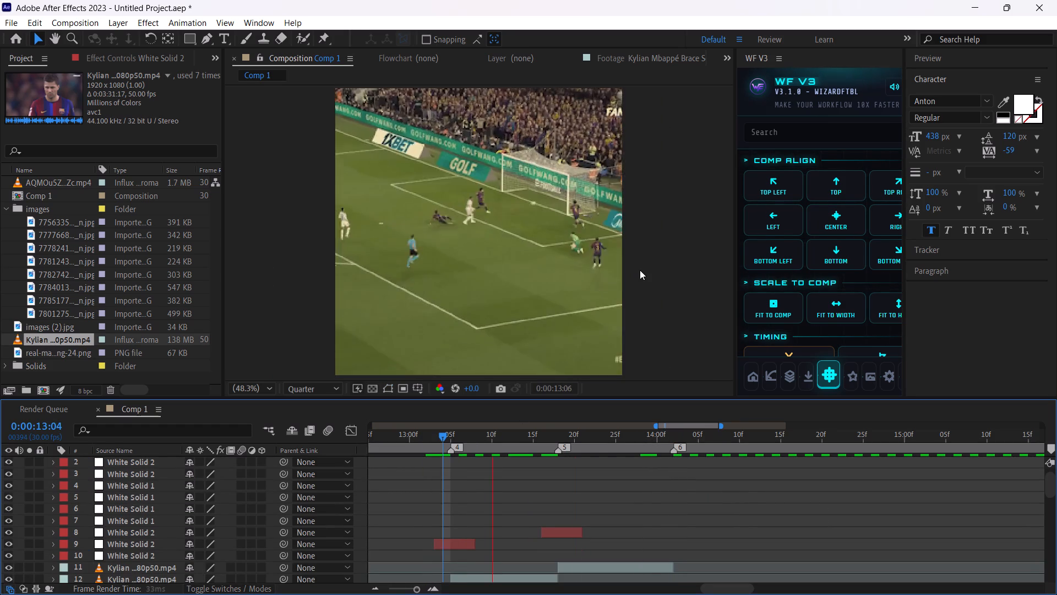
key("space")
Add composition marker 7 at the next reference cut, 0:00:14:15.
left_click_drag(671, 436, 699, 439)
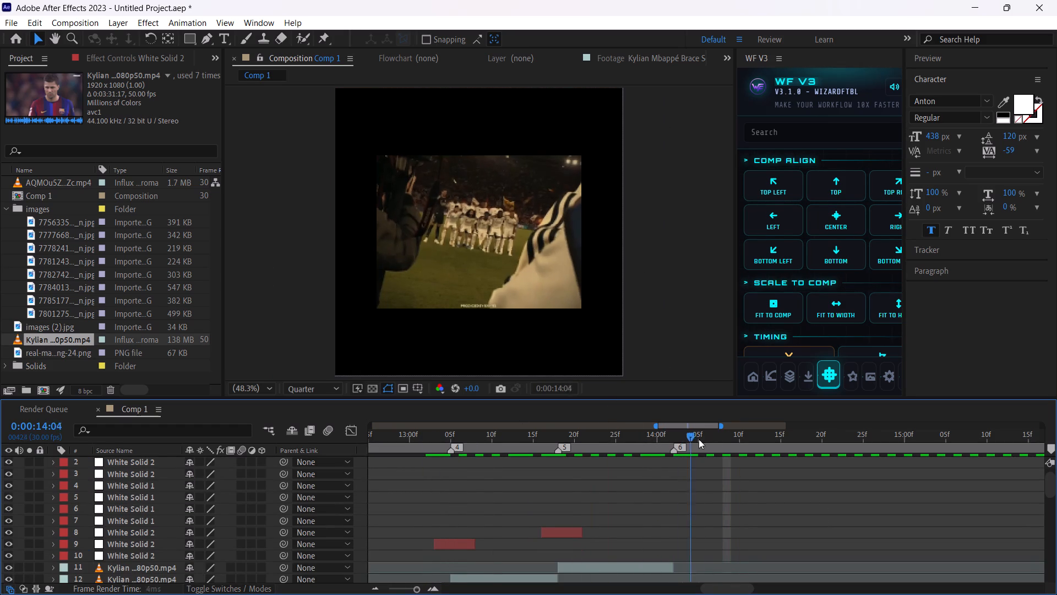
left_click_drag(699, 439, 783, 446)
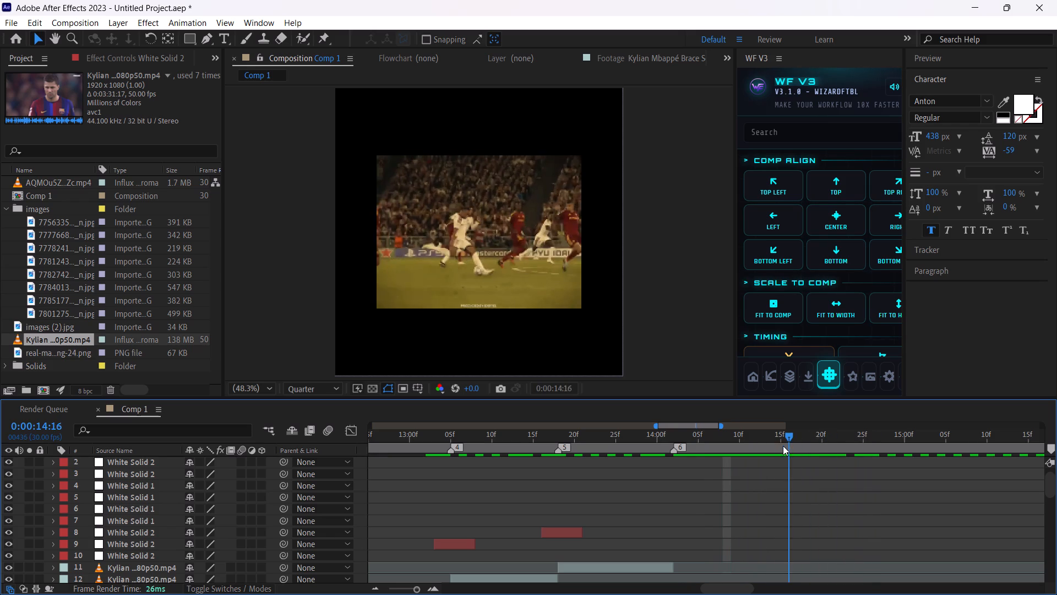
left_click_drag(783, 446, 773, 447)
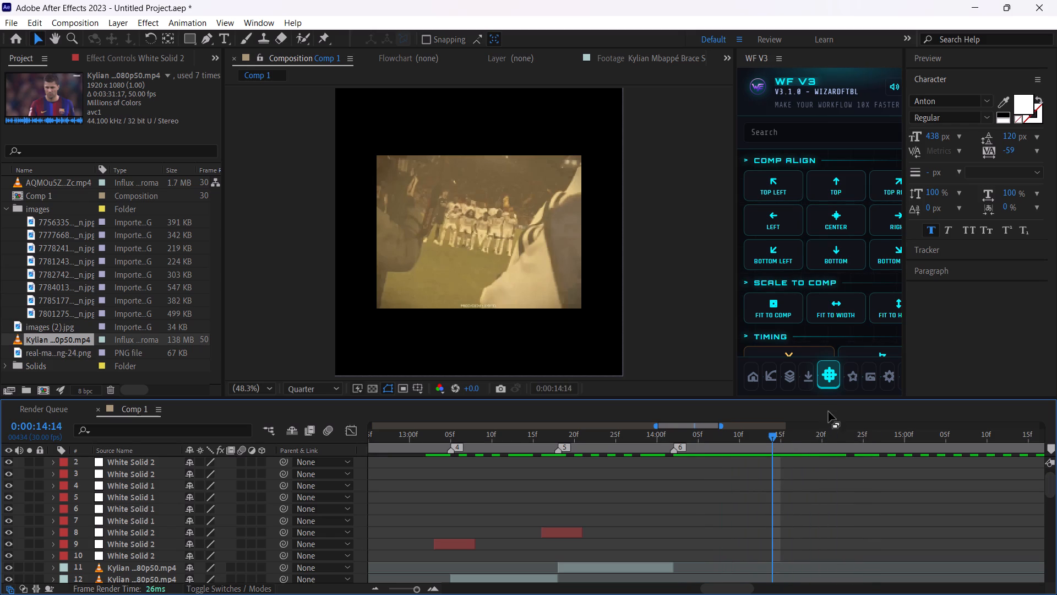
left_click_drag(776, 436, 769, 440)
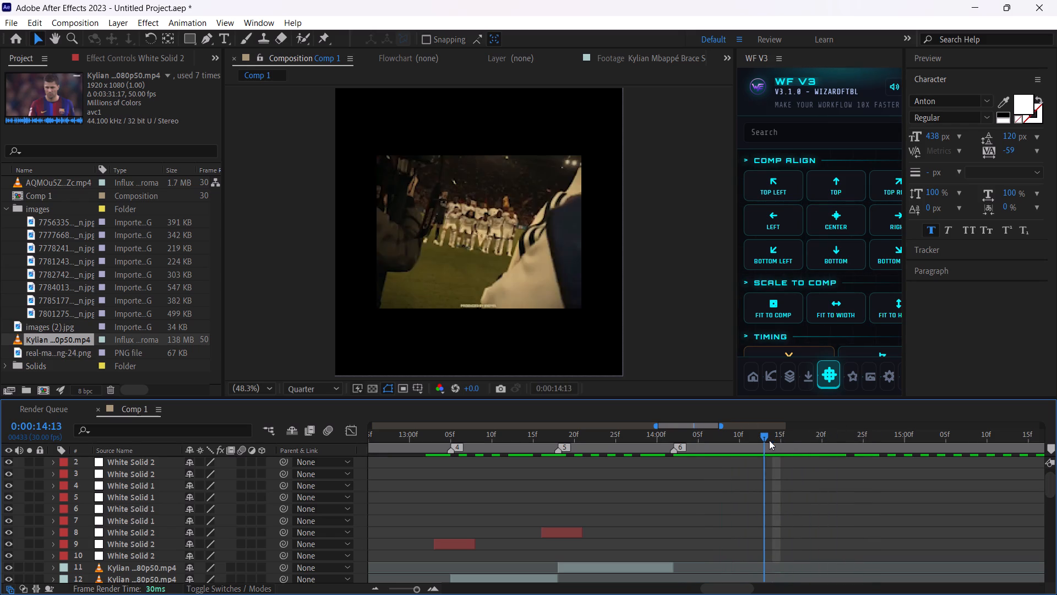
left_click_drag(769, 440, 786, 445)
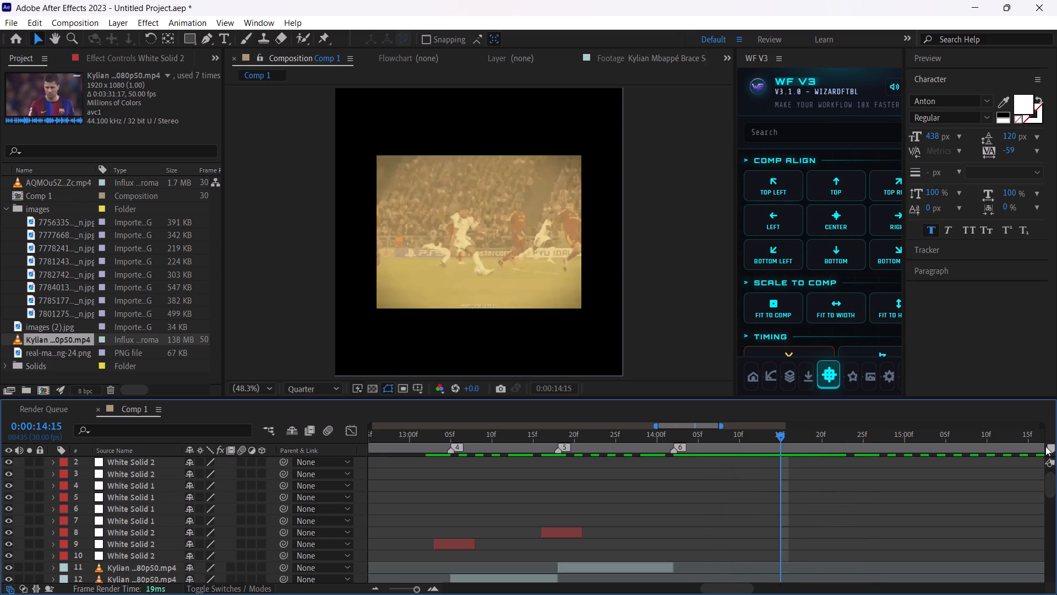
left_click(1048, 446)
Shift the goalkeeper clip horizontally to Position 749, 540 so the goalkeeper sits nearer the frame's centre.
left_click_drag(778, 435, 777, 435)
left_click_drag(777, 435, 666, 455)
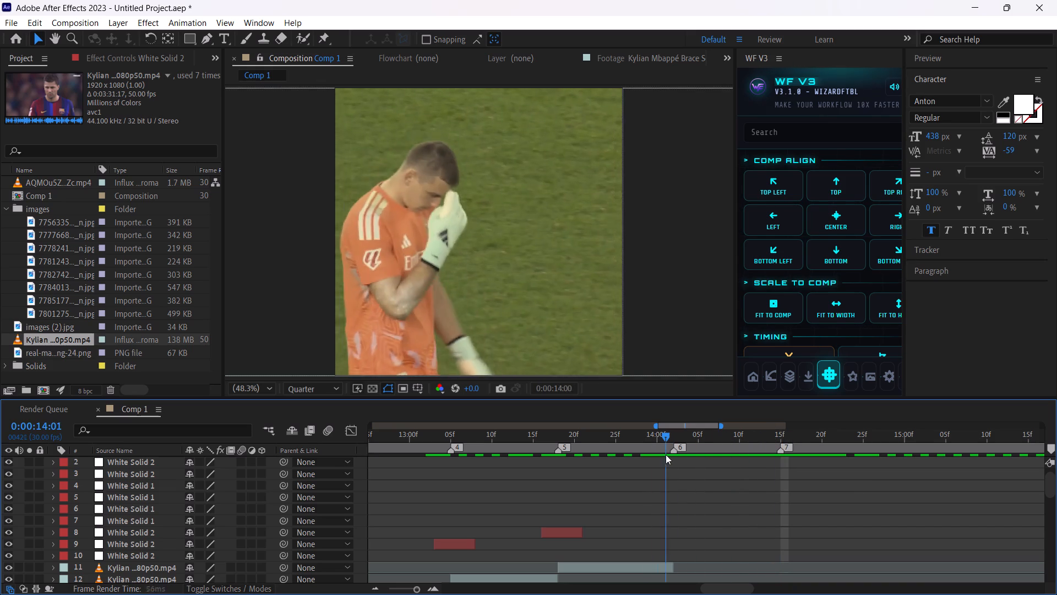
left_click_drag(666, 455, 740, 457)
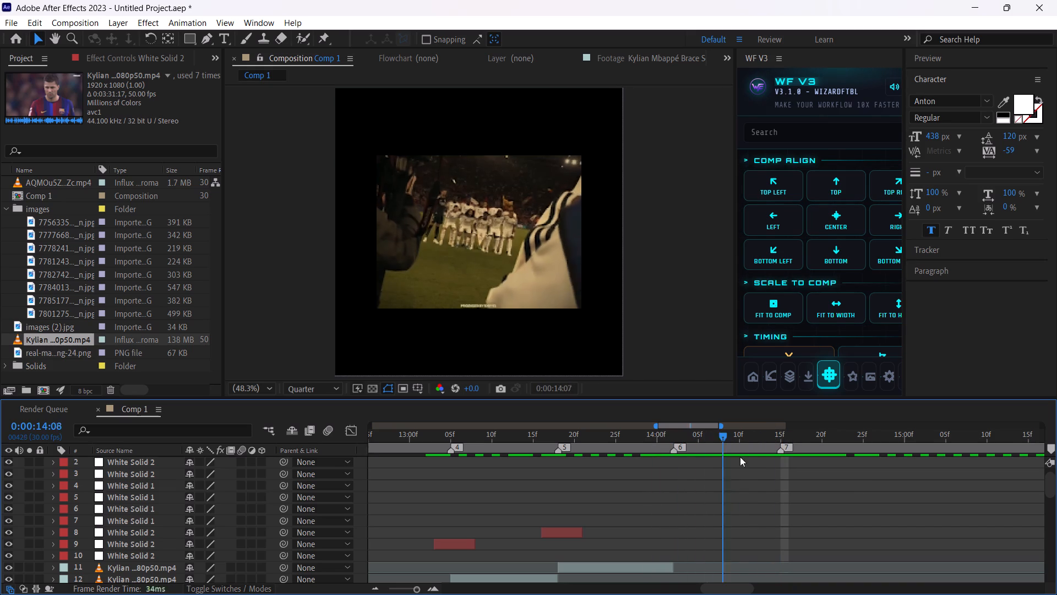
left_click_drag(740, 457, 663, 476)
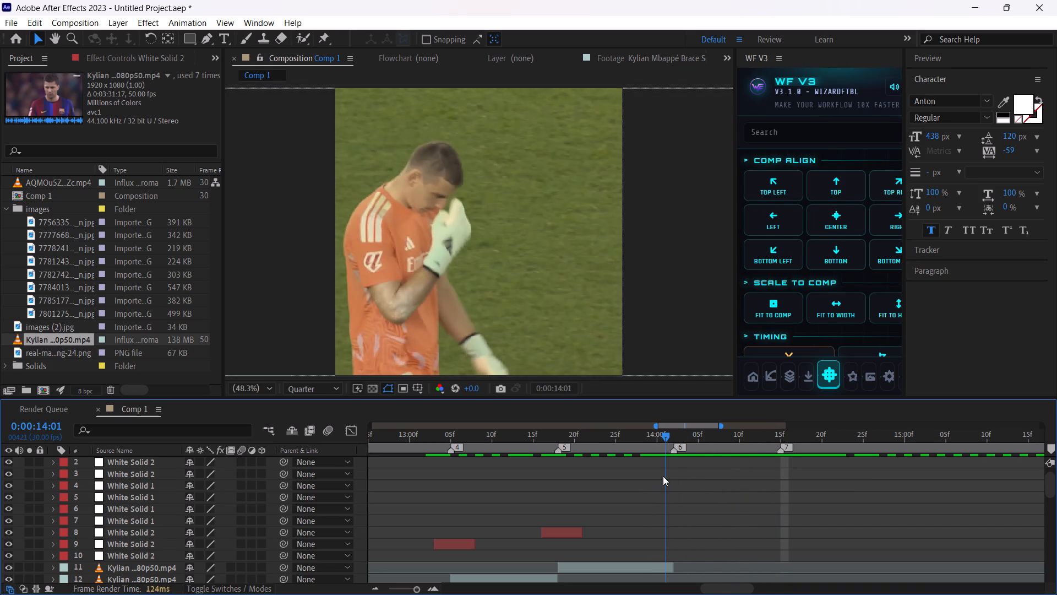
left_click_drag(663, 476, 656, 479)
left_click(590, 566)
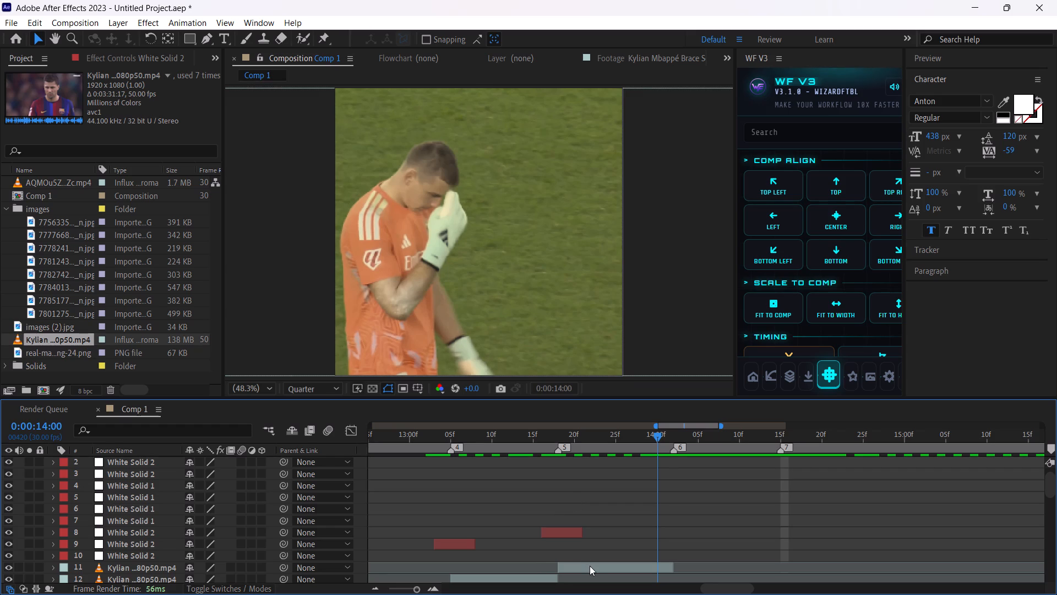
key("p")
left_click_drag(195, 575, 337, 582)
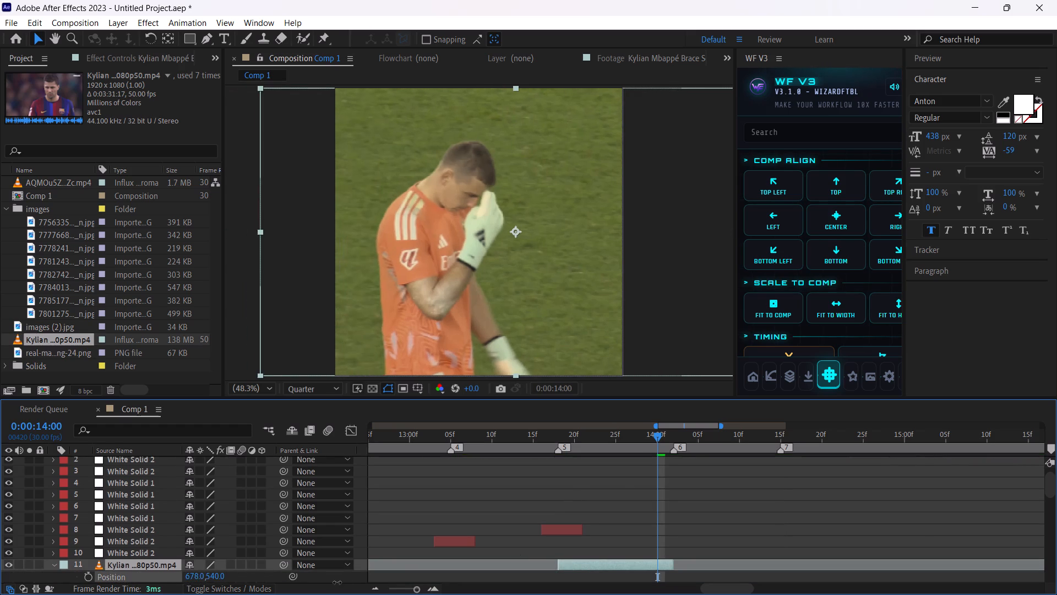
left_click_drag(337, 582, 383, 578)
Play back the new match clips and the whole of Comp 1 from the start to check the cuts and flash timing.
left_click_drag(635, 430, 467, 439)
key("space")
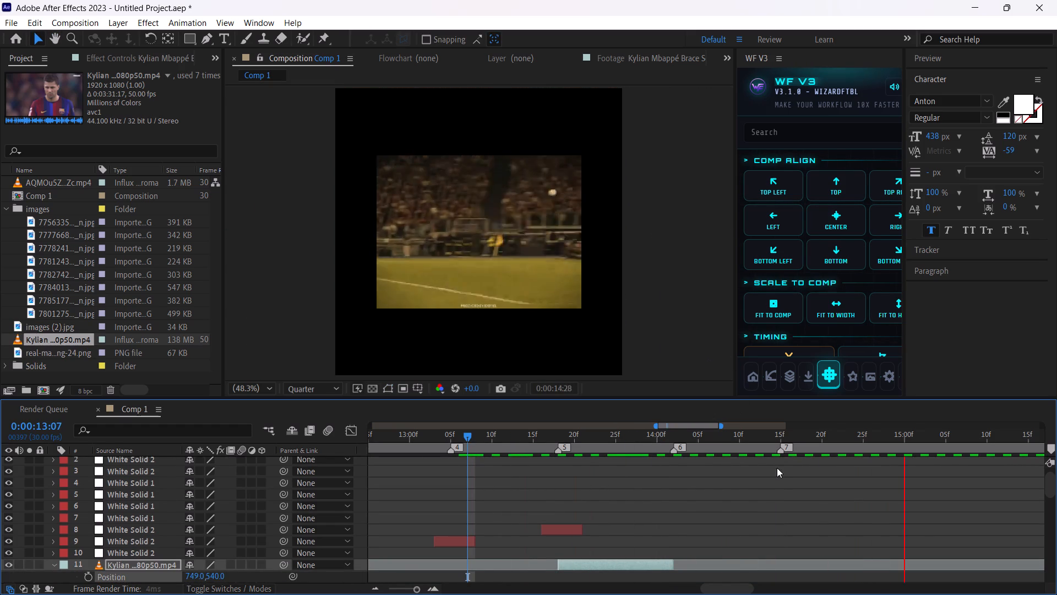
left_click(778, 468)
key("space")
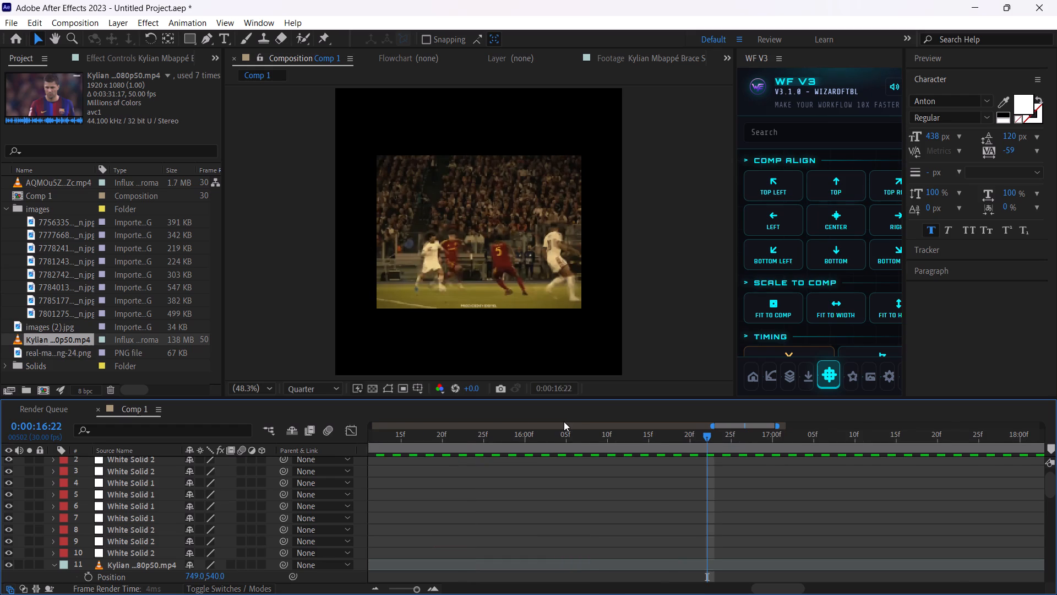
left_click(424, 542)
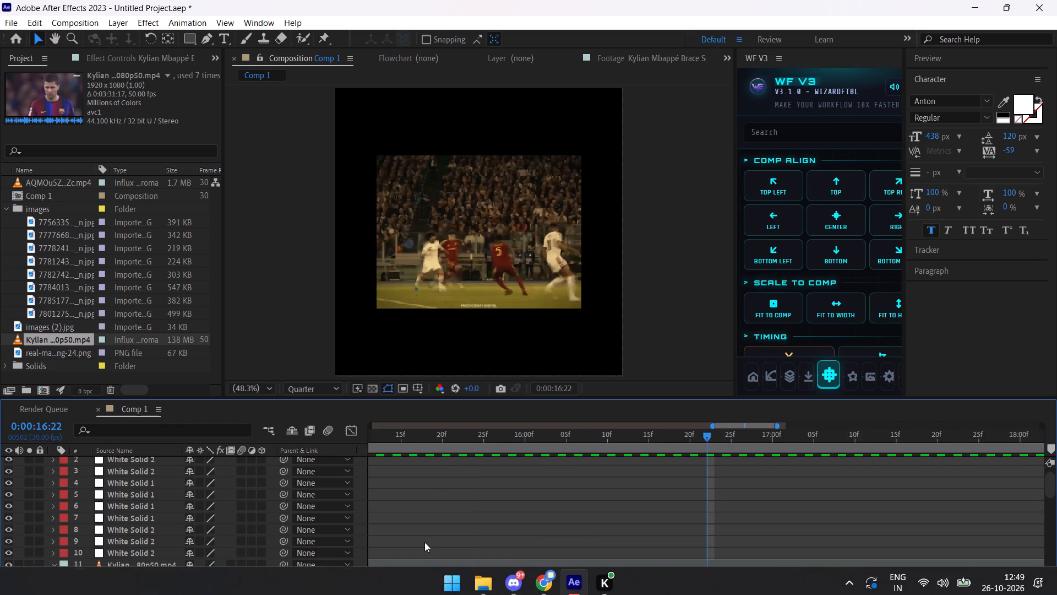
left_click_drag(401, 587, 348, 589)
left_click_drag(494, 432, 486, 432)
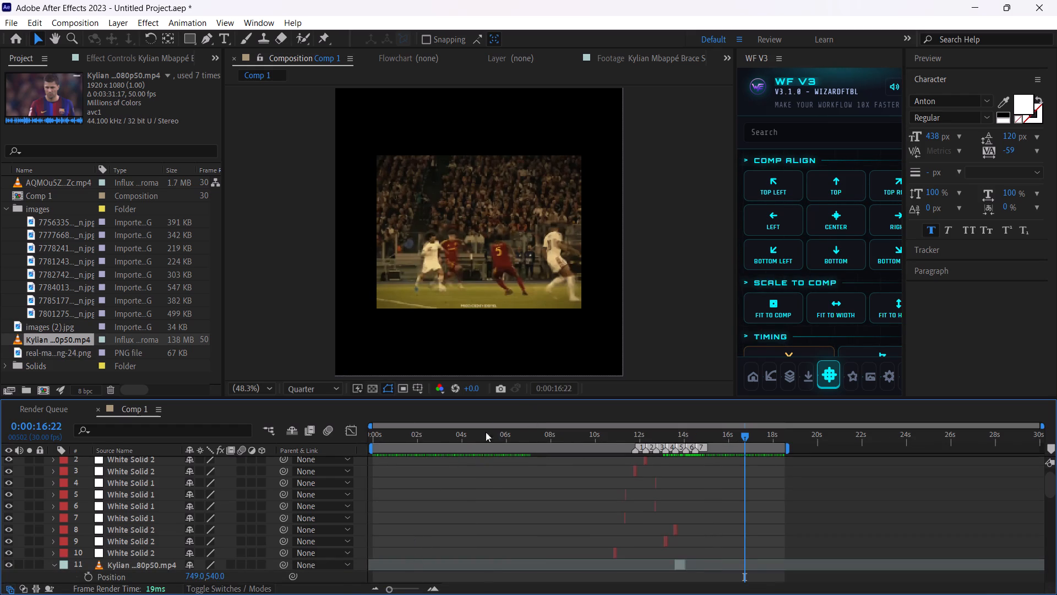
left_click_drag(486, 432, 208, 410)
key("space")
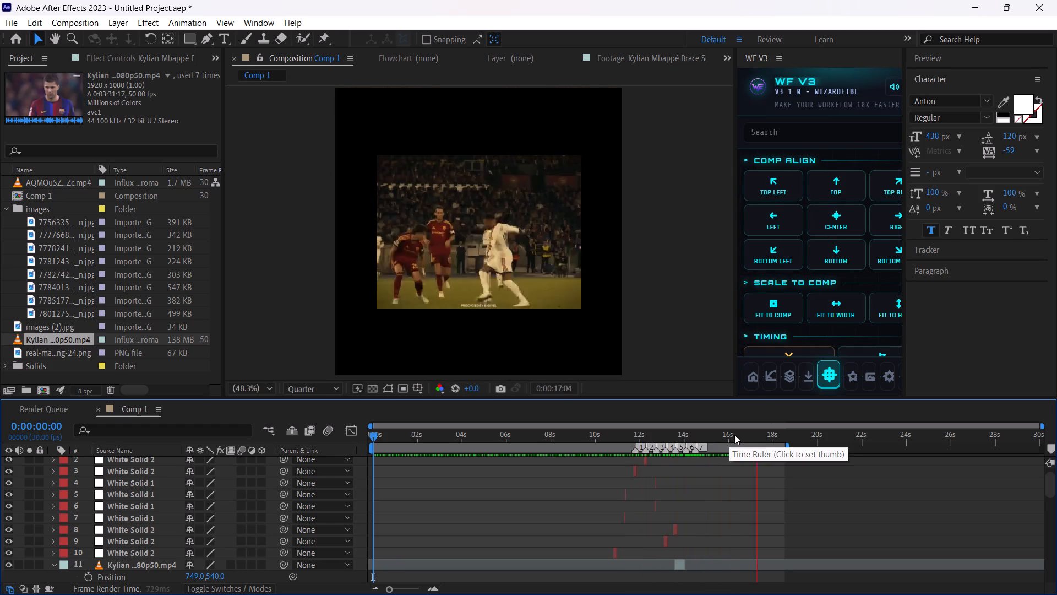
left_click_drag(720, 435, 666, 437)
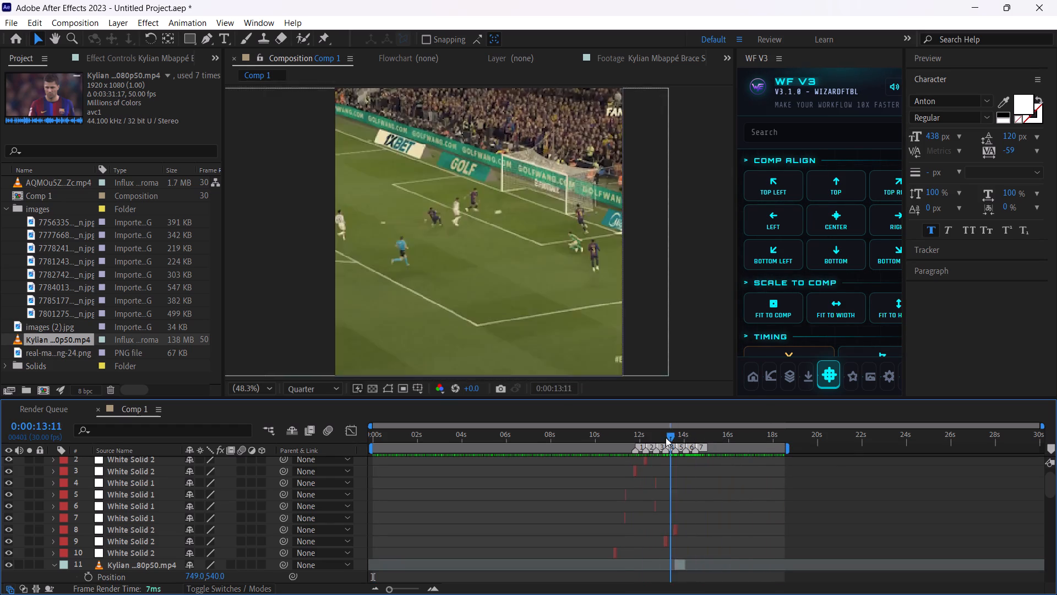
left_click_drag(666, 437, 624, 437)
key("space")
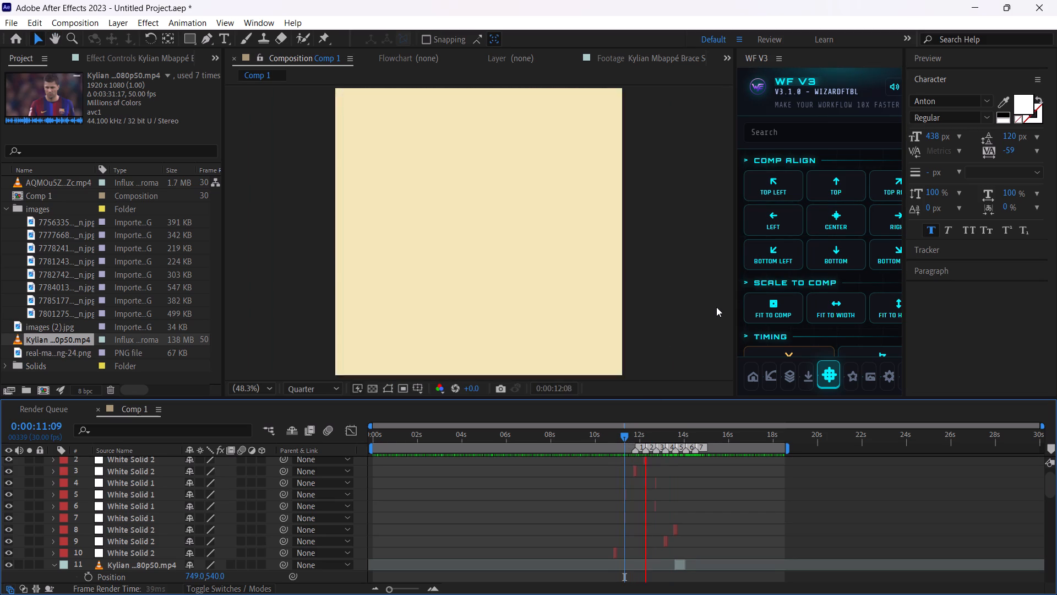
key("space")
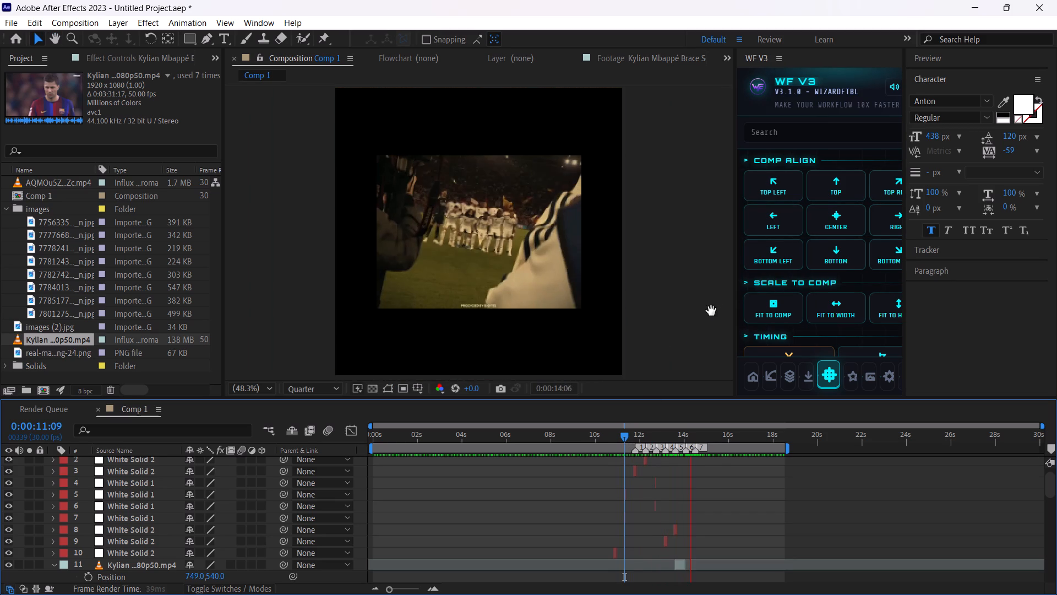
left_click_drag(690, 432, 685, 440)
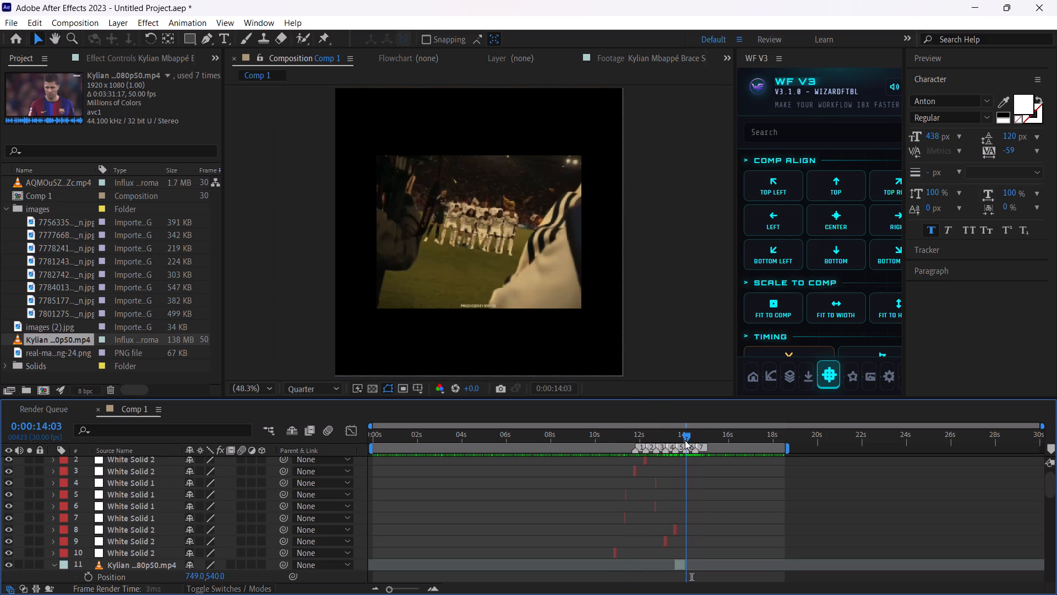
left_click_drag(685, 440, 679, 452)
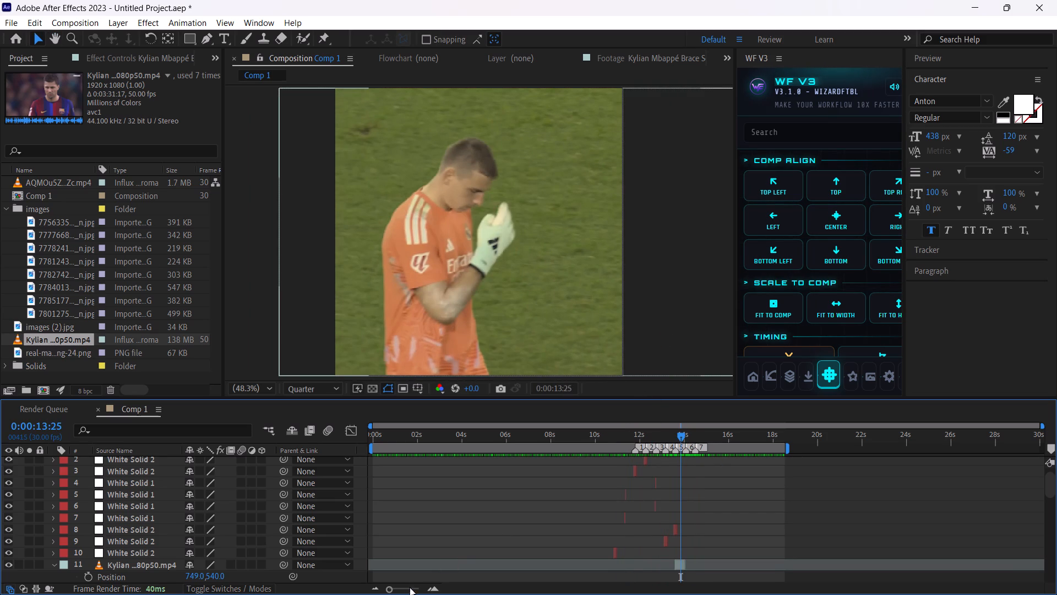
Scan the Kylian Mbappé match footage between about 0:02:18 and 0:03:25 for the next shot, ending at the players' celebration hug.
left_click_drag(404, 592, 423, 594)
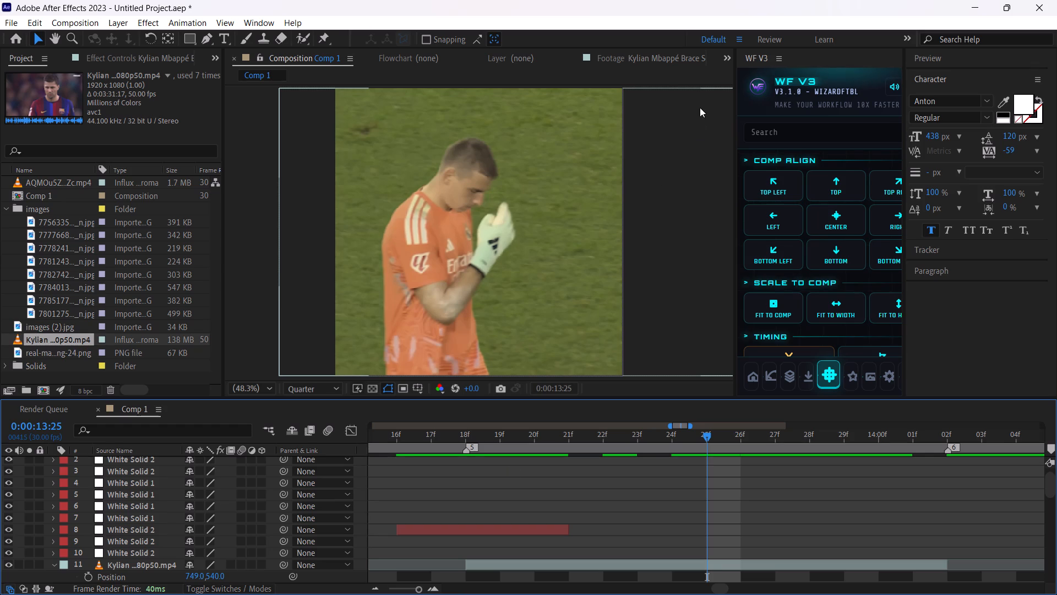
left_click(663, 59)
left_click_drag(680, 358, 683, 356)
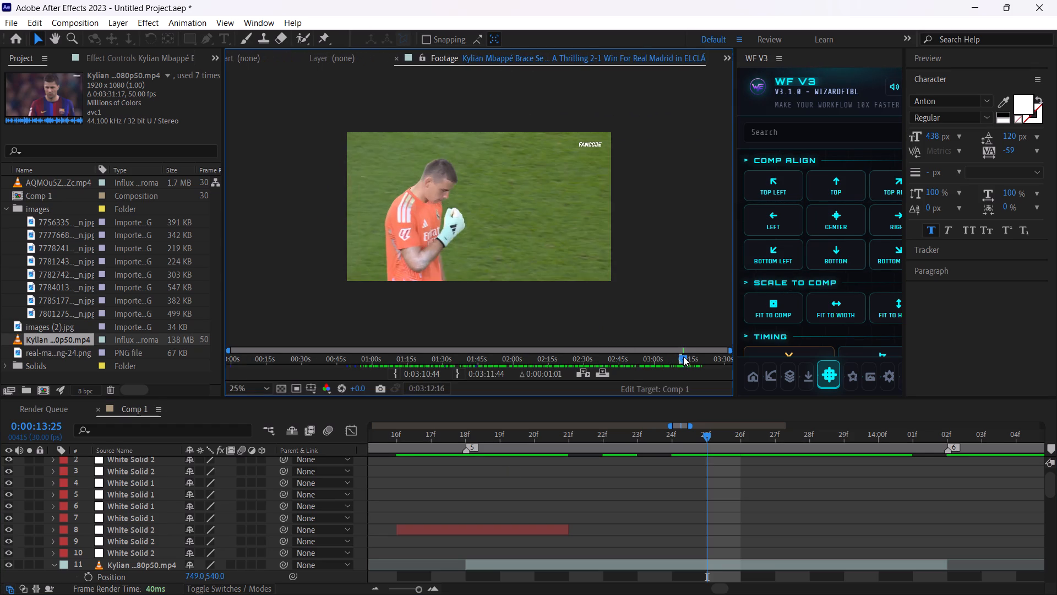
left_click_drag(683, 356, 701, 355)
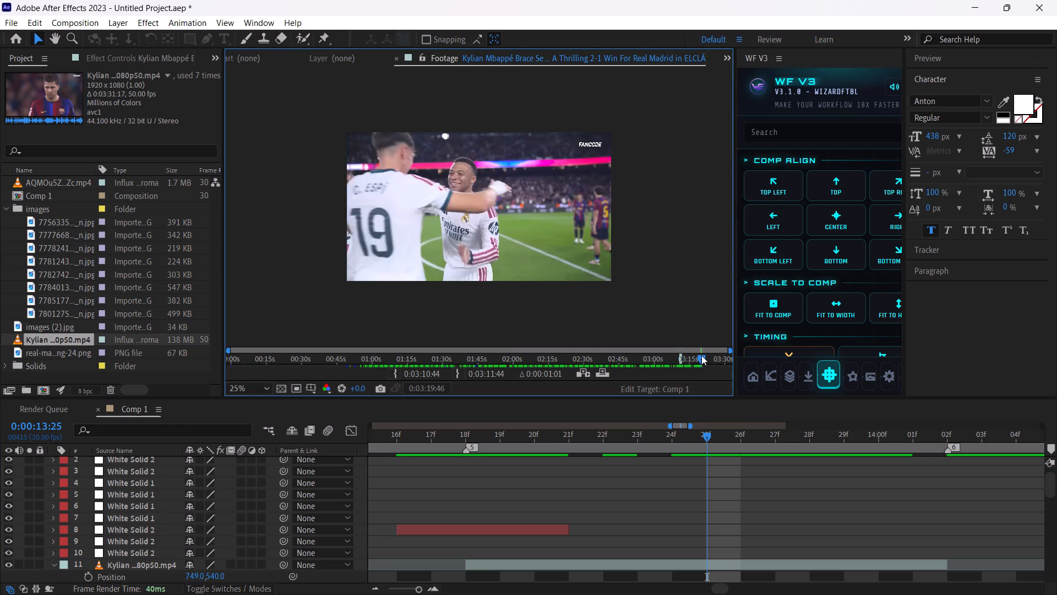
left_click_drag(701, 355, 713, 356)
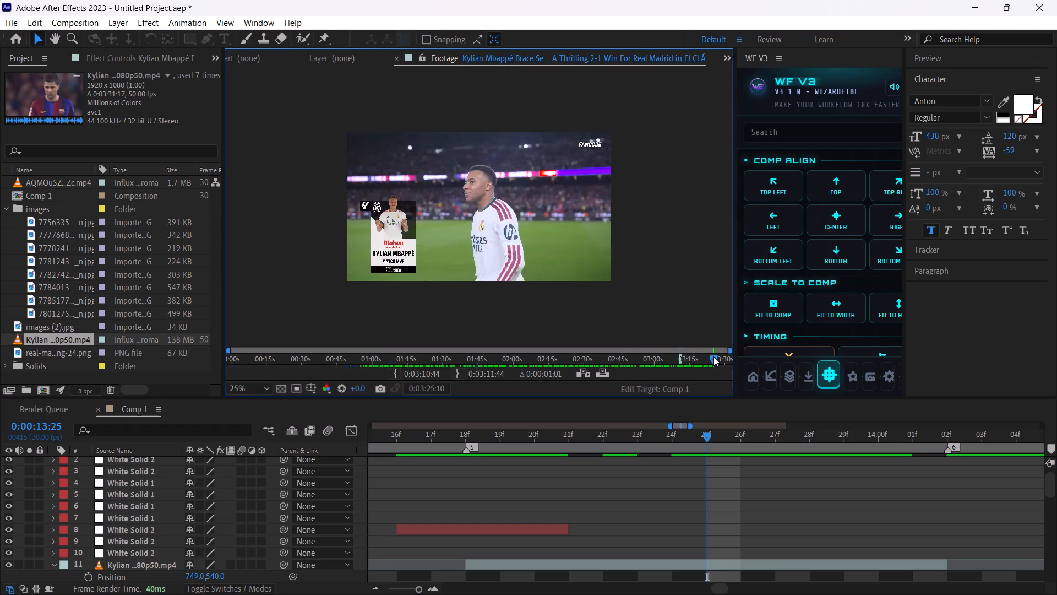
left_click_drag(713, 356, 640, 359)
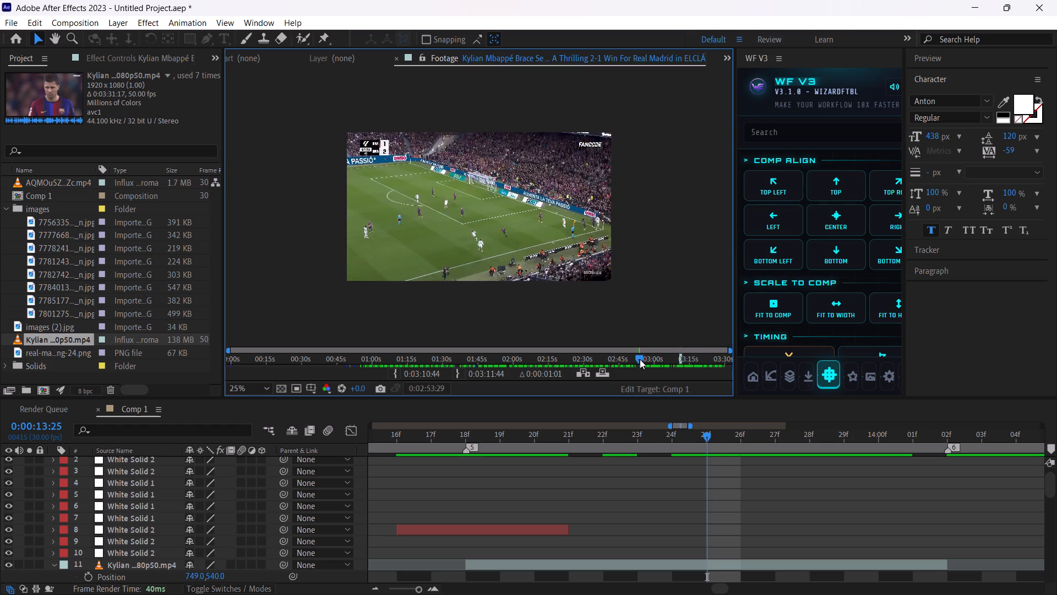
left_click_drag(640, 359, 655, 360)
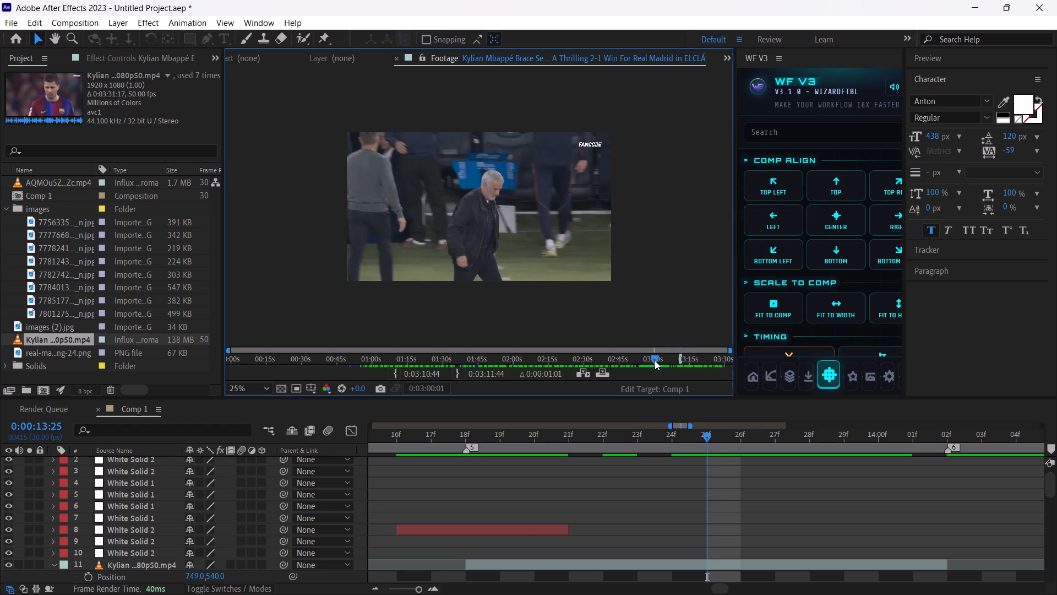
left_click_drag(655, 360, 645, 360)
key("space")
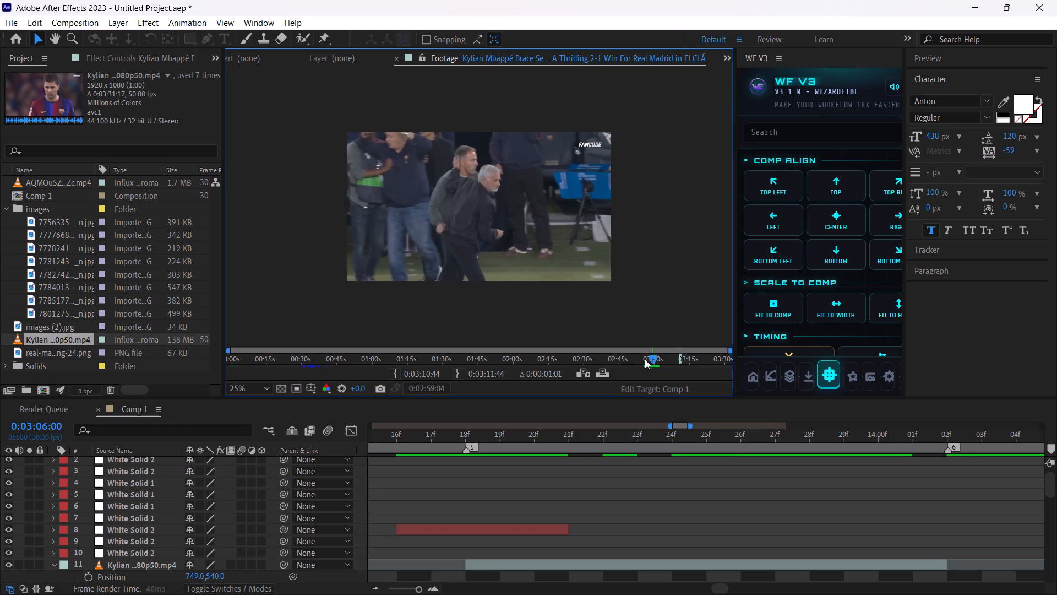
left_click_drag(657, 359, 640, 360)
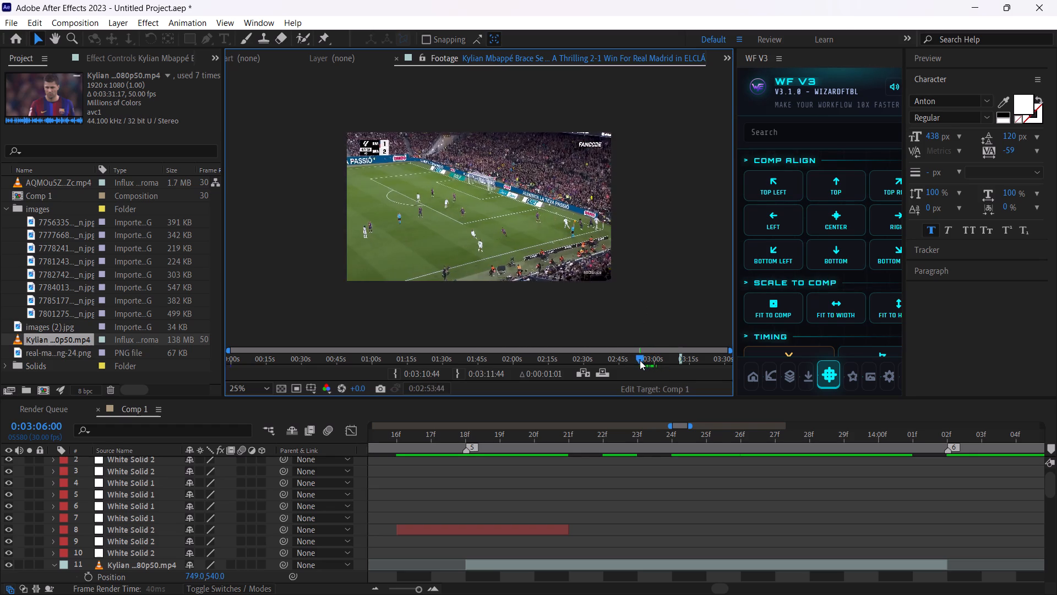
left_click_drag(640, 360, 611, 365)
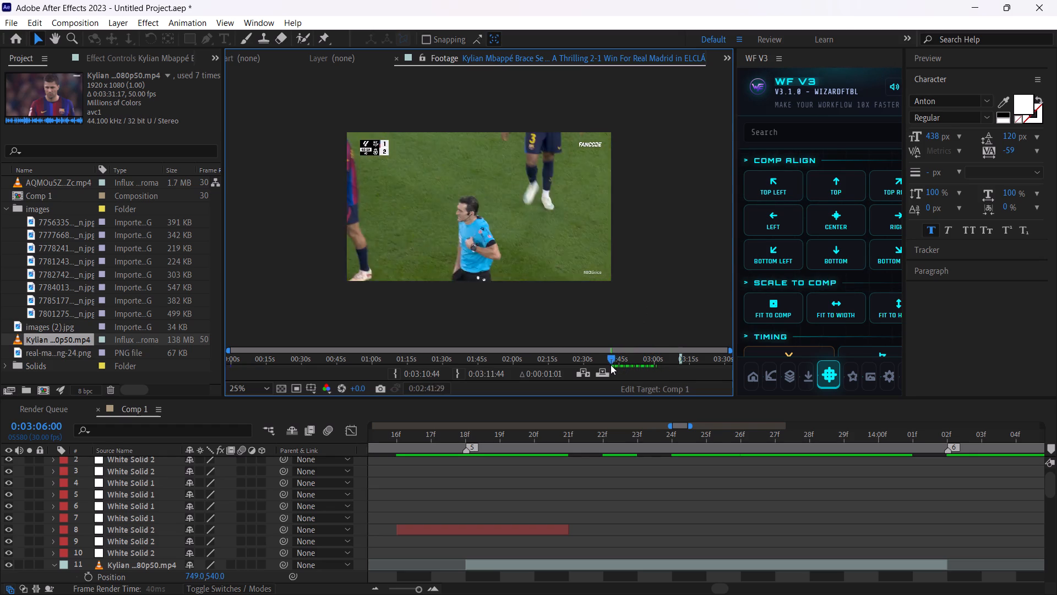
left_click_drag(611, 365, 566, 365)
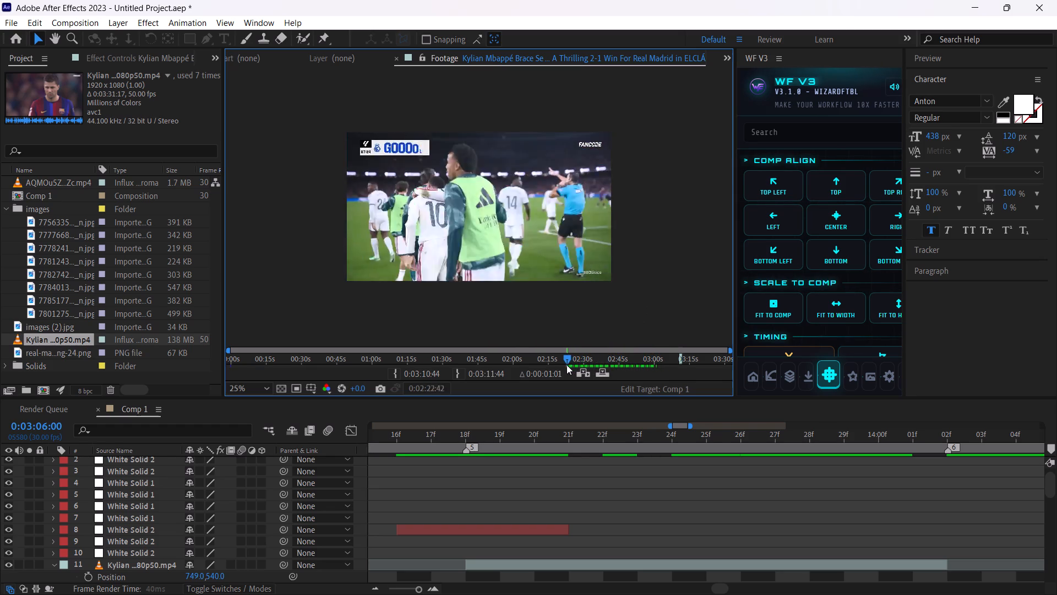
left_click_drag(566, 365, 555, 365)
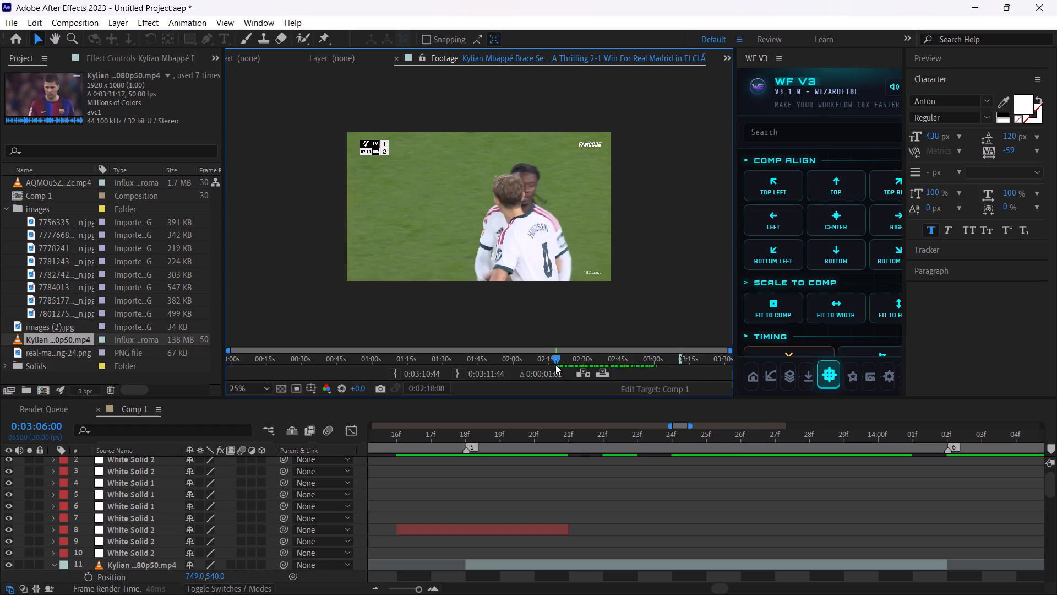
left_click_drag(555, 365, 555, 364)
left_click_drag(555, 364, 565, 359)
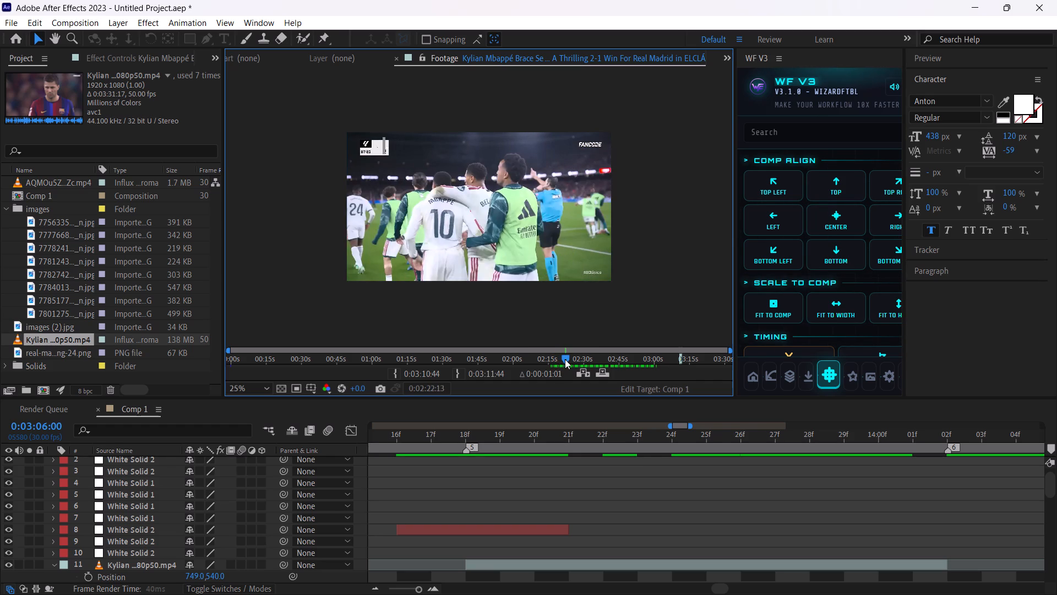
left_click_drag(565, 359, 563, 359)
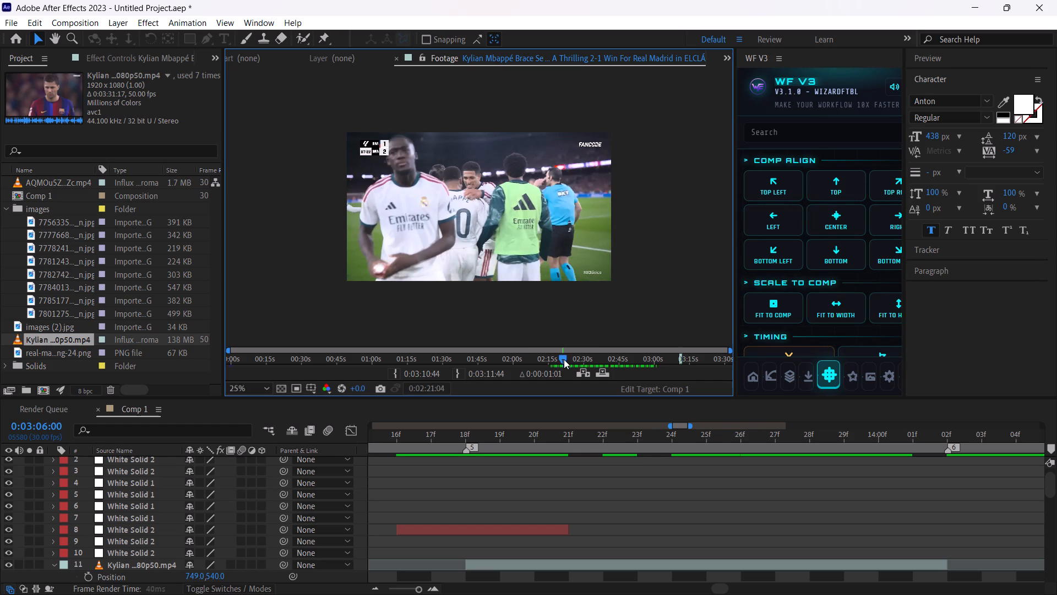
Mark the celebration hug in the match footage with an in point at 0:02:21:04 and an out point at 0:02:21:34.
left_click(455, 375)
left_click(396, 372)
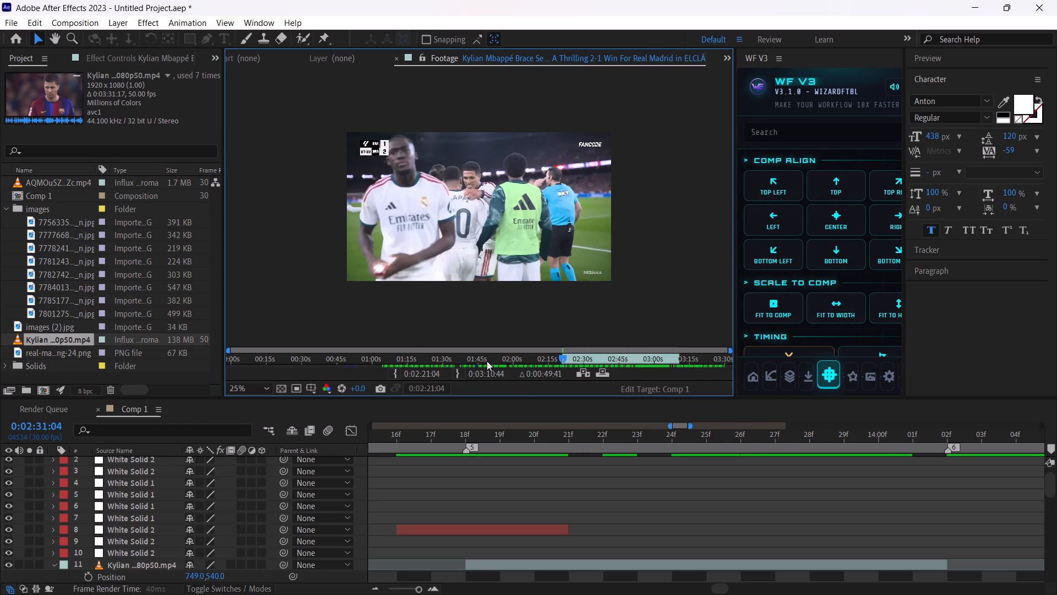
left_click(455, 376)
left_click(561, 358)
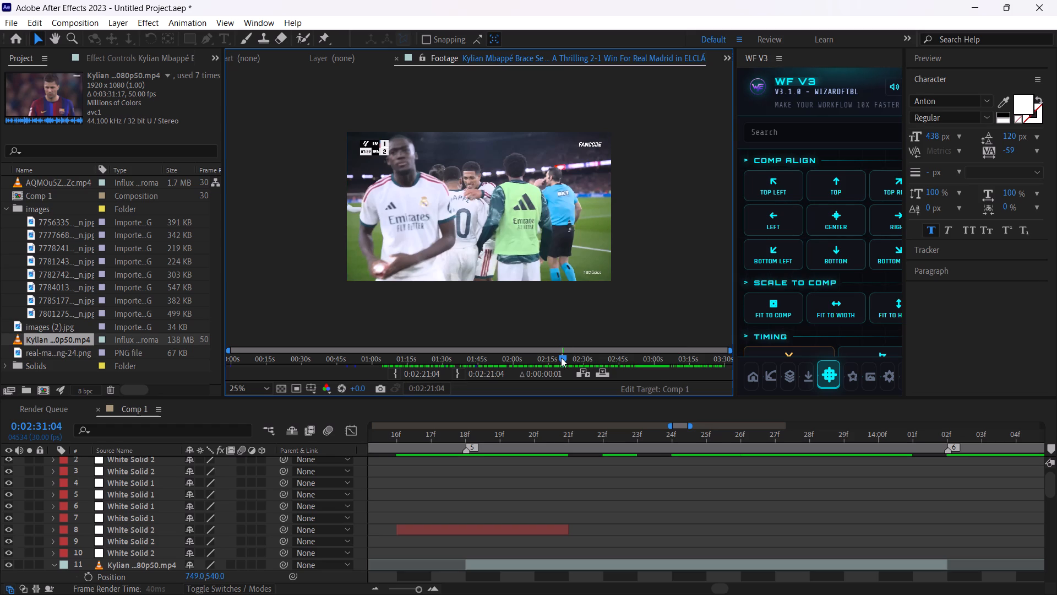
left_click(454, 375)
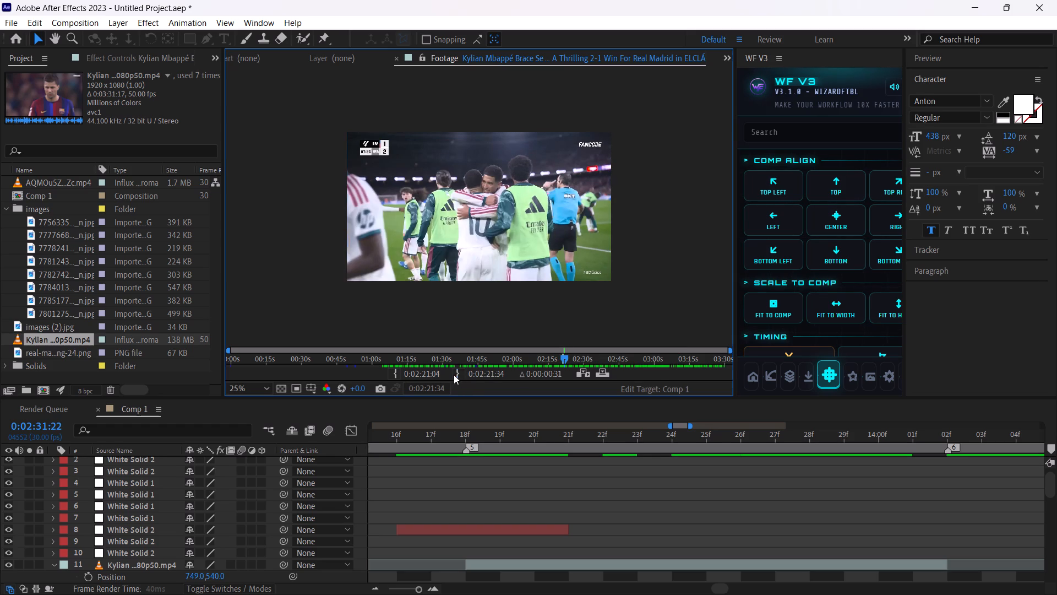
Add the marked celebration clip to Comp 1 directly above the goalkeeper clip, starting at marker 6 (0:00:14:02).
left_click_drag(68, 340, 980, 556)
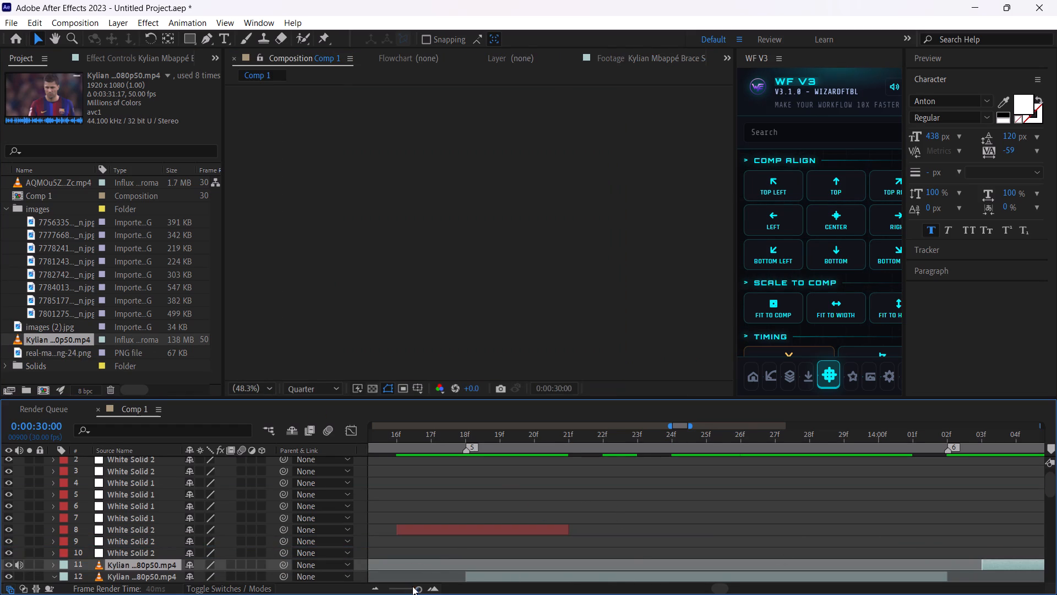
left_click_drag(413, 588, 419, 581)
left_click(949, 436)
left_click_drag(989, 565, 957, 563)
Split the celebration clip at marker 7 (0:00:14:15) and delete the part after it.
left_click_drag(941, 425, 1056, 435)
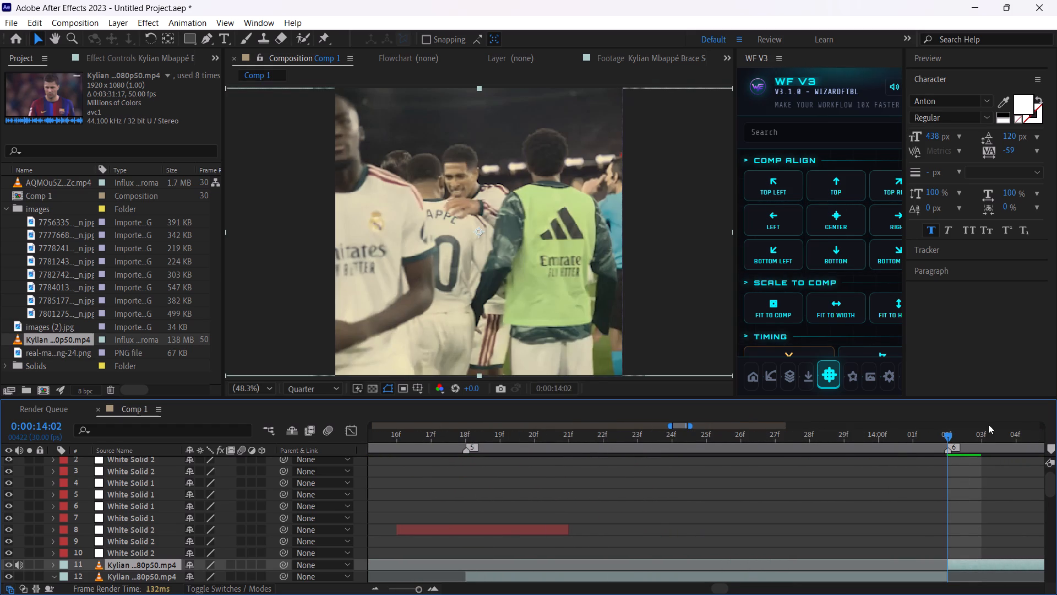
left_click_drag(983, 434, 1056, 446)
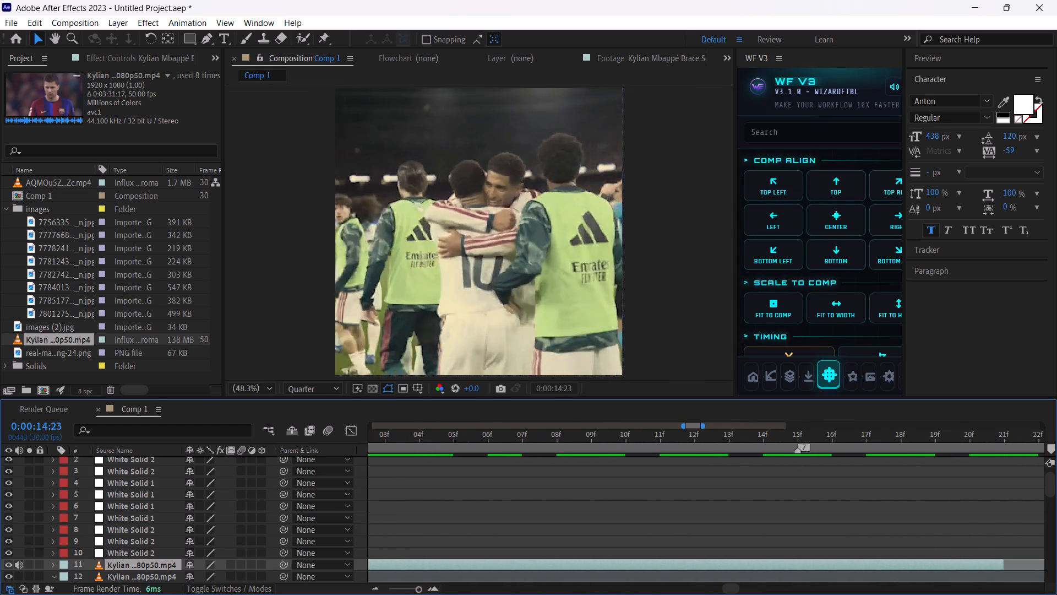
left_click_drag(1056, 446, 700, 462)
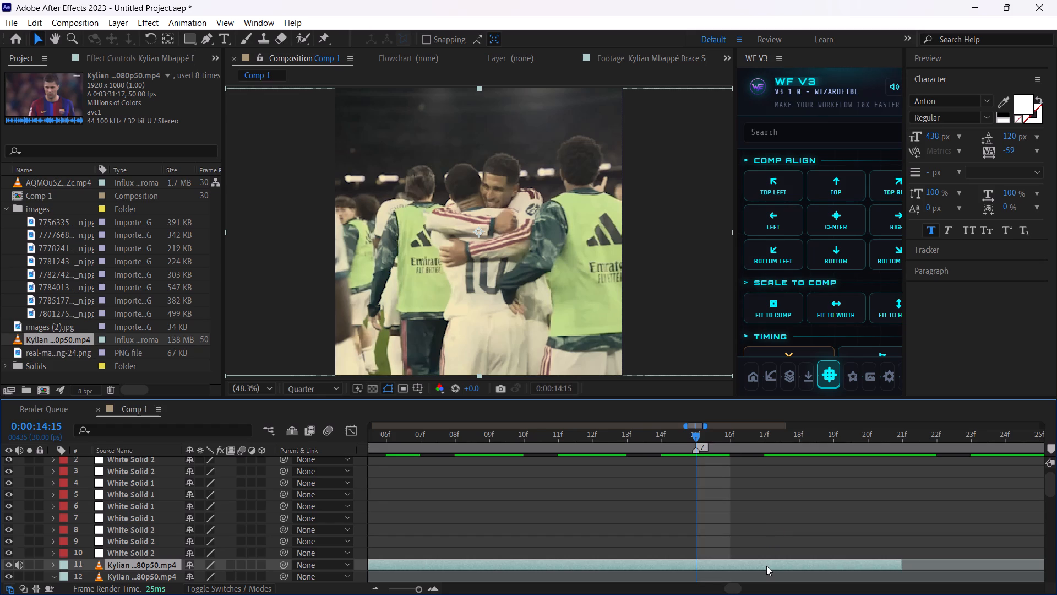
key("ctrl+shift+d")
key("Delete")
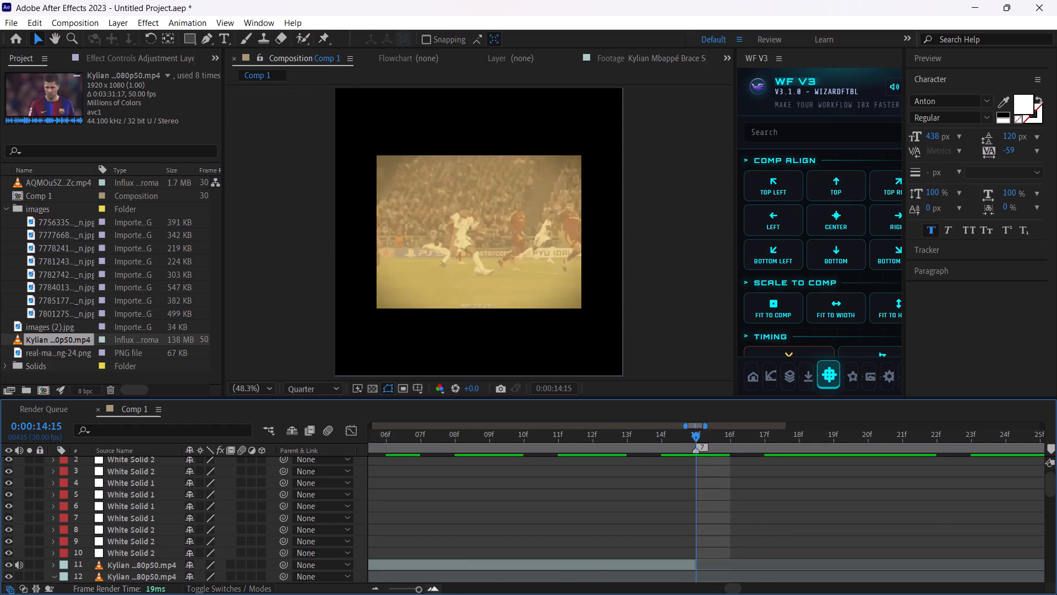
Duplicate the two White Solid 1 half-frame flashes around marker 3 and place the copies directly above the celebration clip in the layer order.
left_click(417, 588)
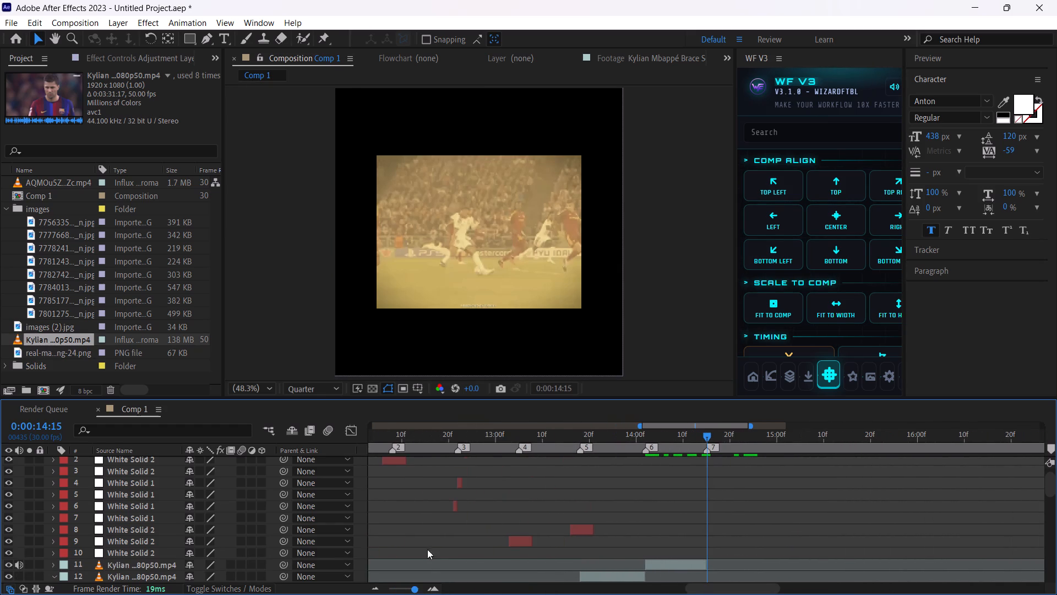
left_click(455, 508)
left_click(459, 480, "shift")
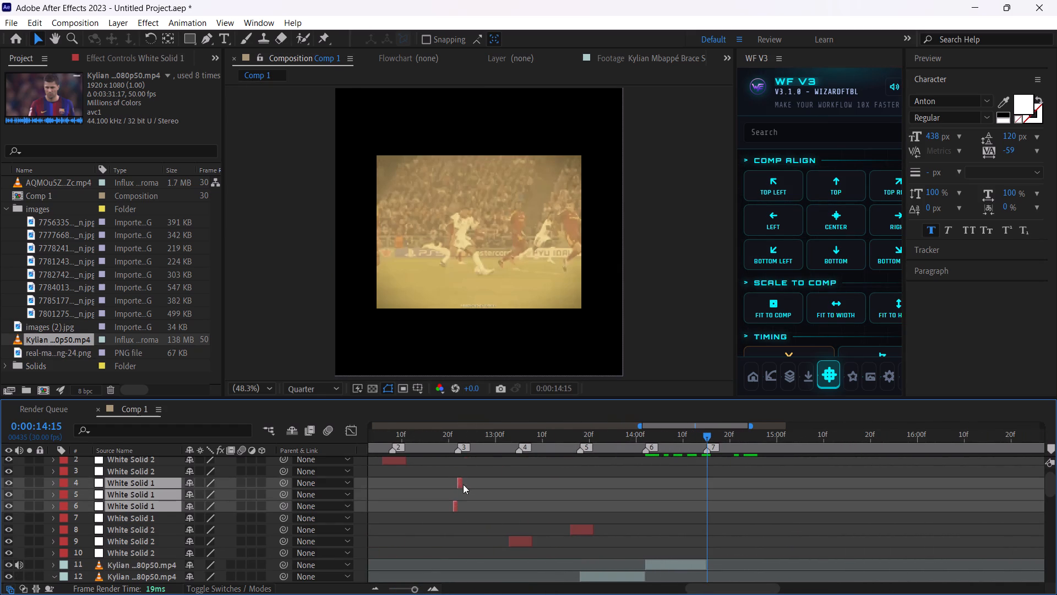
left_click(485, 494)
left_click(458, 482)
left_click(455, 504, "ctrl")
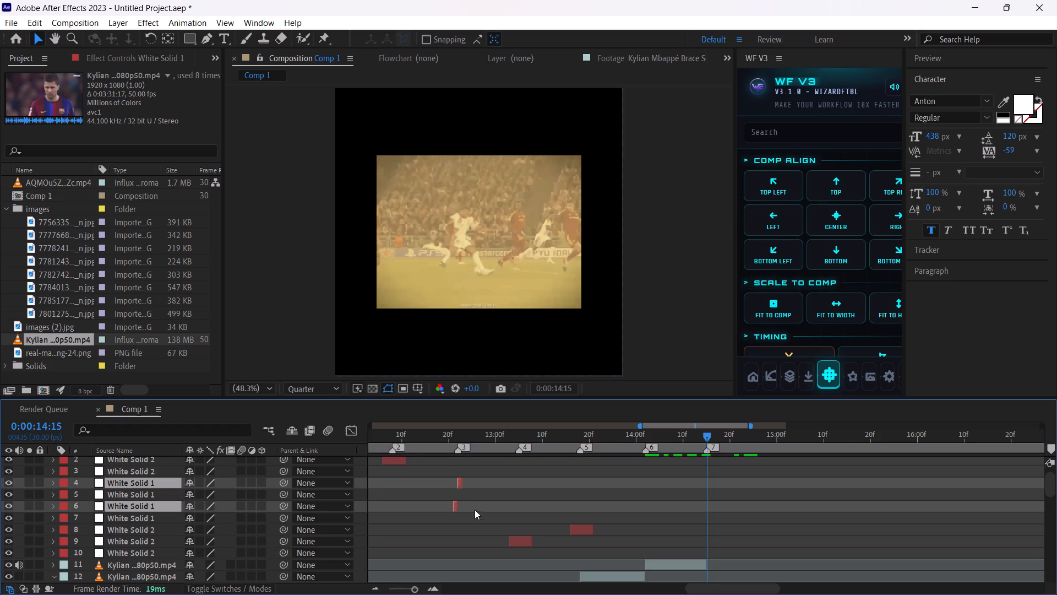
key("ctrl+d")
left_click_drag(156, 519, 650, 549)
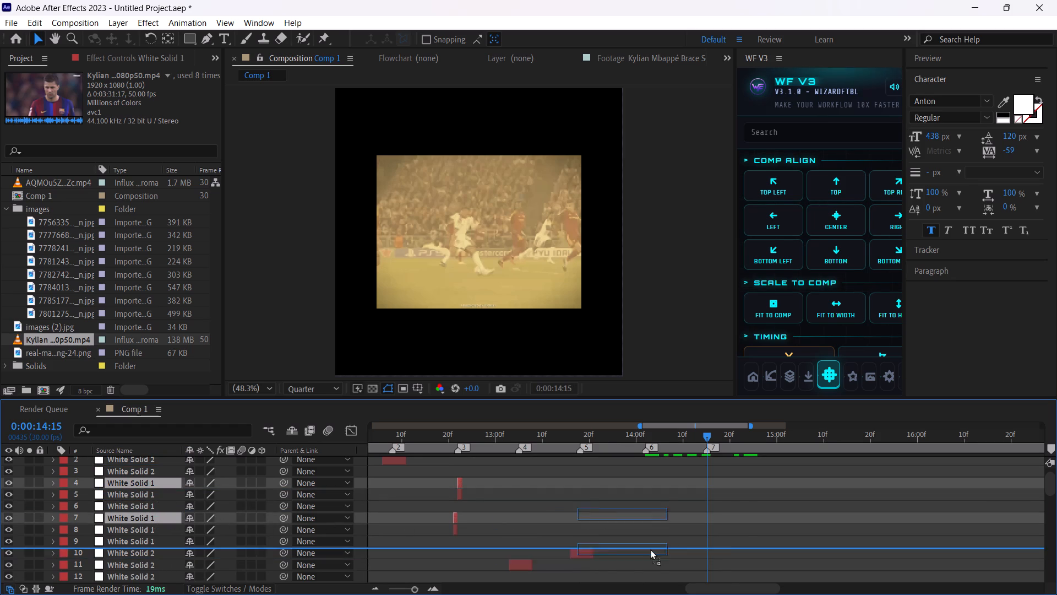
left_click_drag(650, 549, 689, 515)
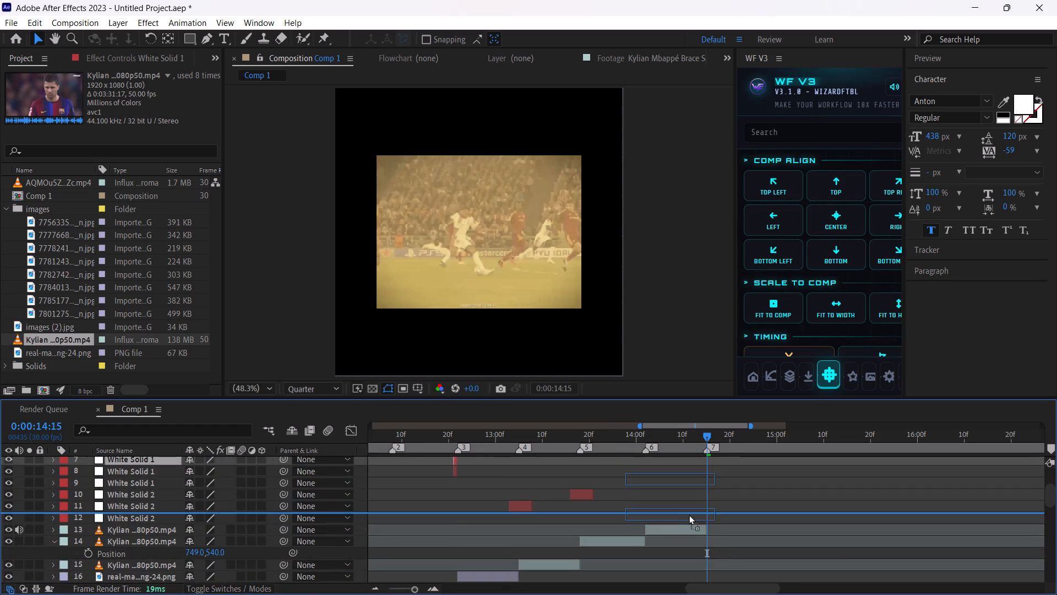
left_click_drag(689, 515, 644, 522)
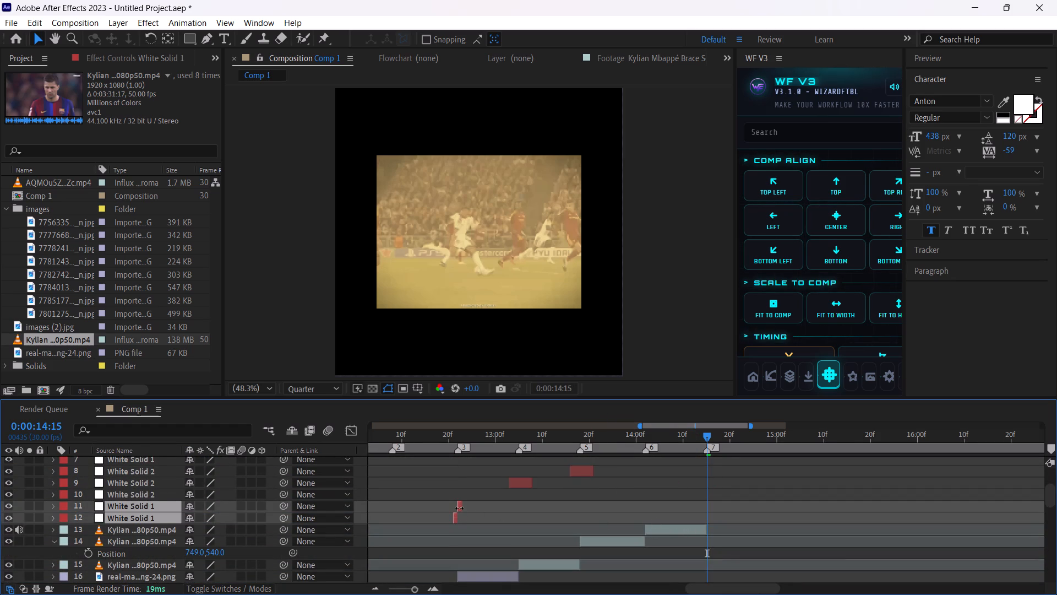
Shift the duplicated White Solid 1 pair to marker 6, with one flash ending and the other starting at 0:00:14:02.
left_click(455, 441)
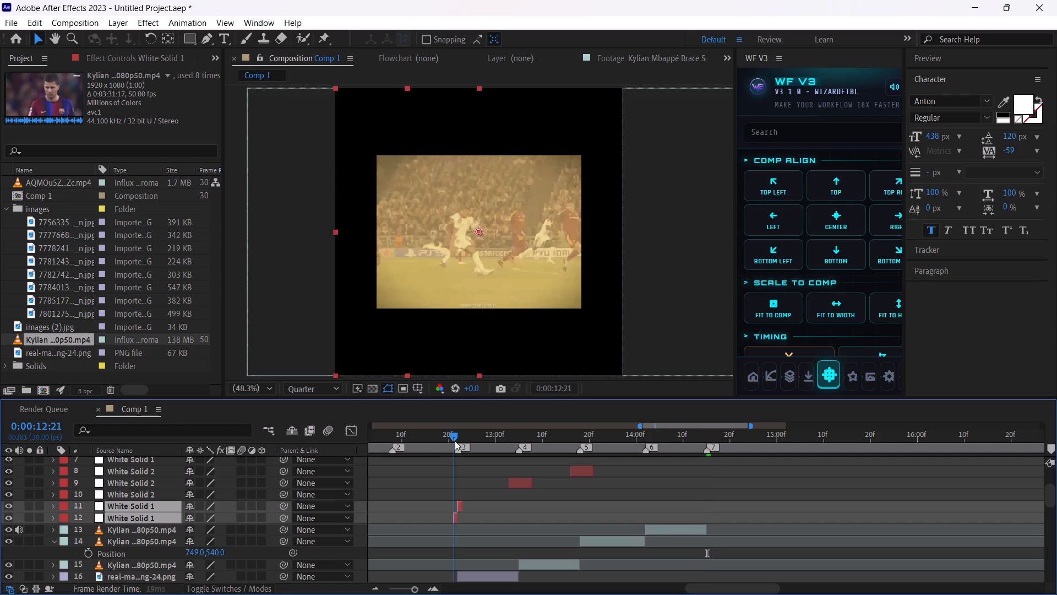
left_click_drag(410, 588, 412, 585)
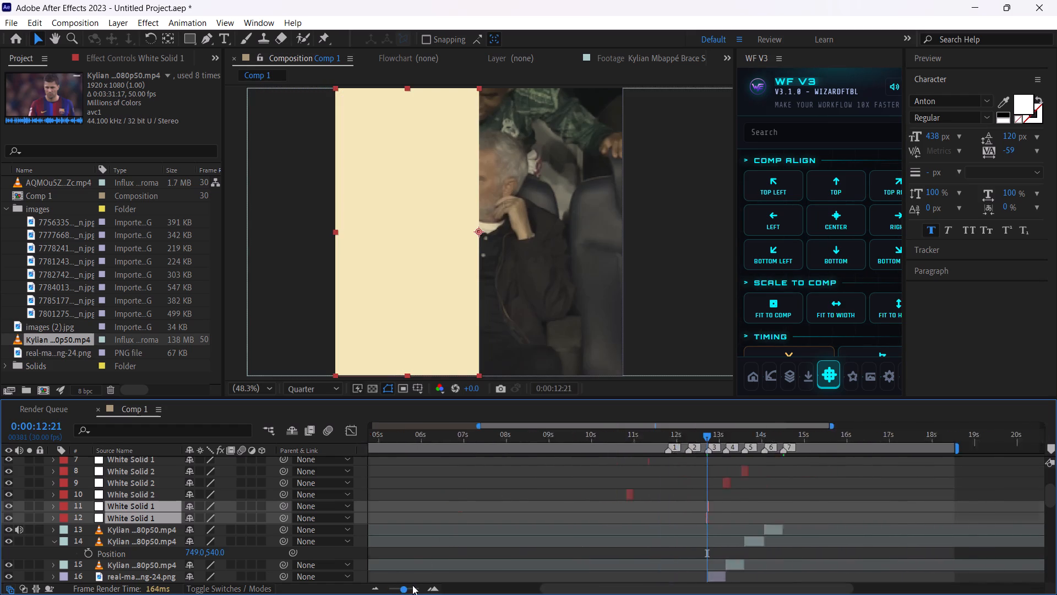
left_click_drag(412, 585, 421, 584)
left_click_drag(721, 517, 1056, 520)
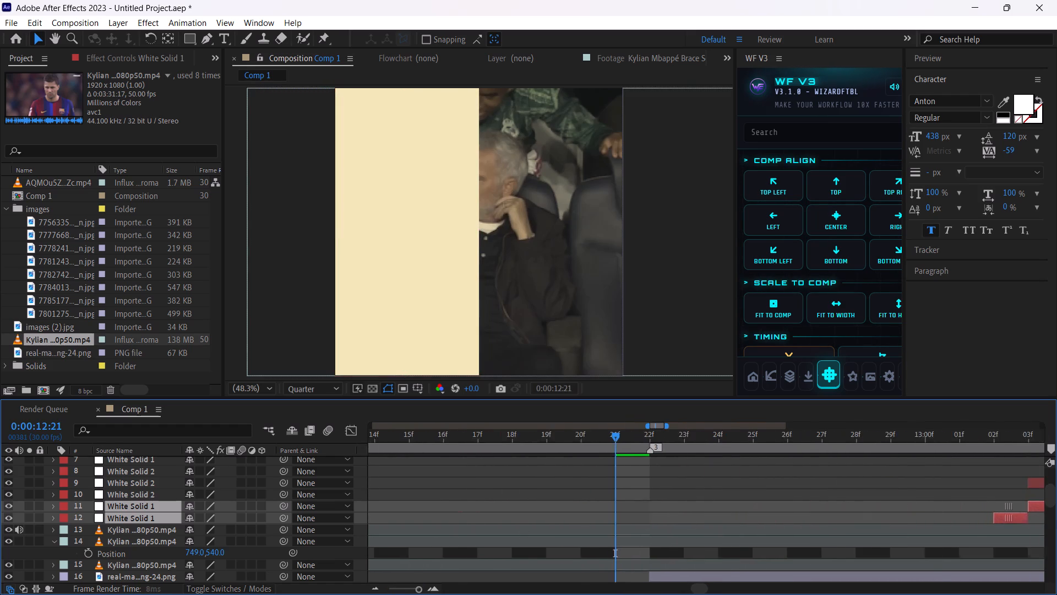
left_click_drag(1056, 520, 651, 513)
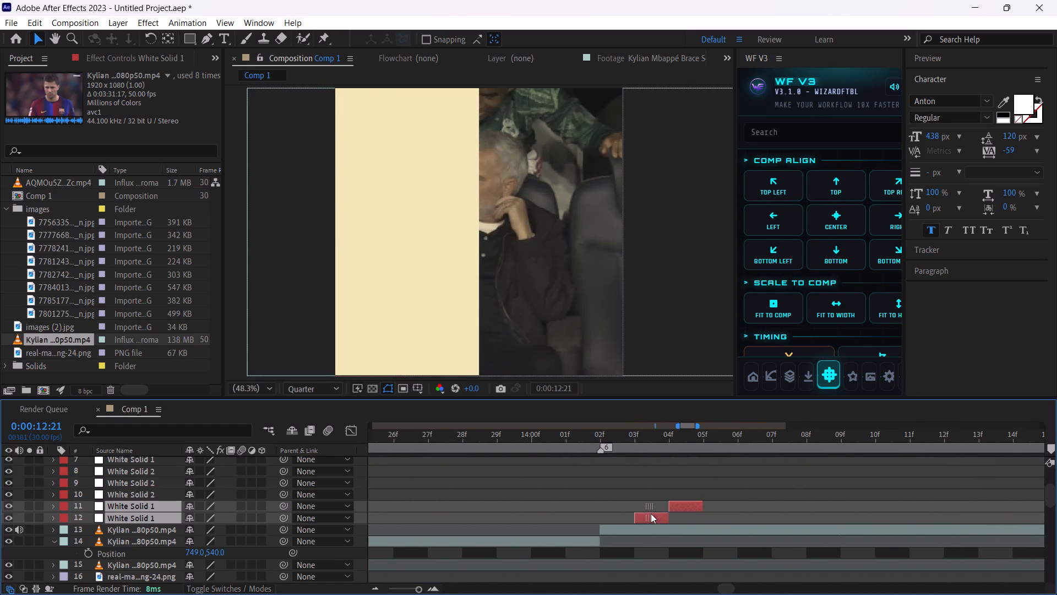
left_click_drag(651, 513, 582, 515)
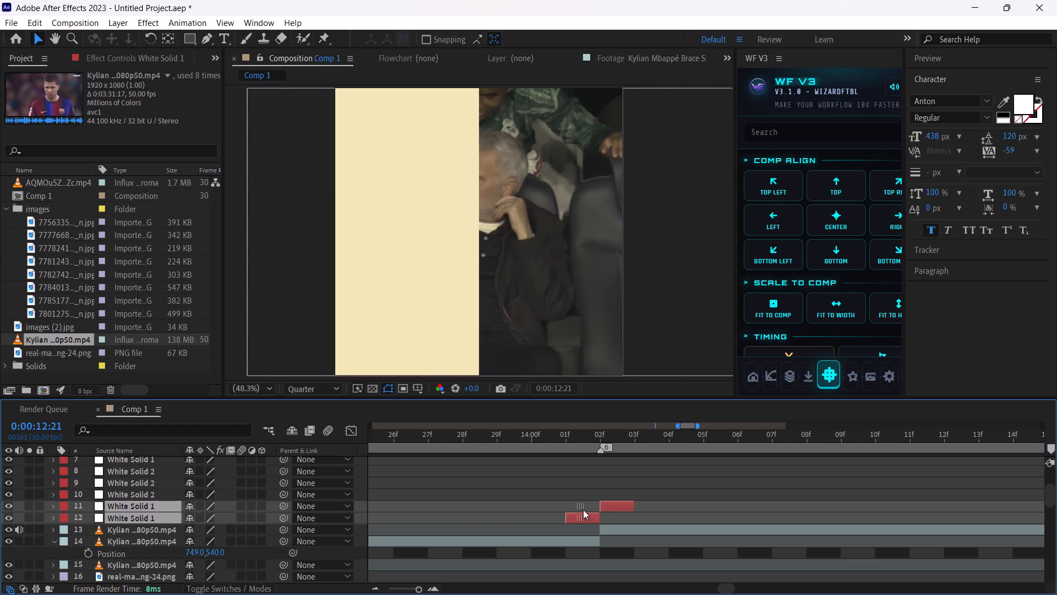
left_click(601, 436)
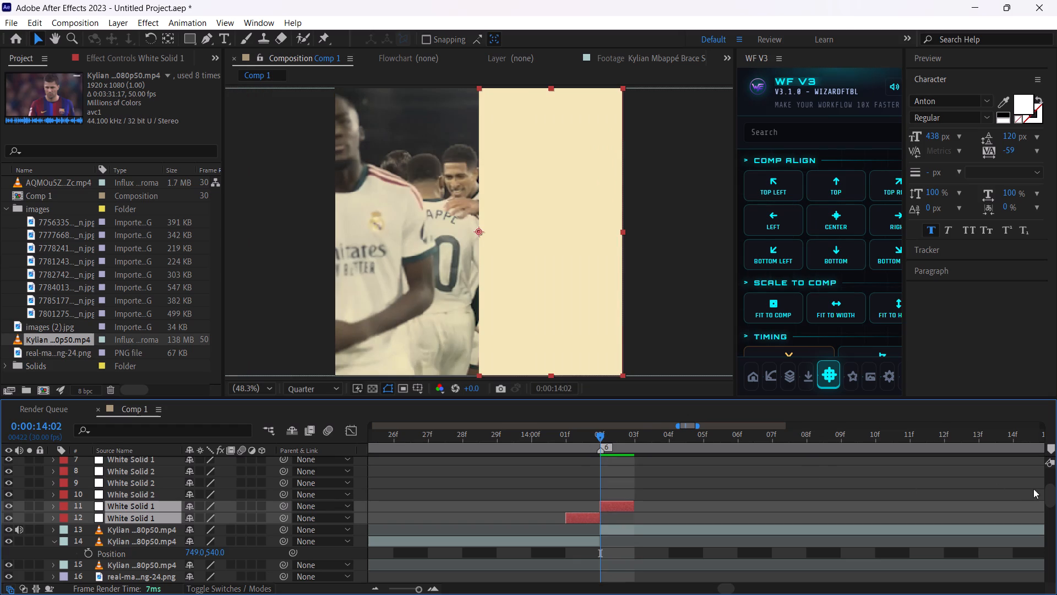
left_click_drag(1048, 493, 1053, 461)
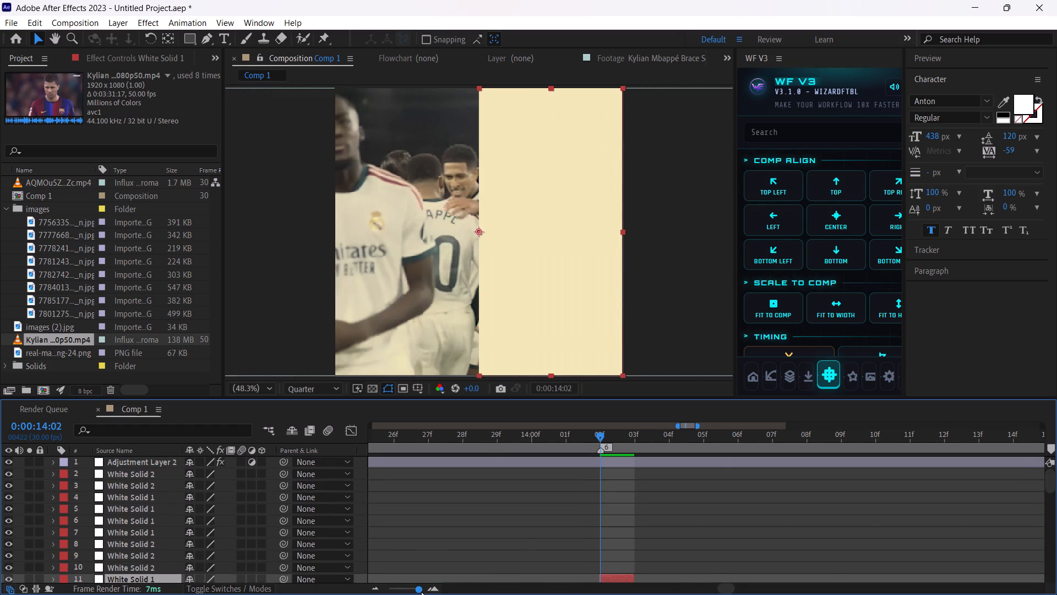
Play back the White Solid 1 flashes and the cut to the celebration clip around marker 6.
left_click_drag(418, 592, 425, 591)
left_click_drag(703, 432, 631, 435)
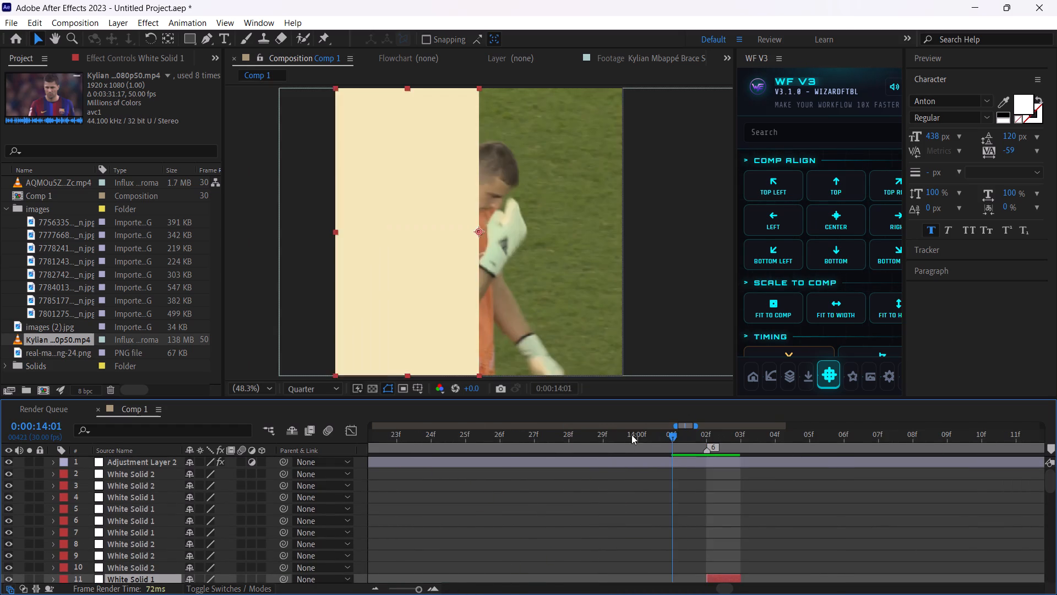
left_click_drag(631, 435, 554, 437)
key("space")
key("space")
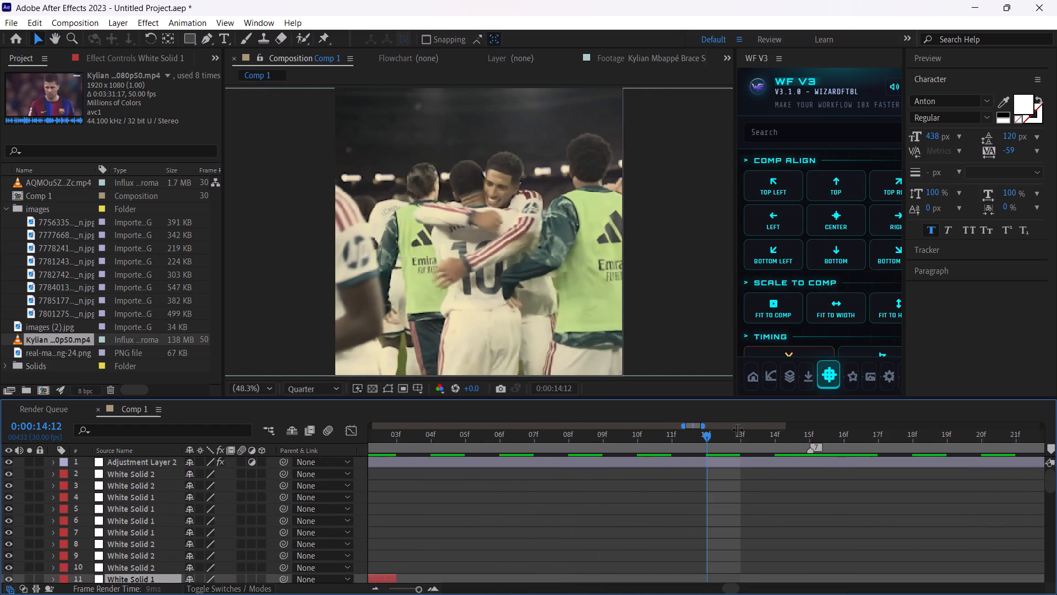
Mute the audio of the celebration clip that runs from marker 6 to marker 7.
left_click(767, 516)
left_click_drag(1050, 482, 1043, 498)
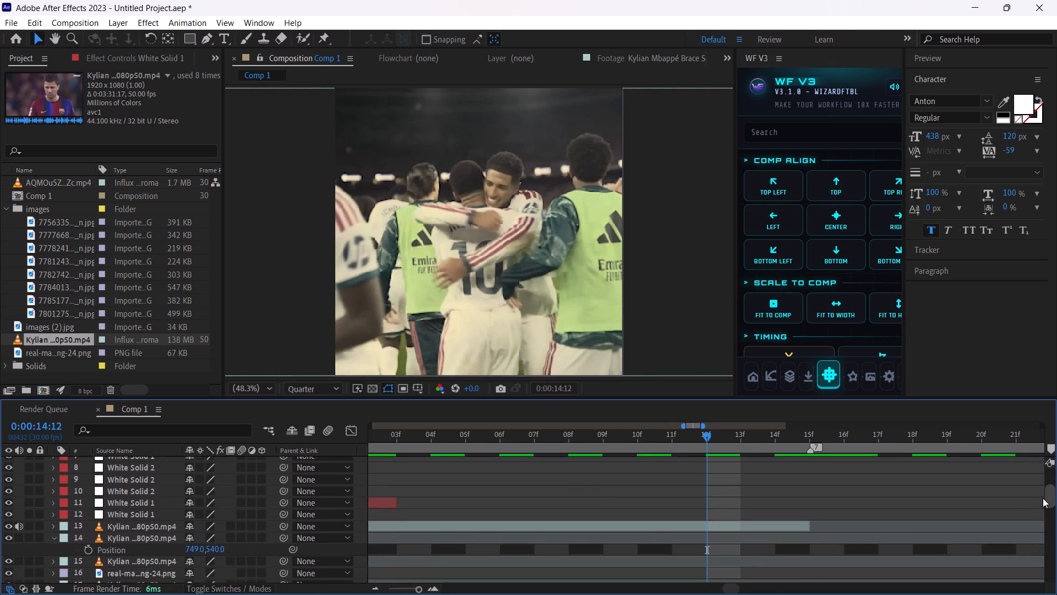
left_click_drag(1043, 498, 1043, 500)
left_click(19, 509)
key("u")
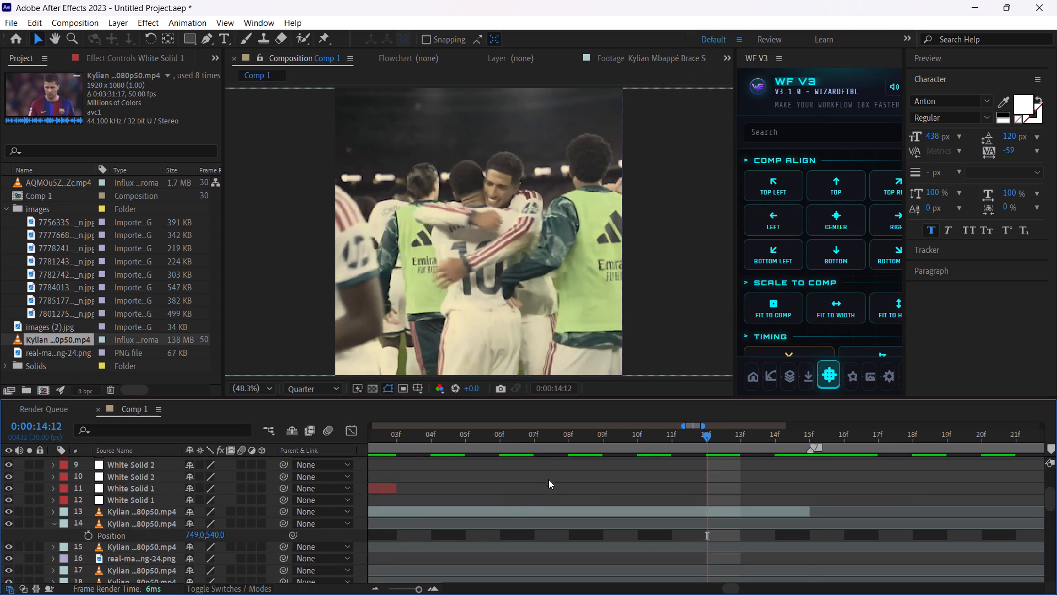
key("u")
left_click(577, 494)
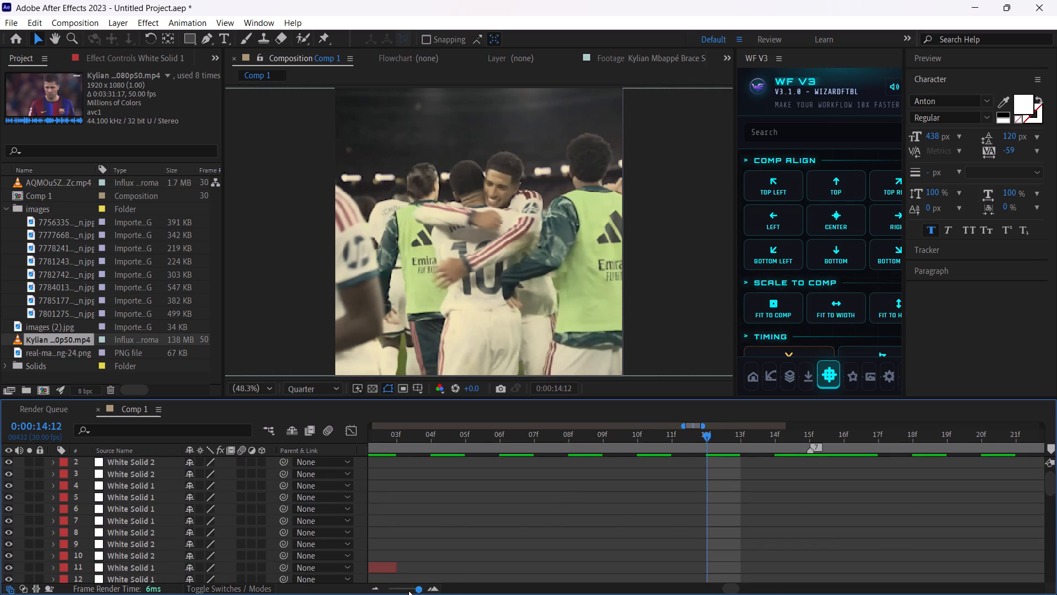
Play back Comp 1 from the beginning through the marker-synced clips to check the edit so far.
left_click_drag(408, 589, 334, 589)
left_click_drag(619, 438, 219, 431)
key("space")
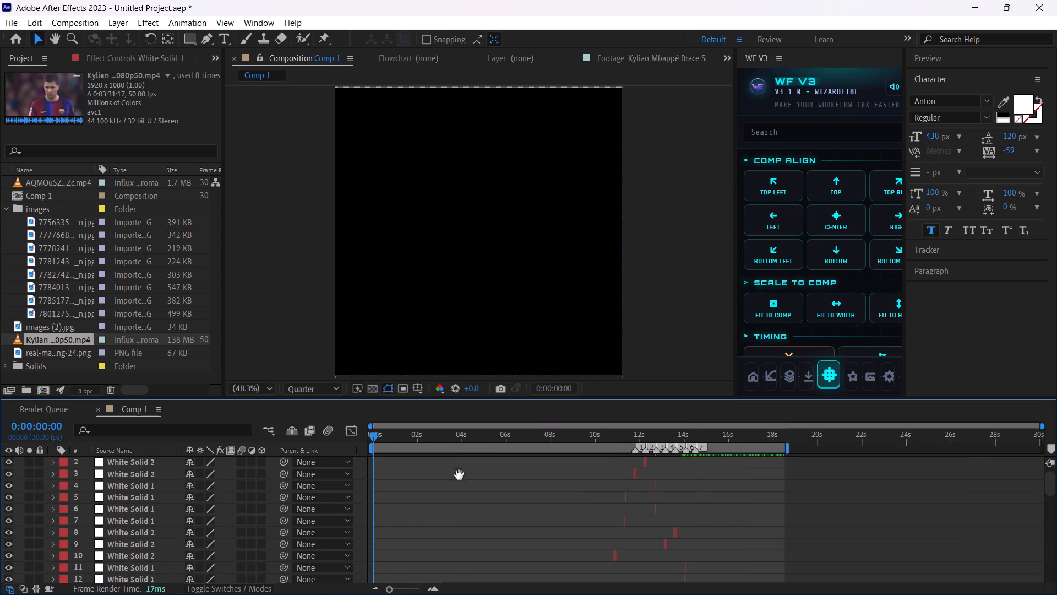
left_click_drag(1050, 483, 1054, 472)
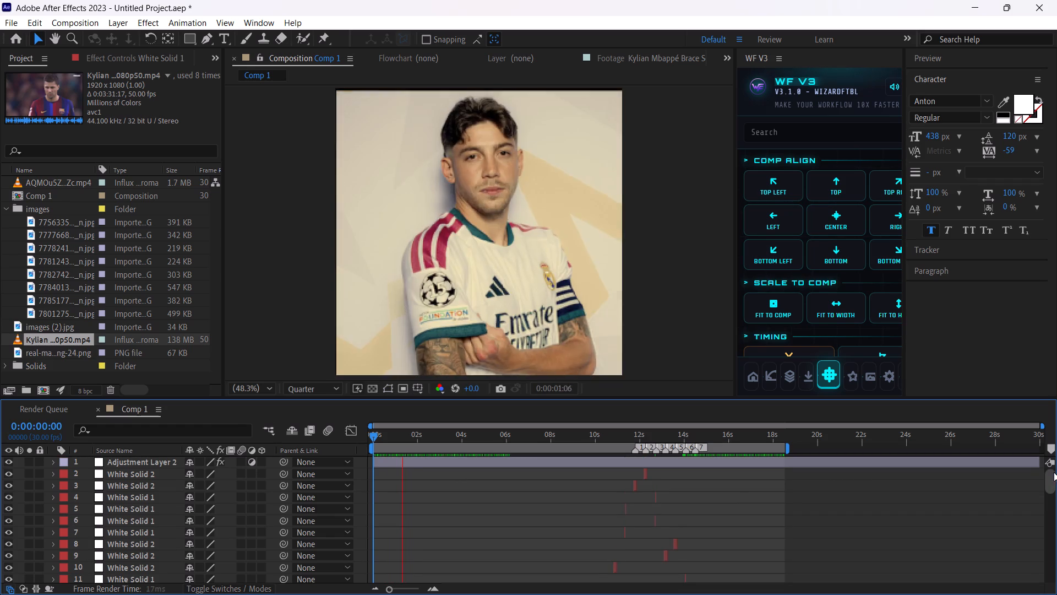
left_click_drag(1054, 472, 1026, 447)
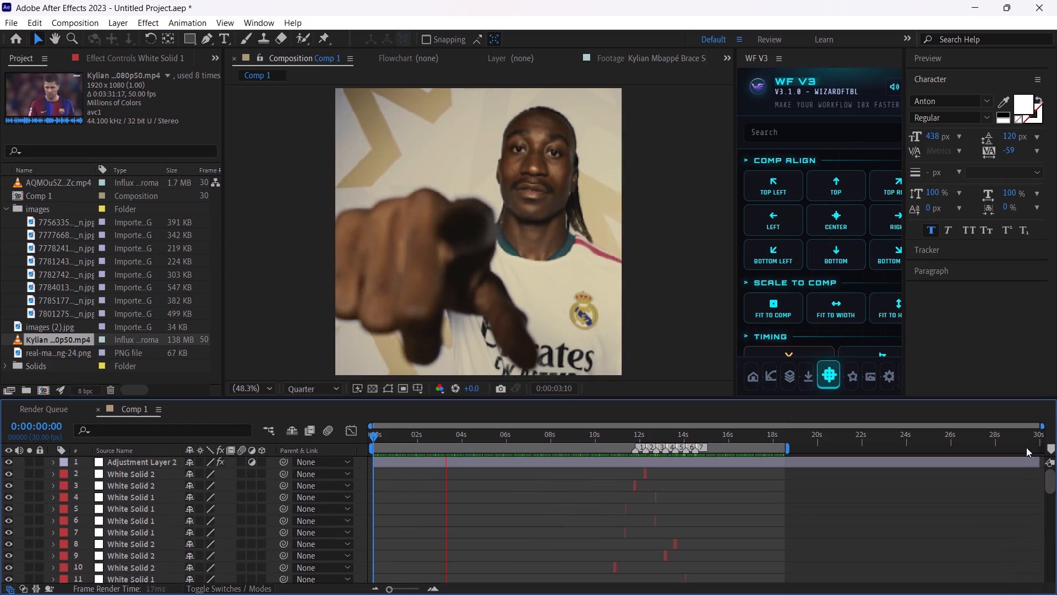
left_click_drag(1026, 447, 1026, 461)
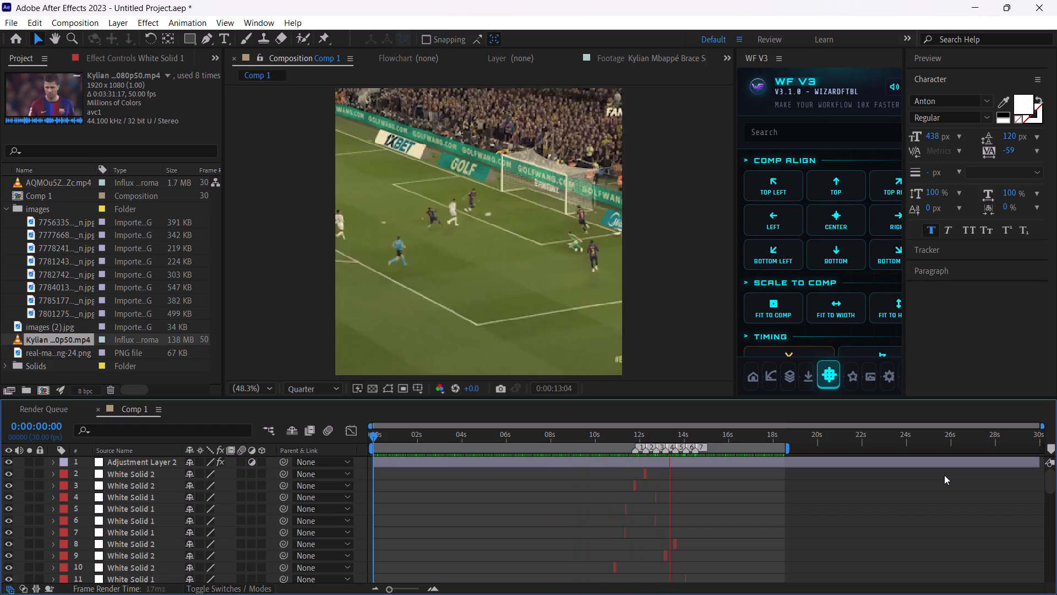
key("space")
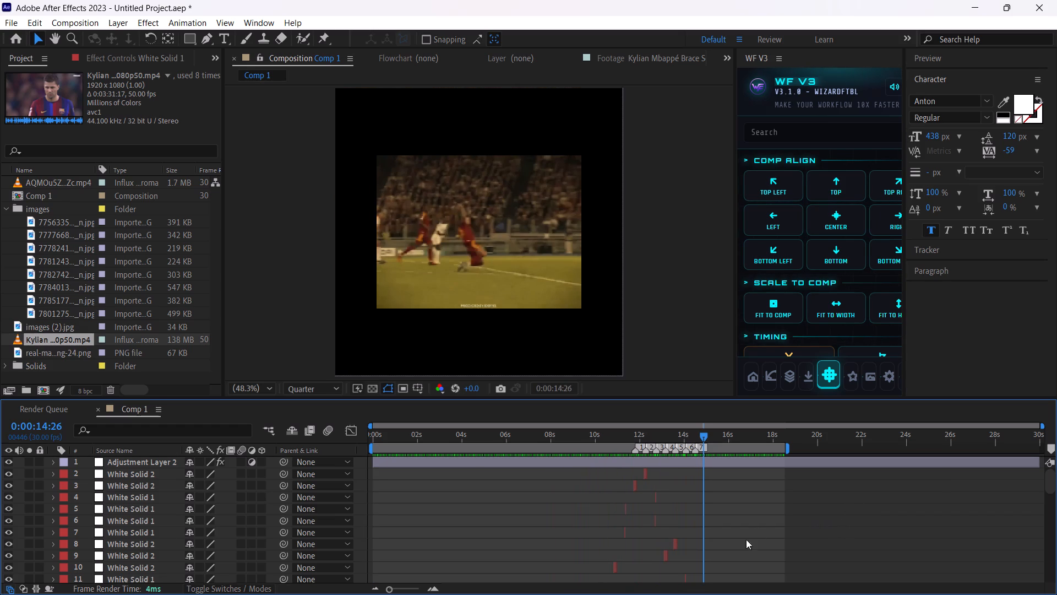
In the Kylian Mbappé match footage, set the in point to 0:01:56:10 and the out point to 0:01:57:48 for the touchline celebration.
left_click_drag(1050, 476, 1044, 486)
left_click_drag(396, 587, 417, 582)
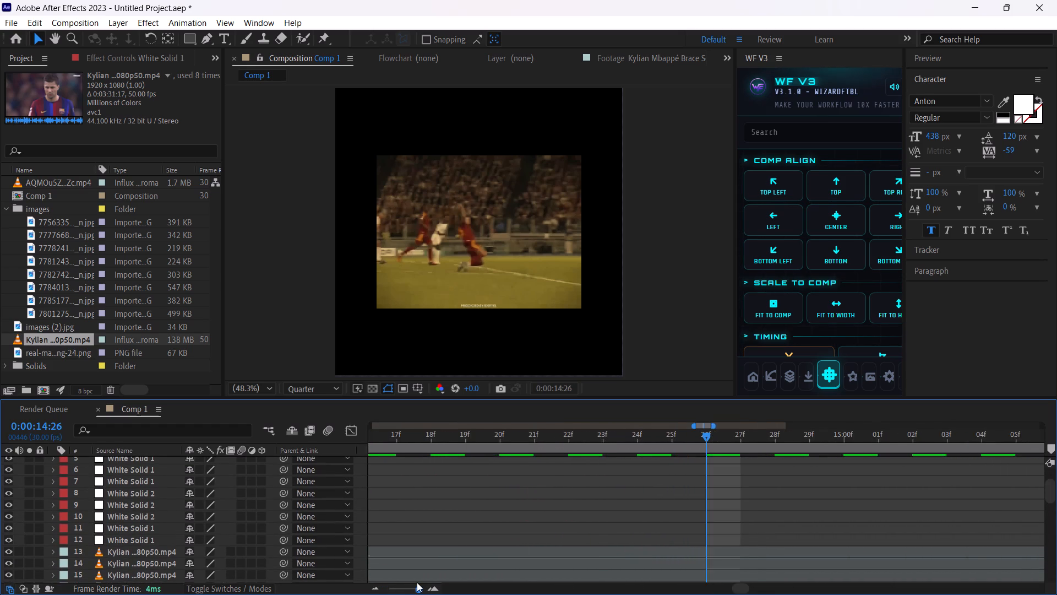
left_click_drag(417, 582, 418, 582)
left_click(584, 443)
left_click(584, 436)
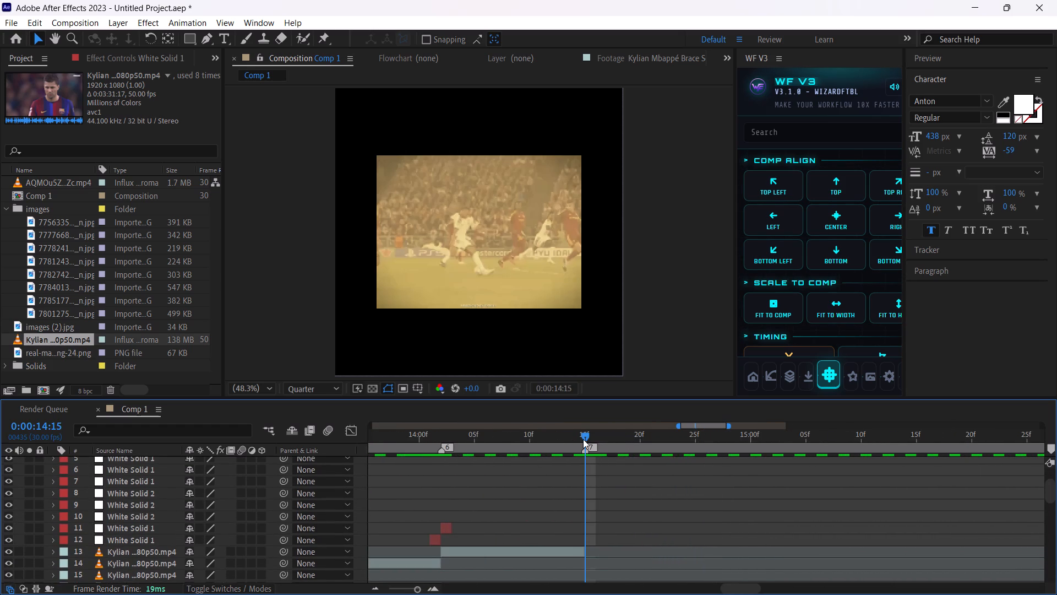
left_click(585, 437)
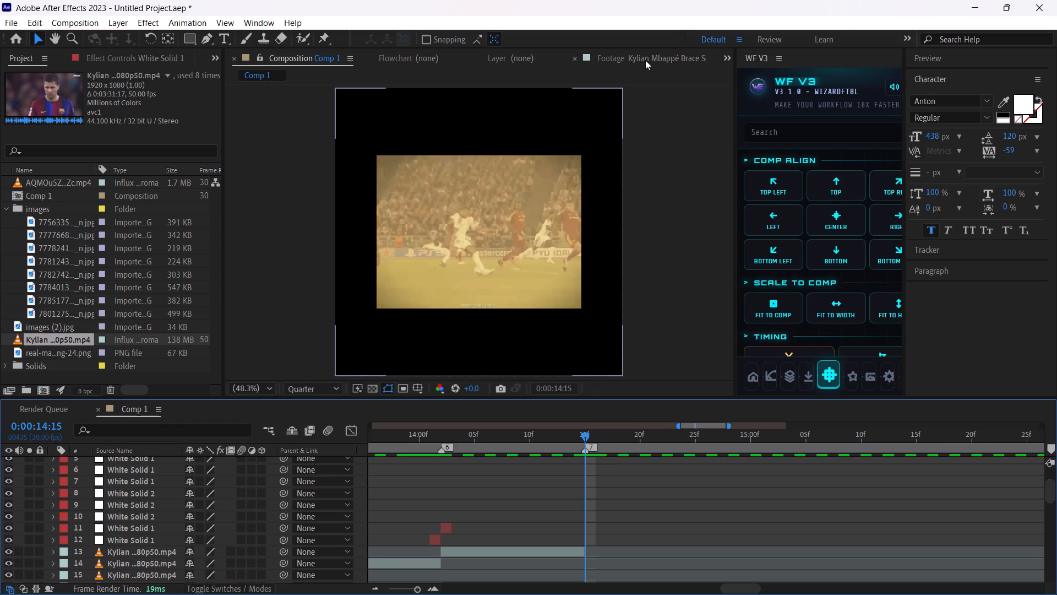
left_click(646, 60)
left_click_drag(564, 355, 563, 356)
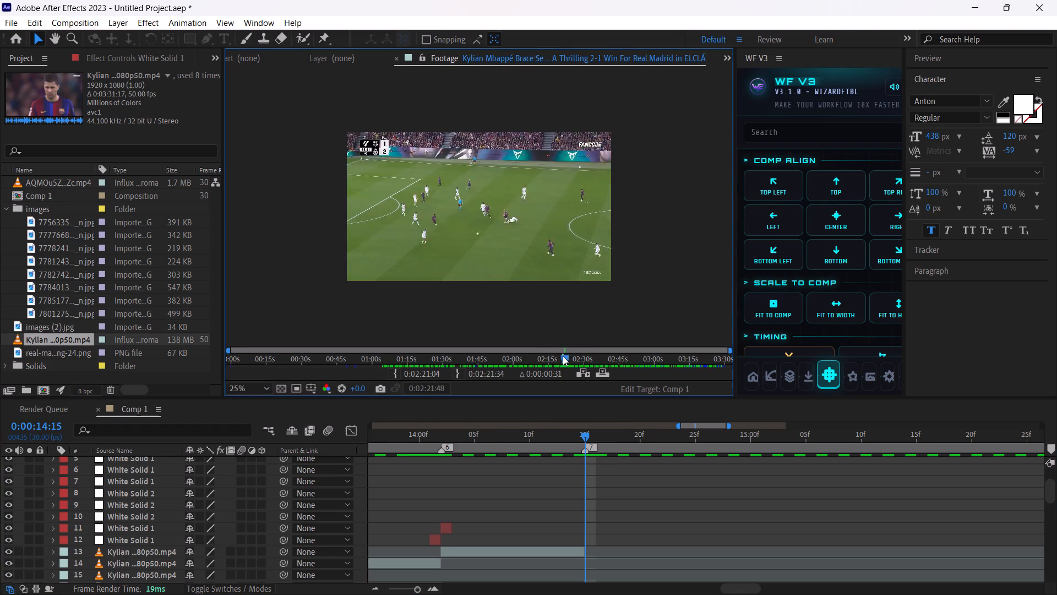
left_click_drag(563, 356, 521, 360)
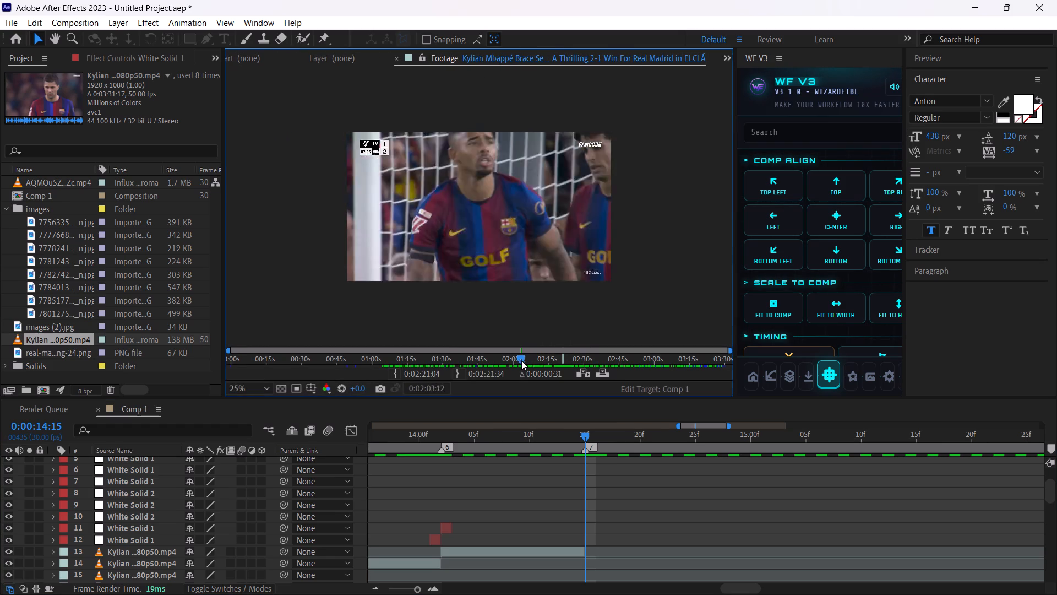
left_click_drag(521, 360, 508, 363)
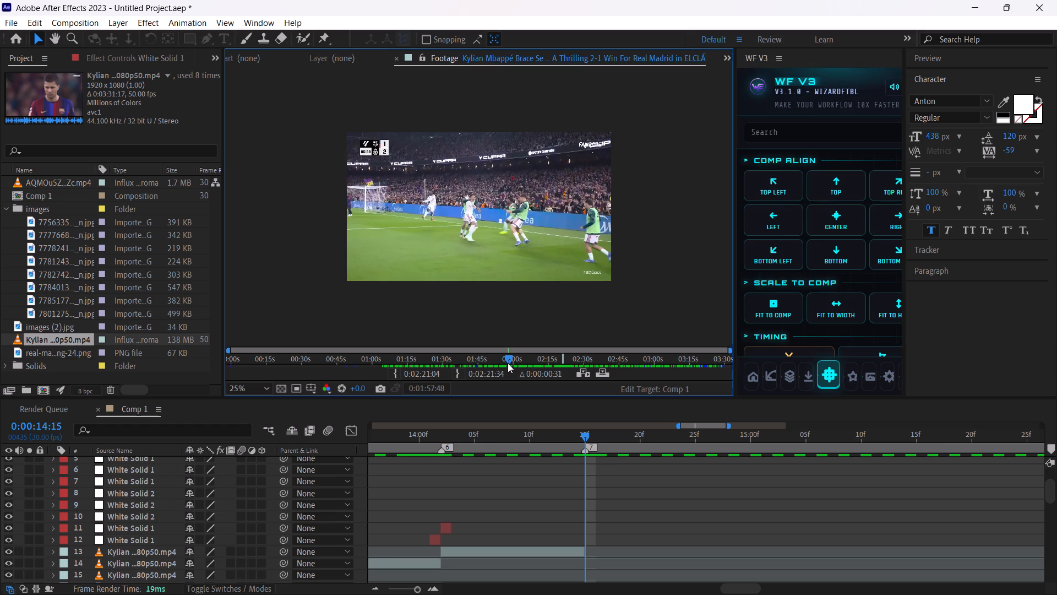
left_click_drag(508, 363, 505, 363)
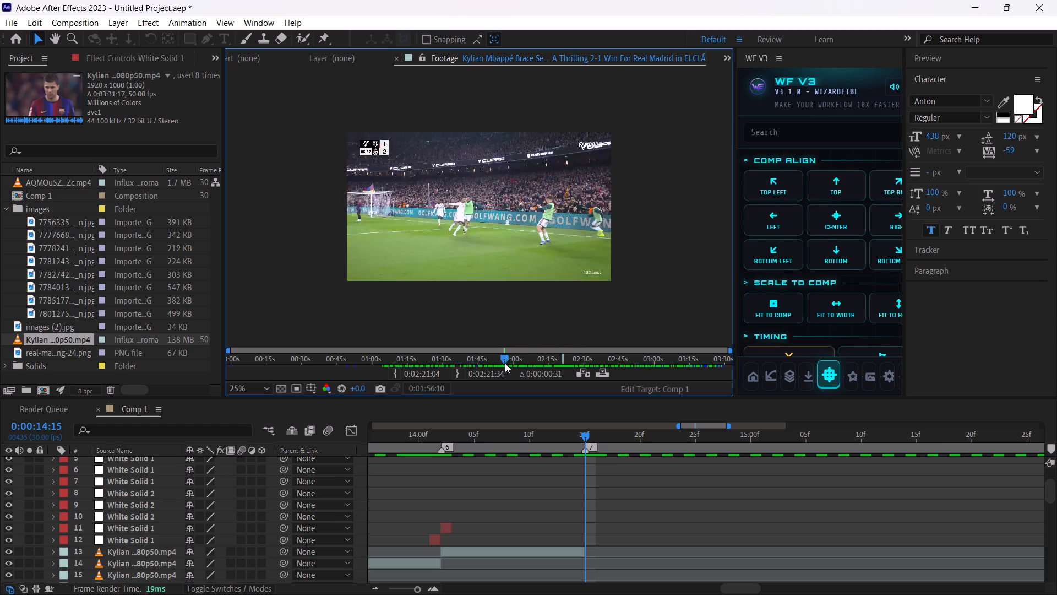
left_click_drag(505, 363, 505, 362)
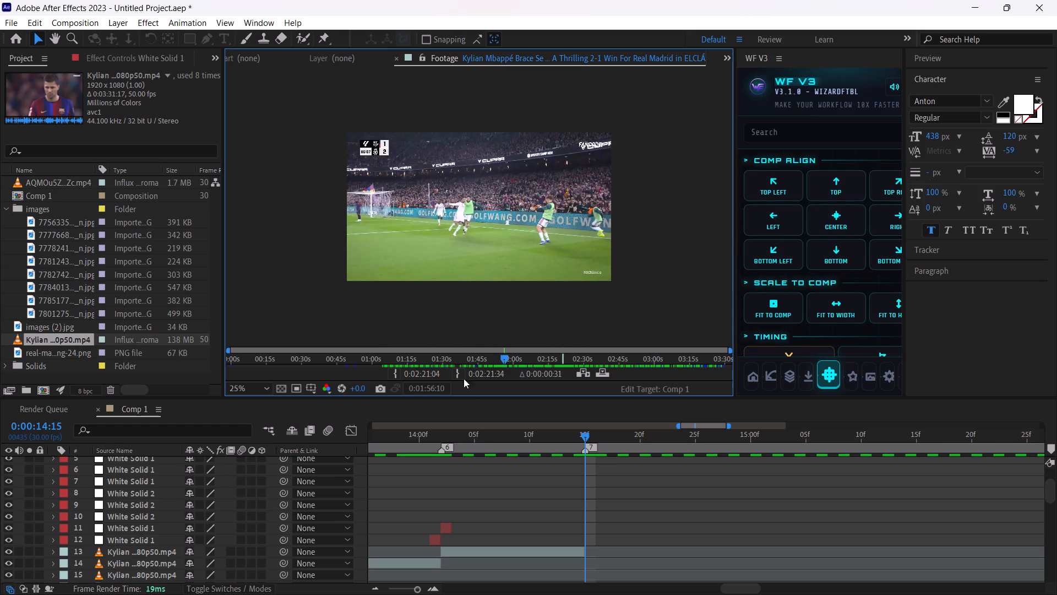
left_click(460, 370)
left_click(454, 373)
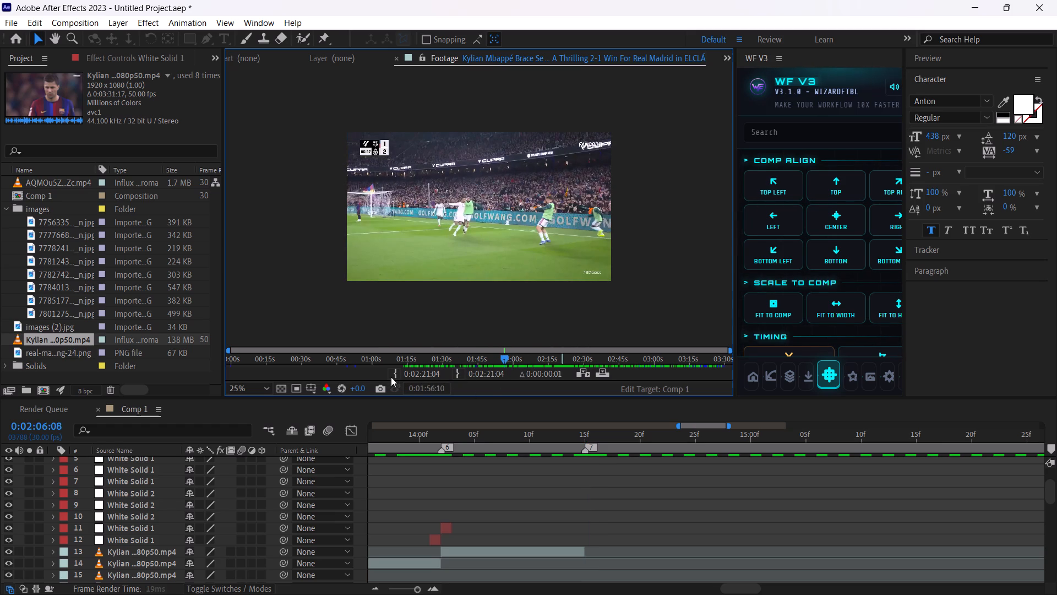
left_click(391, 377)
left_click(502, 356)
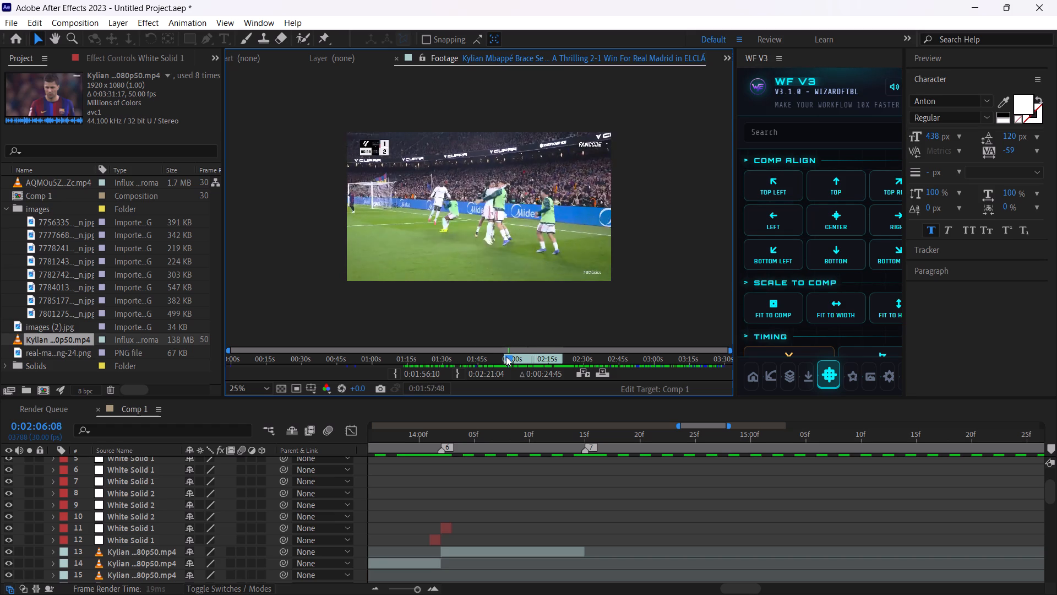
left_click(456, 374)
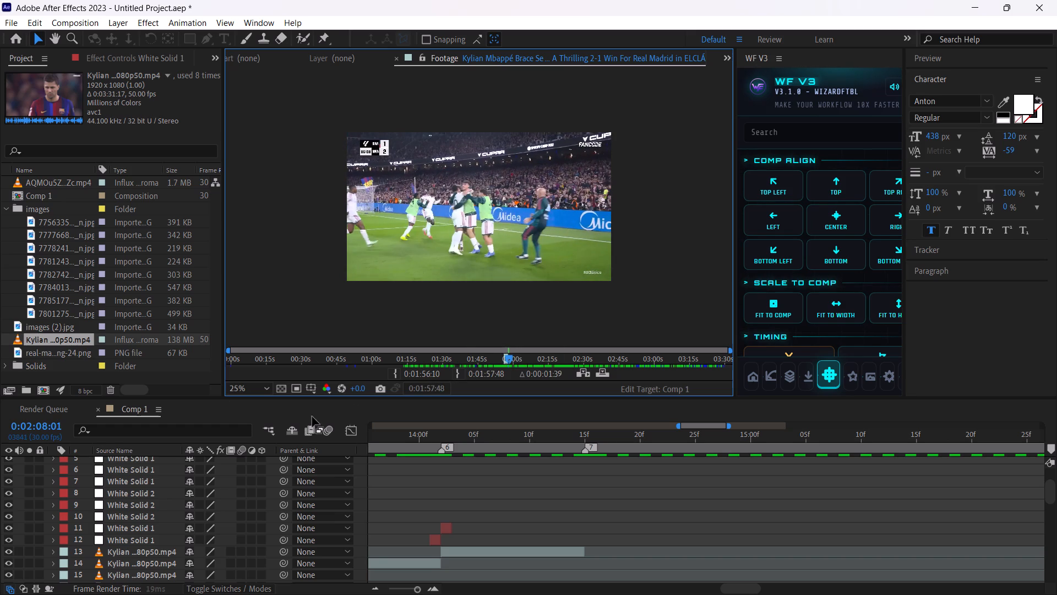
Add the marked celebration section to Comp 1 directly above the previous celebration clip, just after marker 7, muted and hidden.
left_click_drag(66, 338, 612, 542)
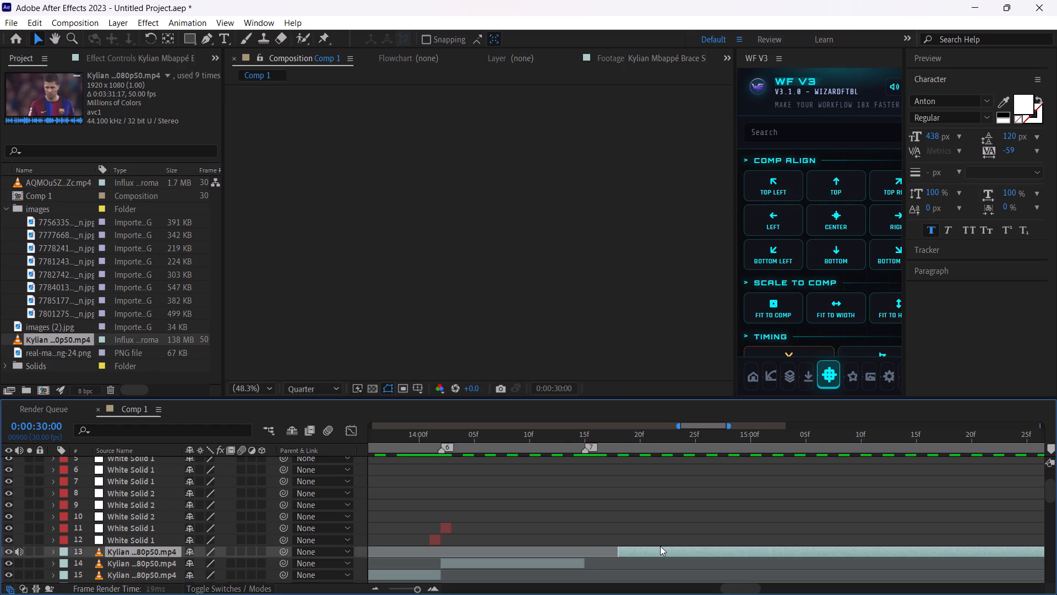
left_click(642, 432)
left_click(19, 549)
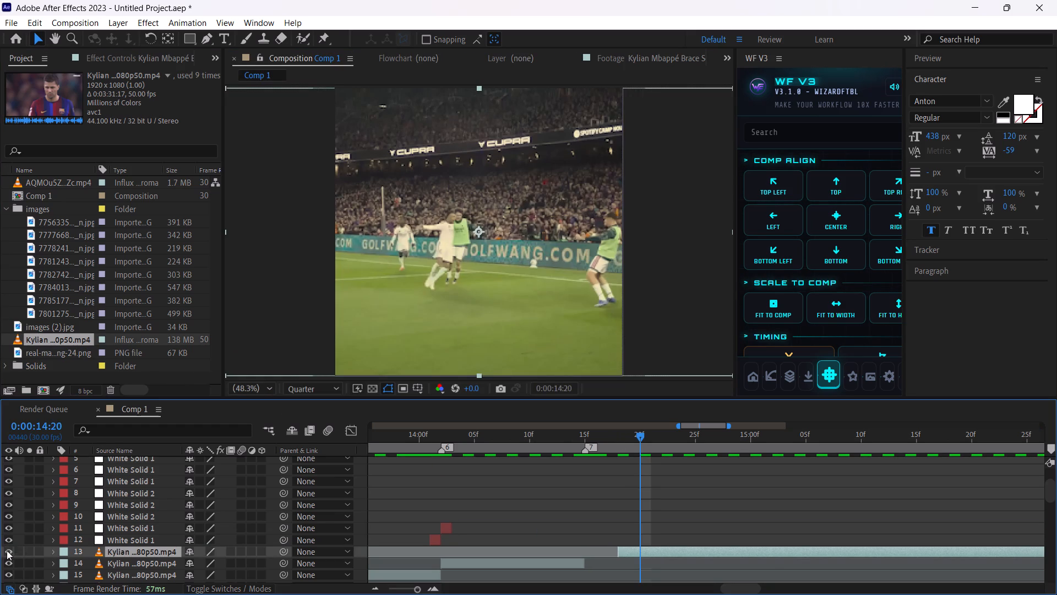
left_click(7, 550)
Find the next cut in the reference video and add marker 8 there at 0:00:15:12.
left_click_drag(644, 432, 744, 436)
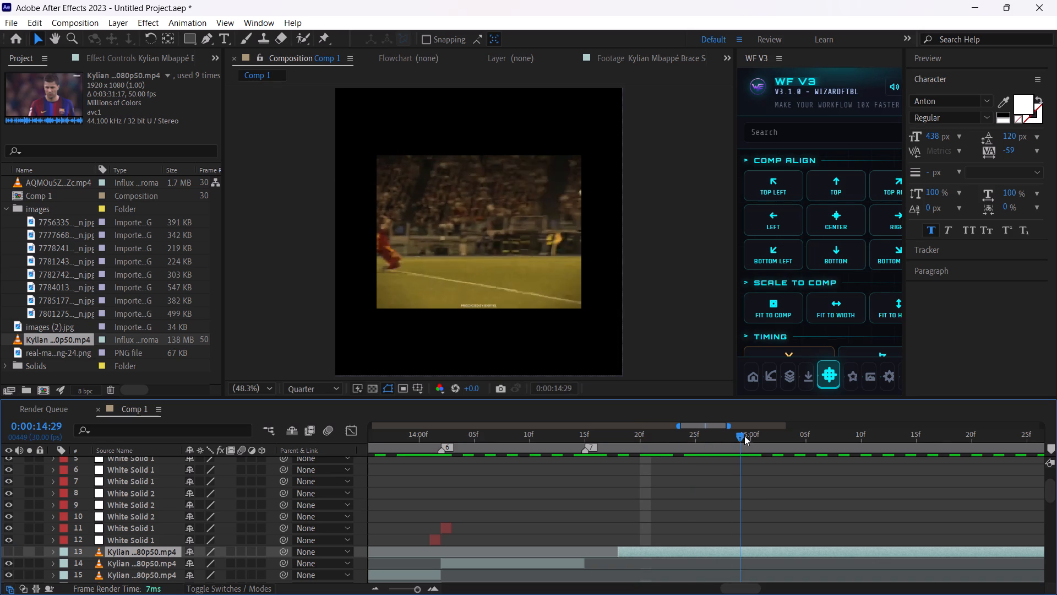
left_click_drag(744, 436, 890, 441)
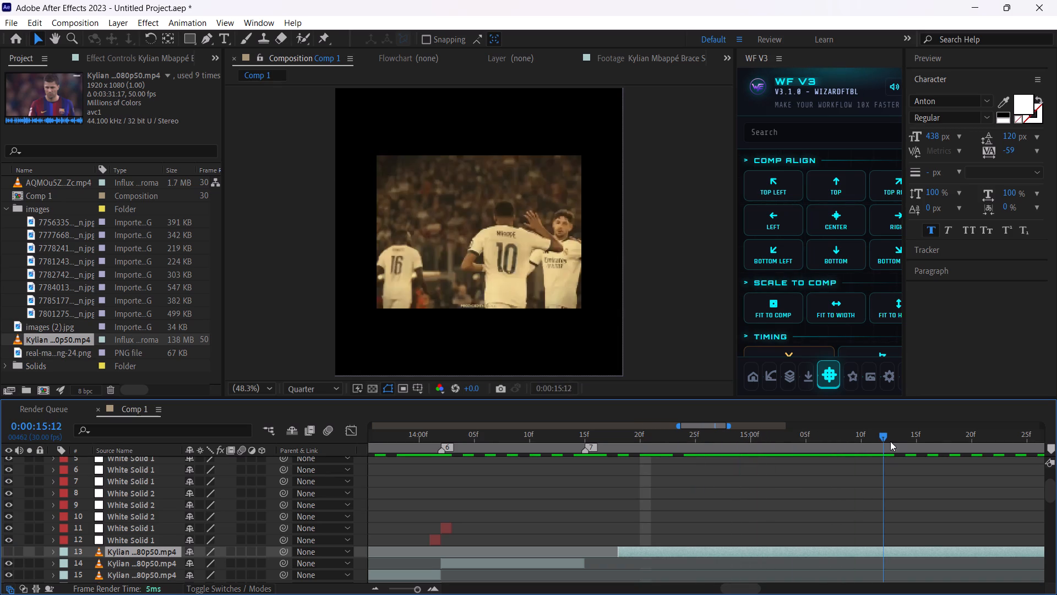
left_click_drag(890, 441, 872, 443)
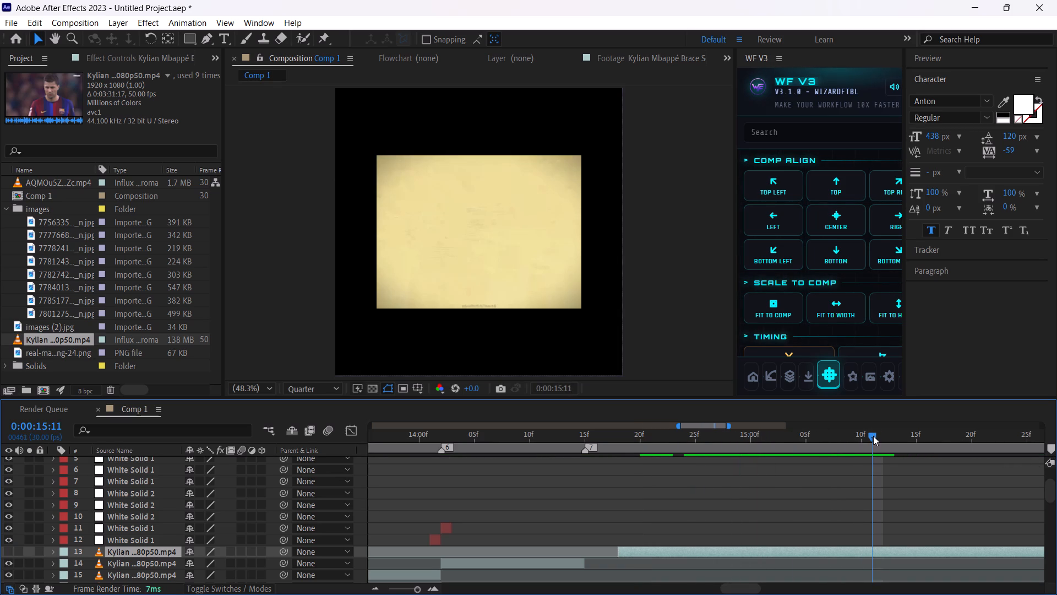
left_click_drag(873, 436, 881, 436)
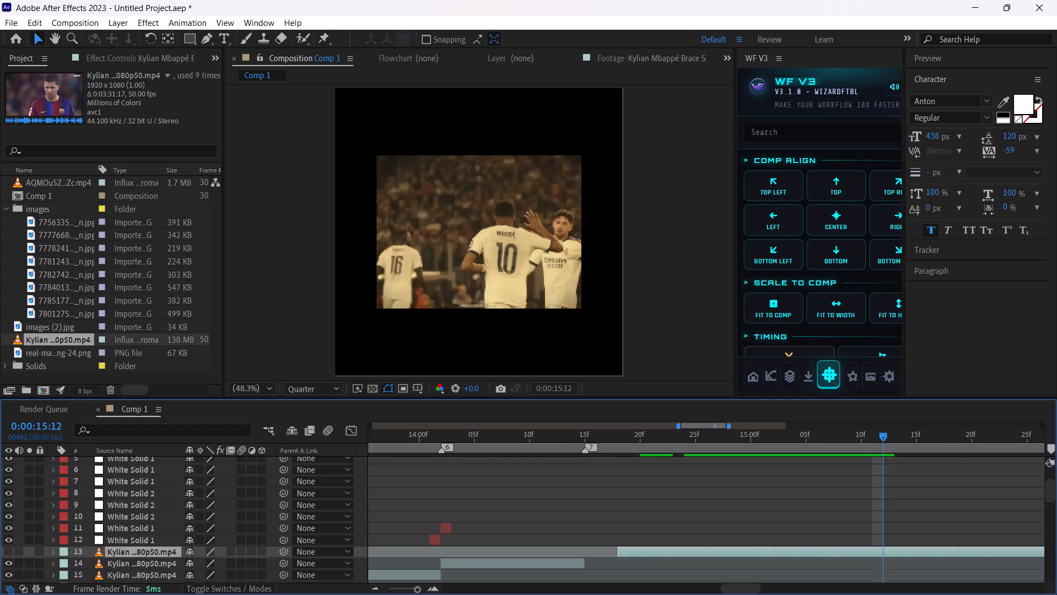
left_click(1049, 453)
Move the new touchline celebration clip so that it starts at marker 7 (0:00:14:15).
left_click_drag(666, 548, 635, 549)
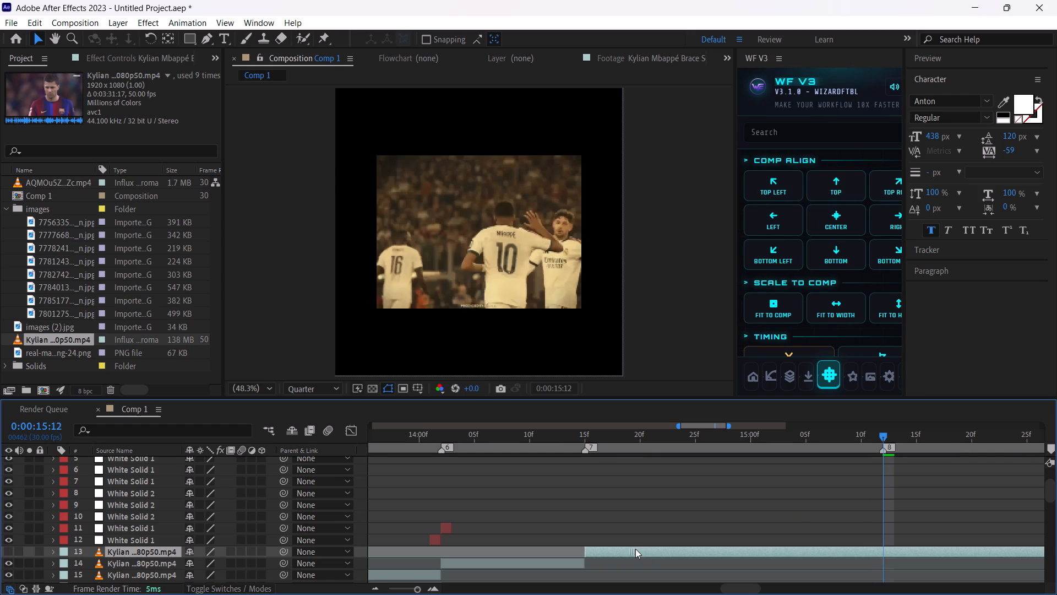
left_click_drag(635, 549, 636, 549)
Split the touchline celebration clip at marker 8, delete the part after it, and unhide the remaining part.
key("ctrl+shift+d")
key("Home")
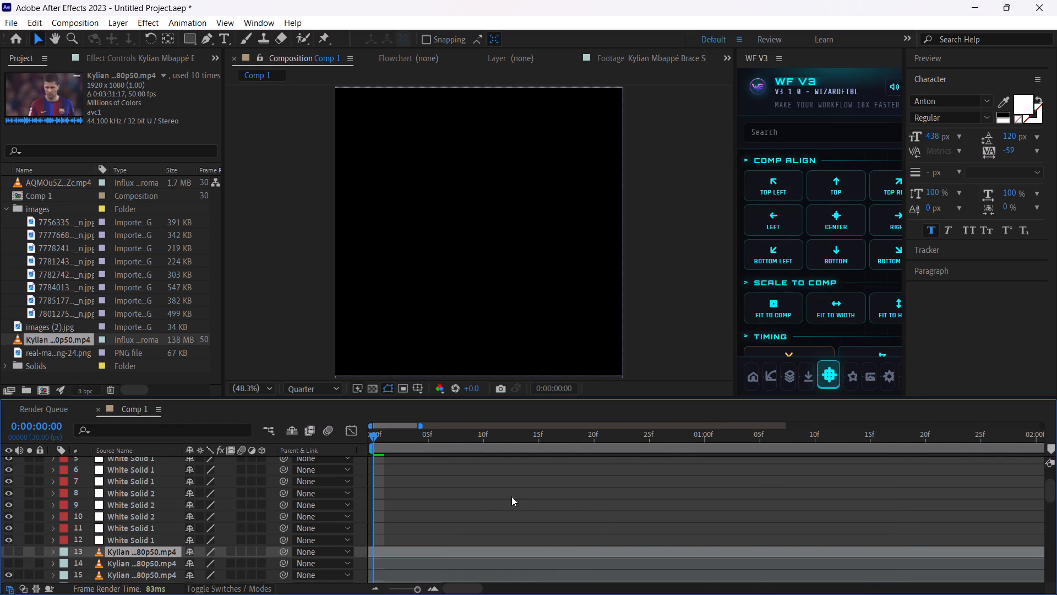
left_click_drag(408, 590, 407, 590)
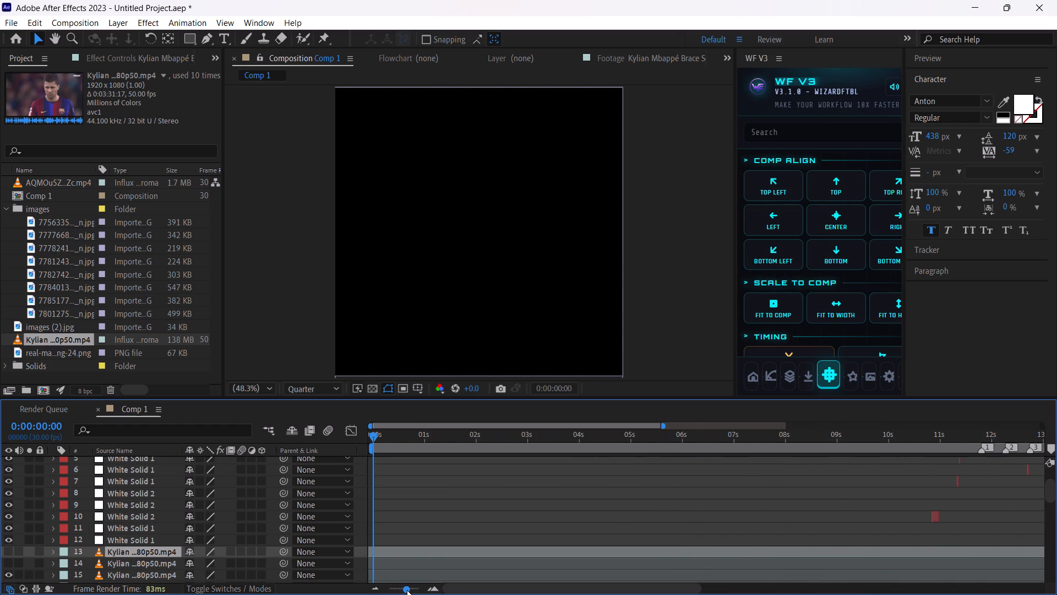
left_click_drag(407, 590, 393, 590)
left_click(769, 436)
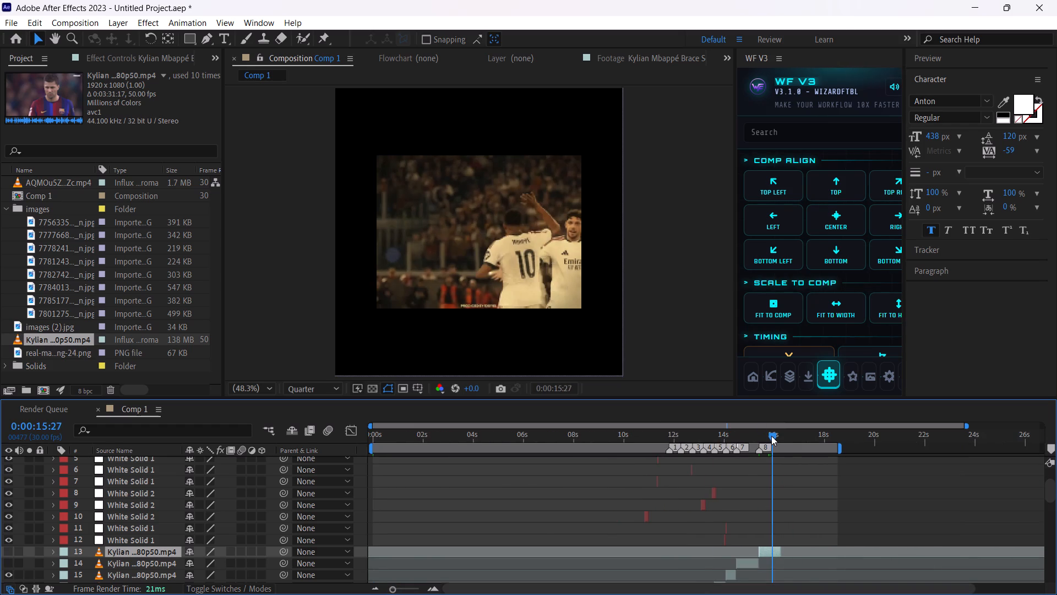
left_click_drag(407, 590, 419, 586)
key("Delete")
left_click(5, 554)
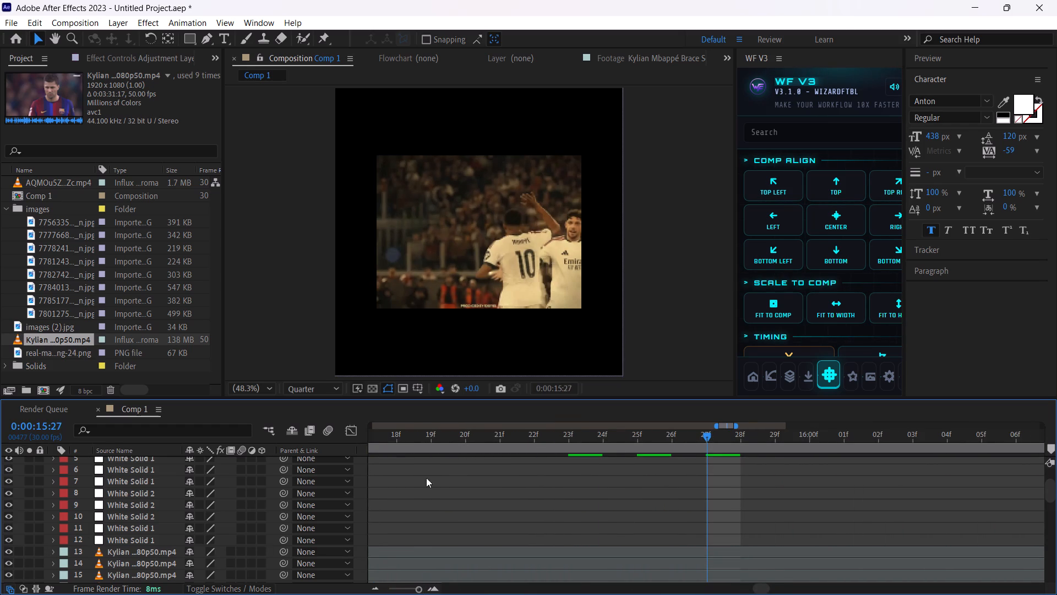
Play back Comp 1 from about 0:00:14:01 to check the transition into the new touchline celebration clip.
left_click_drag(522, 432, 268, 447)
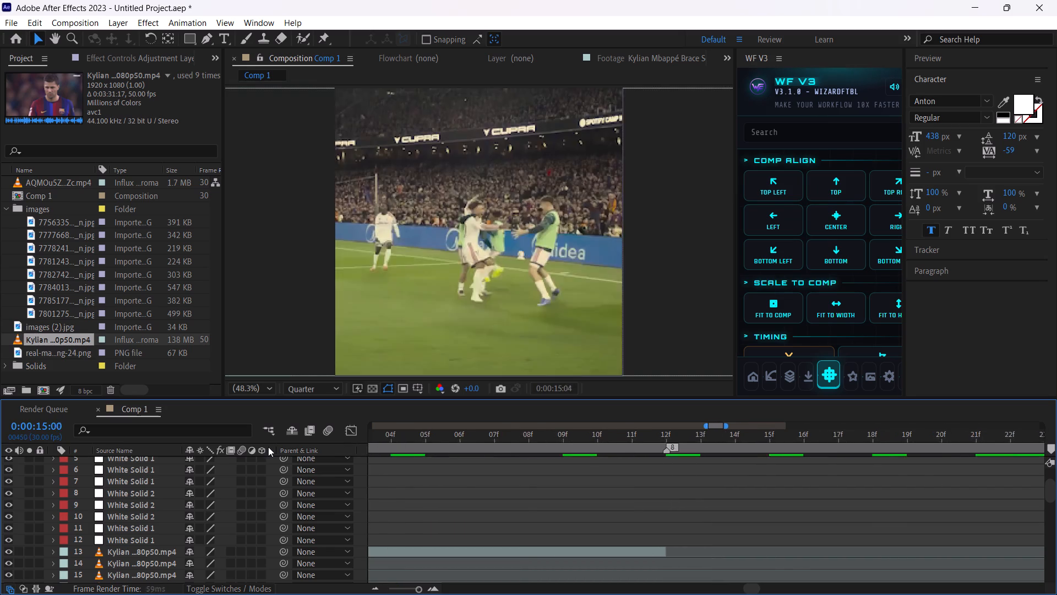
left_click_drag(268, 447, 793, 458)
key("space")
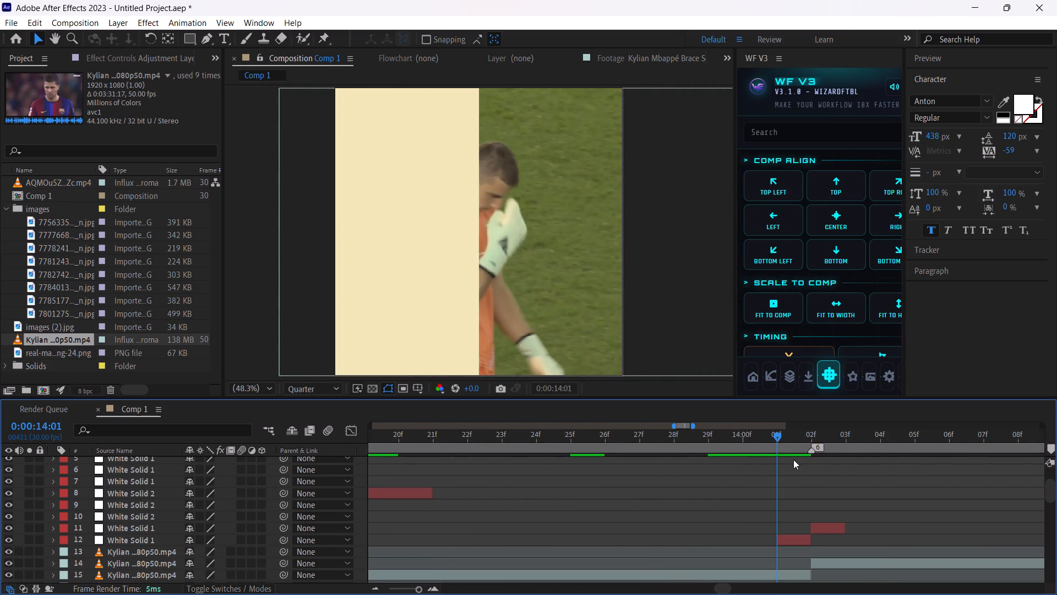
key("space")
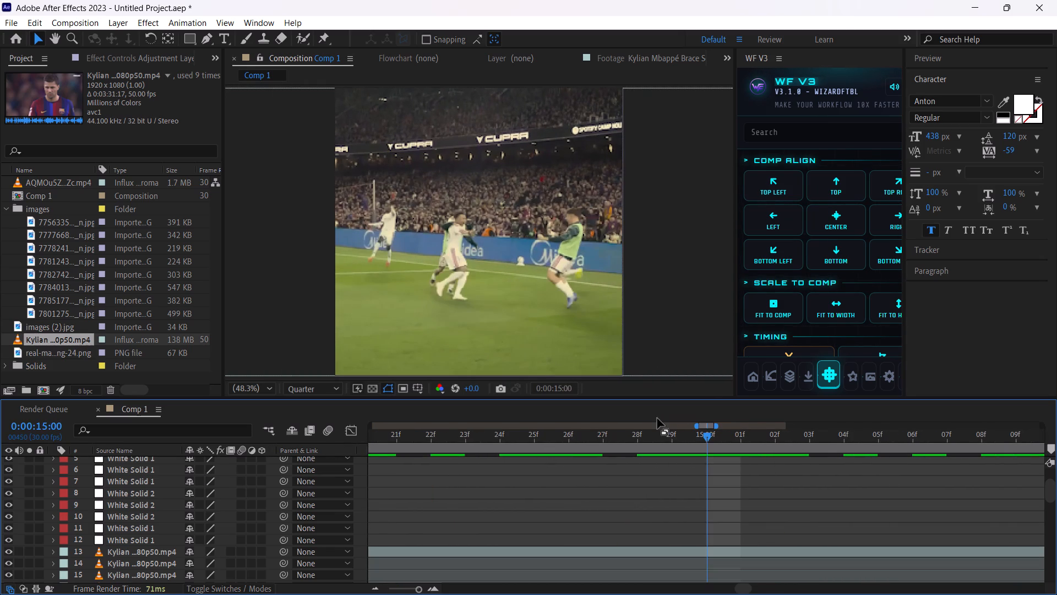
Duplicate the two one-frame White Solid 1 flash layers around marker 6 and move the copies so they meet at marker 7 (0:00:14:15).
left_click_drag(408, 589, 415, 585)
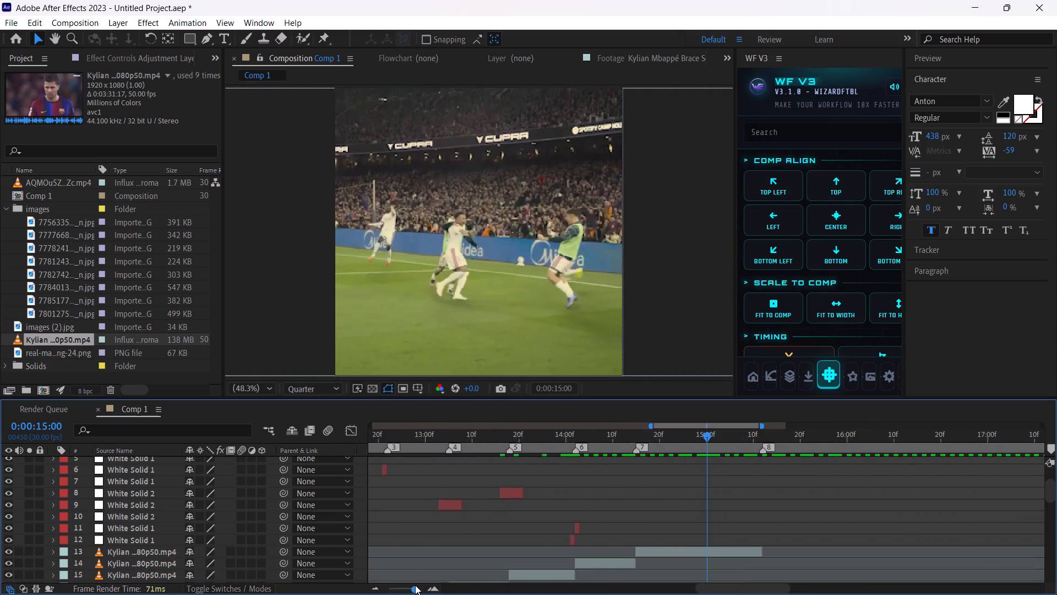
left_click_drag(415, 585, 415, 583)
left_click(636, 436)
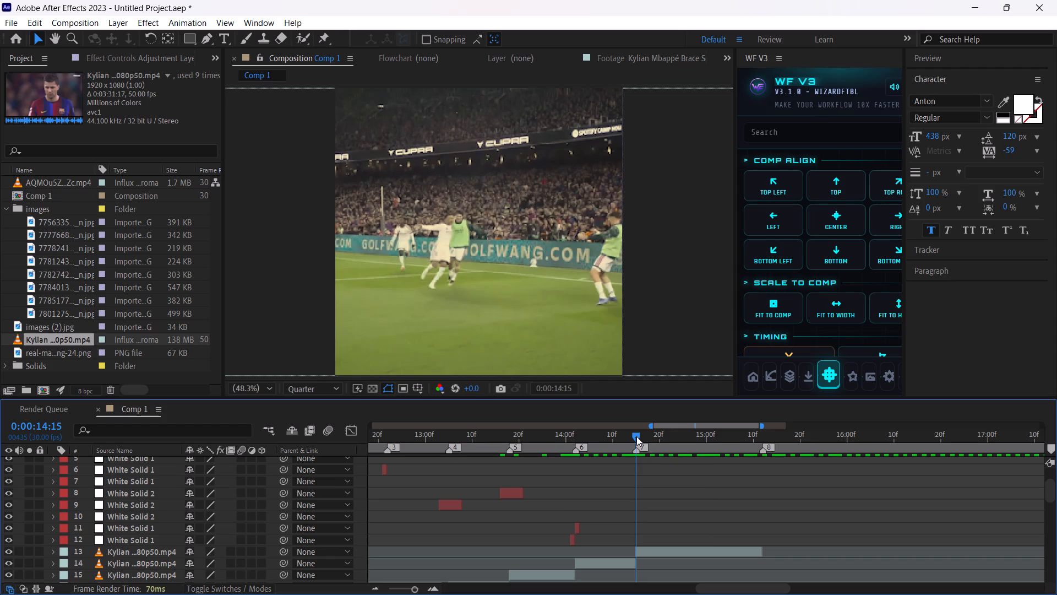
left_click(568, 537)
left_click(579, 524, "shift")
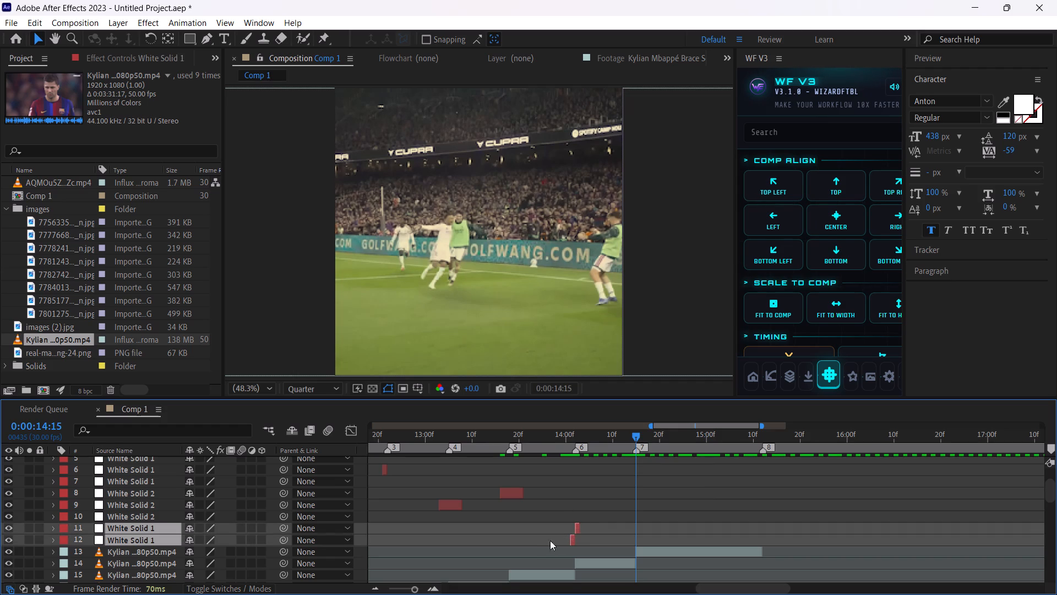
key("ctrl+d")
left_click_drag(135, 551, 145, 539)
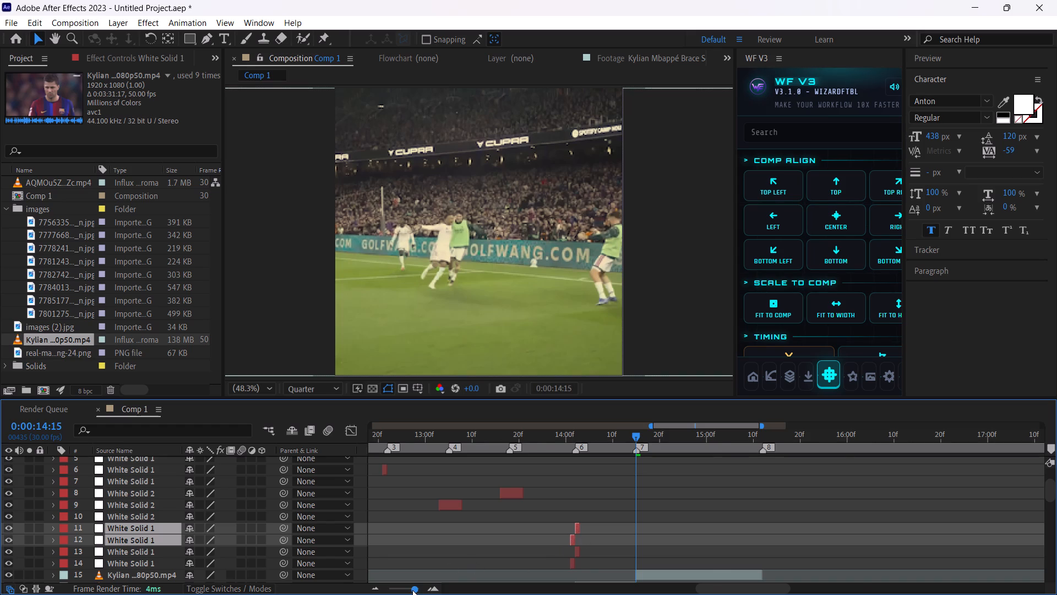
left_click_drag(412, 590, 419, 589)
left_click_drag(478, 437, 473, 458)
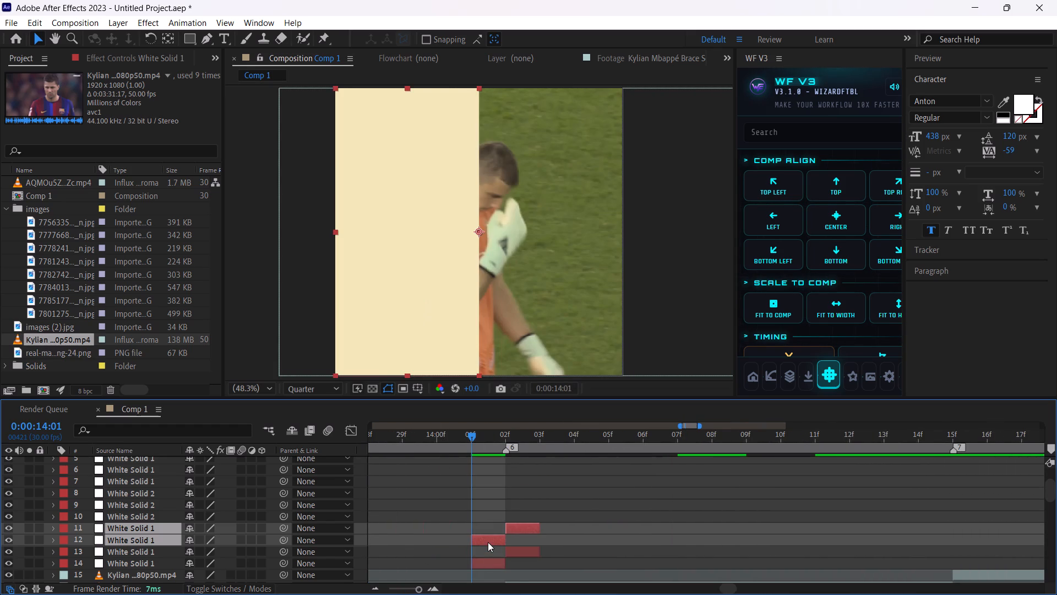
left_click_drag(488, 541, 934, 566)
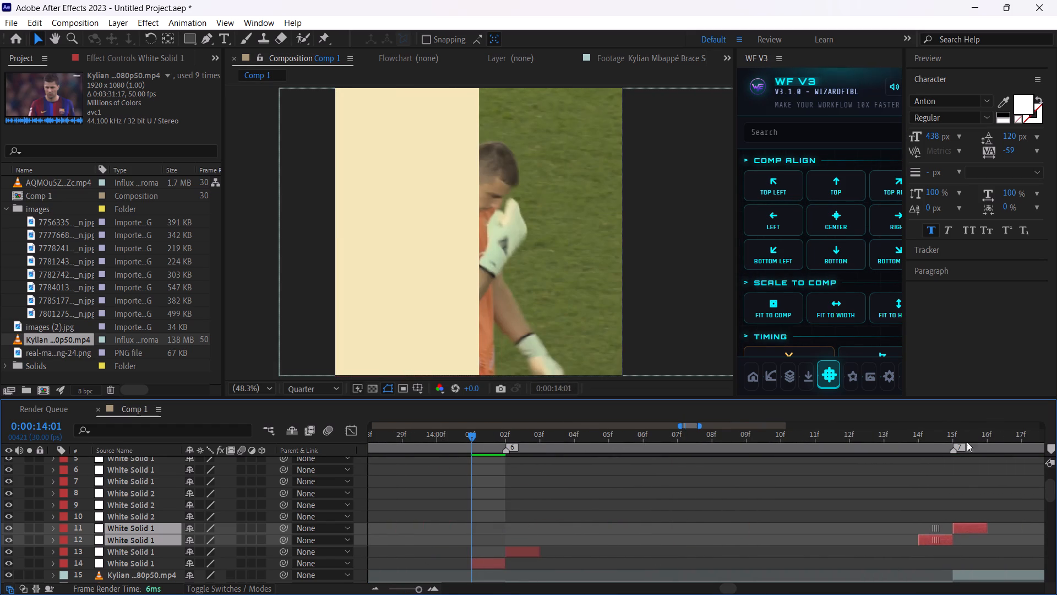
Play back Comp 1 from just before marker 7 to check the new flash transition and the touchline clip.
left_click_drag(941, 429, 799, 436)
key("space")
key("space")
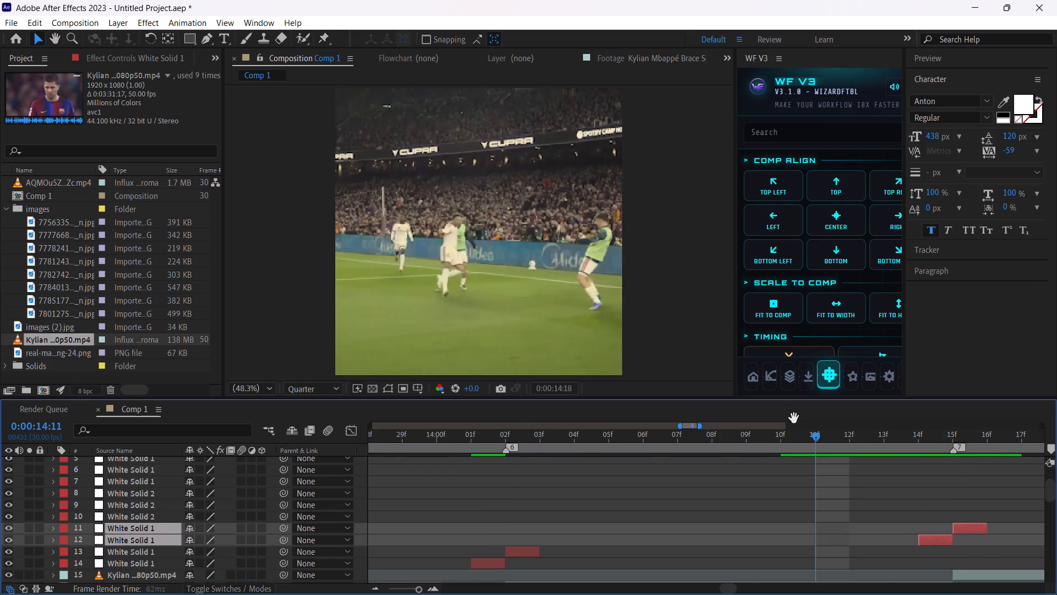
key("space")
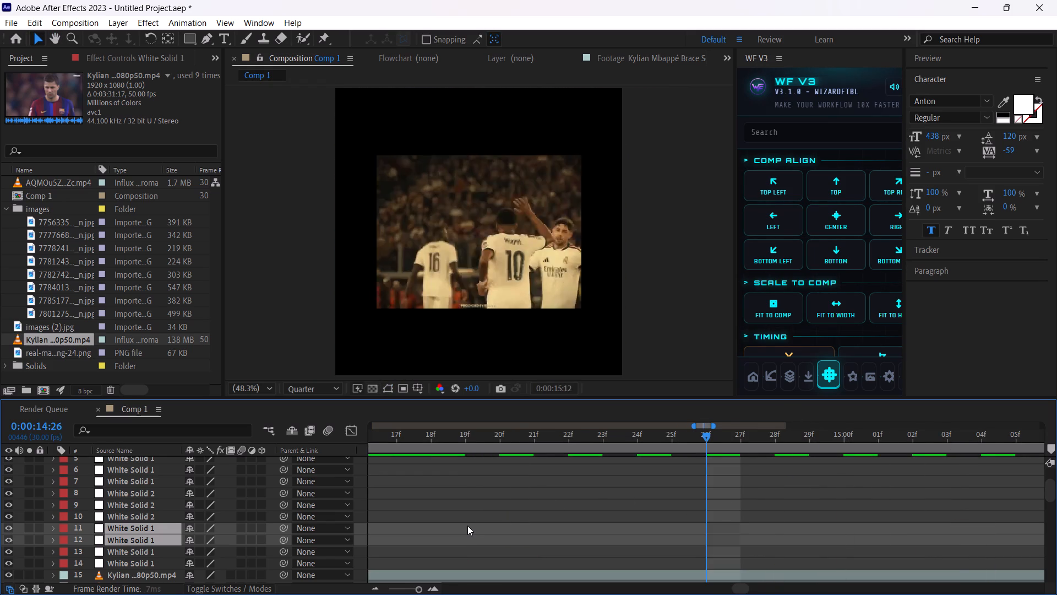
key("space")
Start saving the untitled project to a file.
left_click_drag(418, 589, 400, 589)
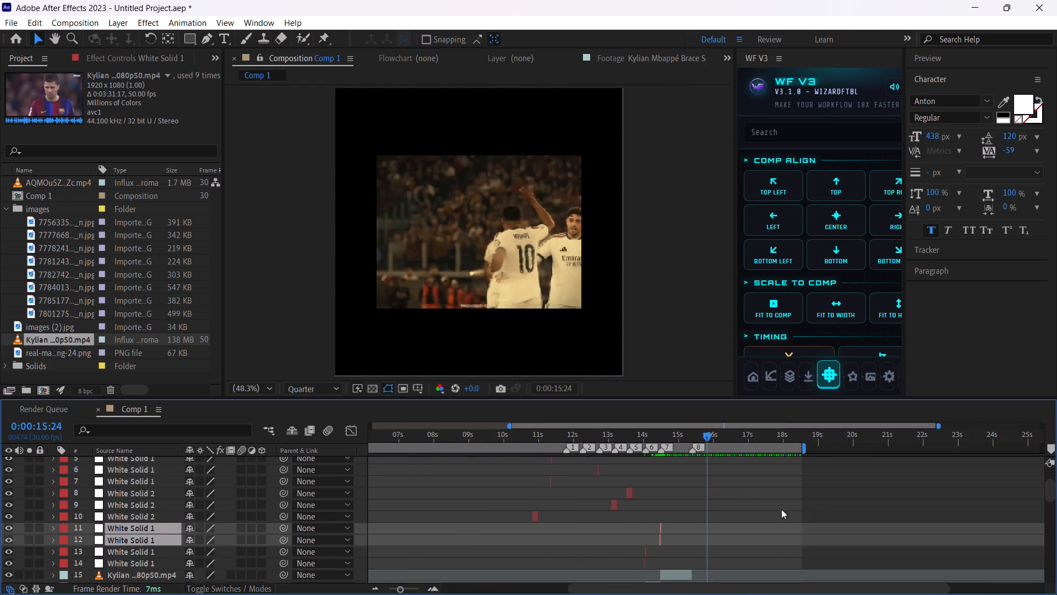
key("ctrl+s")
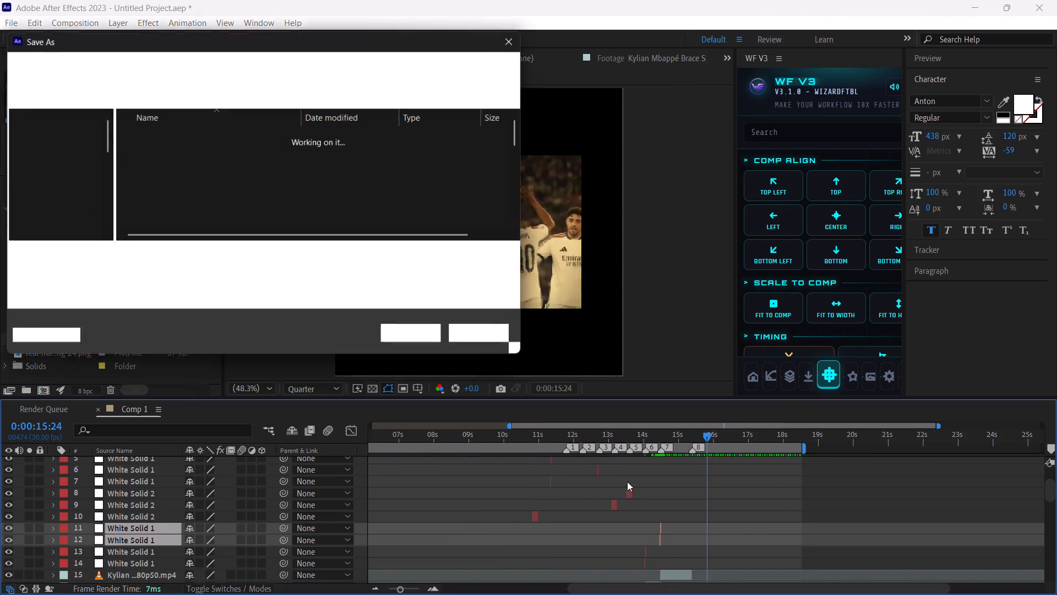